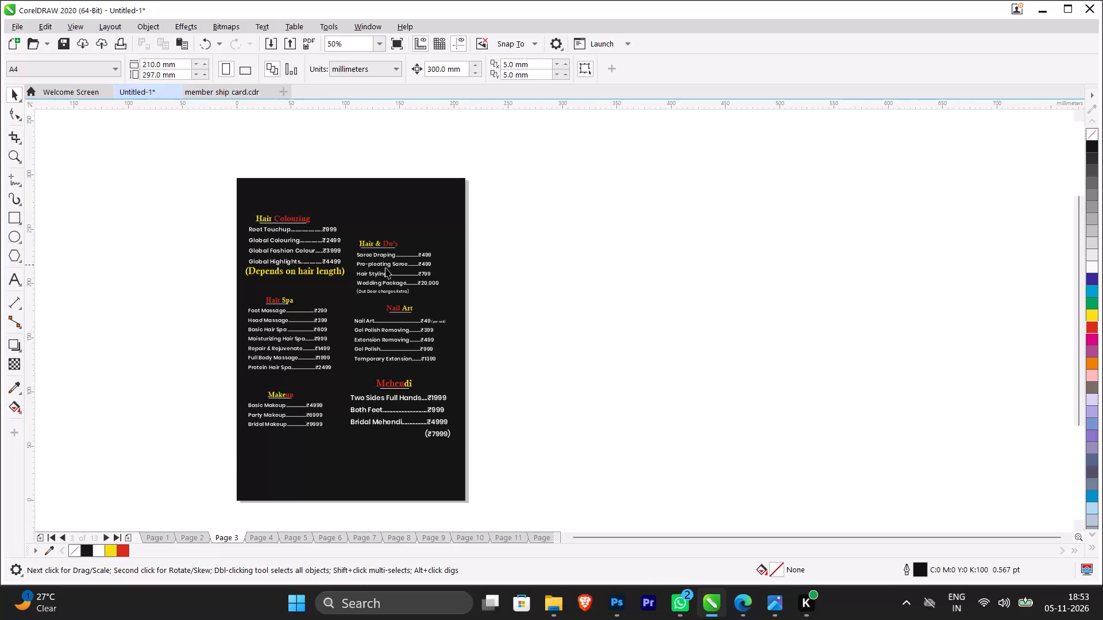
Cut the Treatments price group from the bottom of Page 2.
left_click(196, 534)
scroll(287, 319, "up", 2)
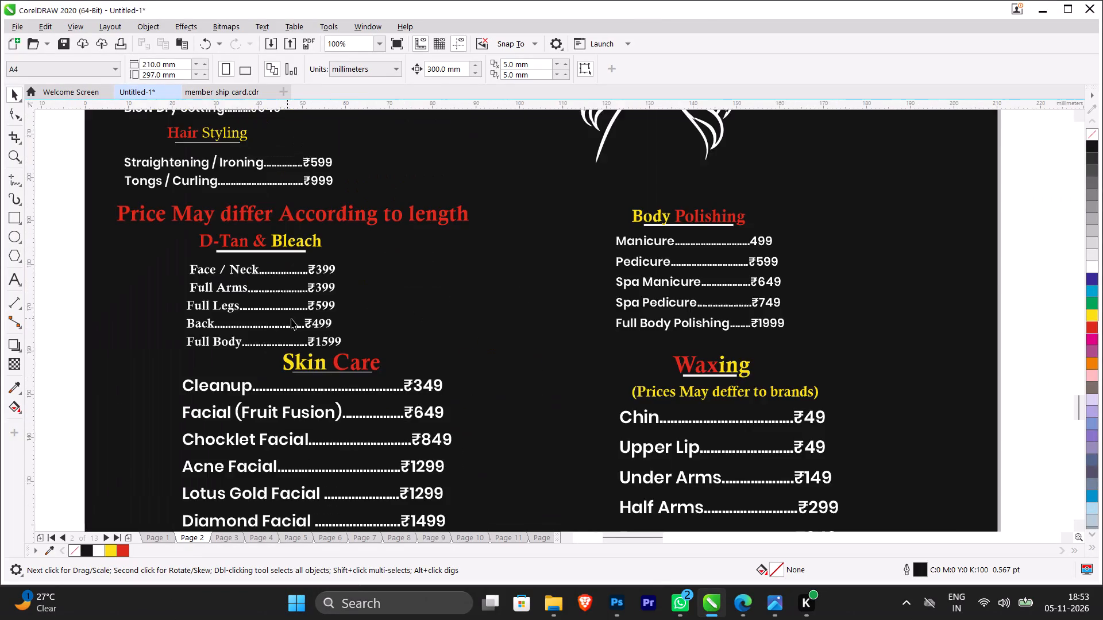
scroll(298, 322, "up", 1)
scroll(302, 325, "down", 4)
scroll(372, 407, "up", 3)
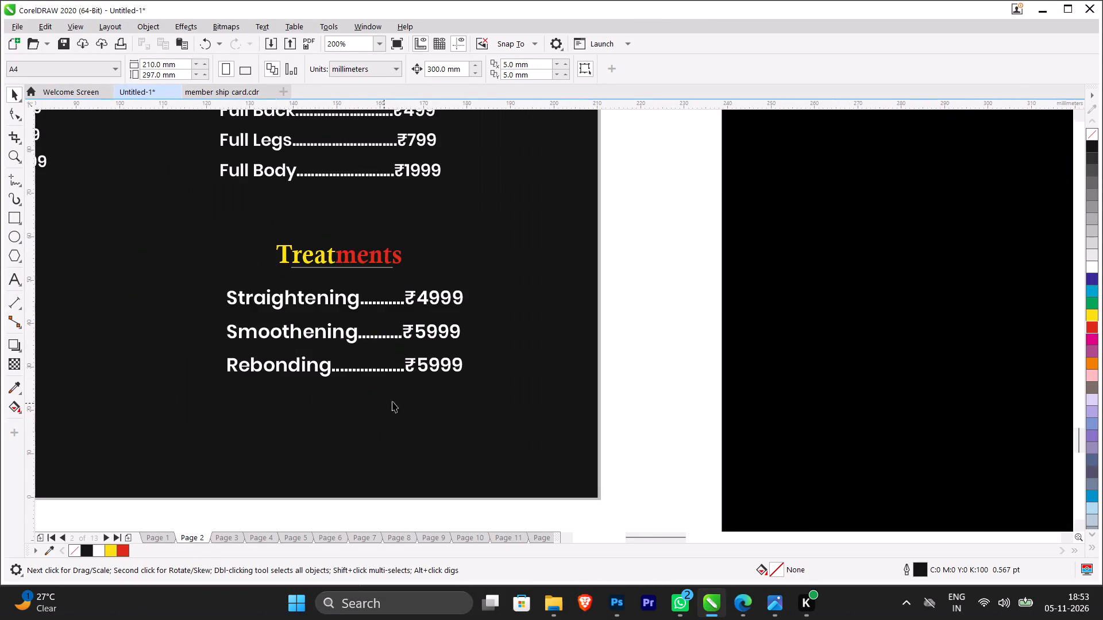
scroll(423, 397, "down", 2)
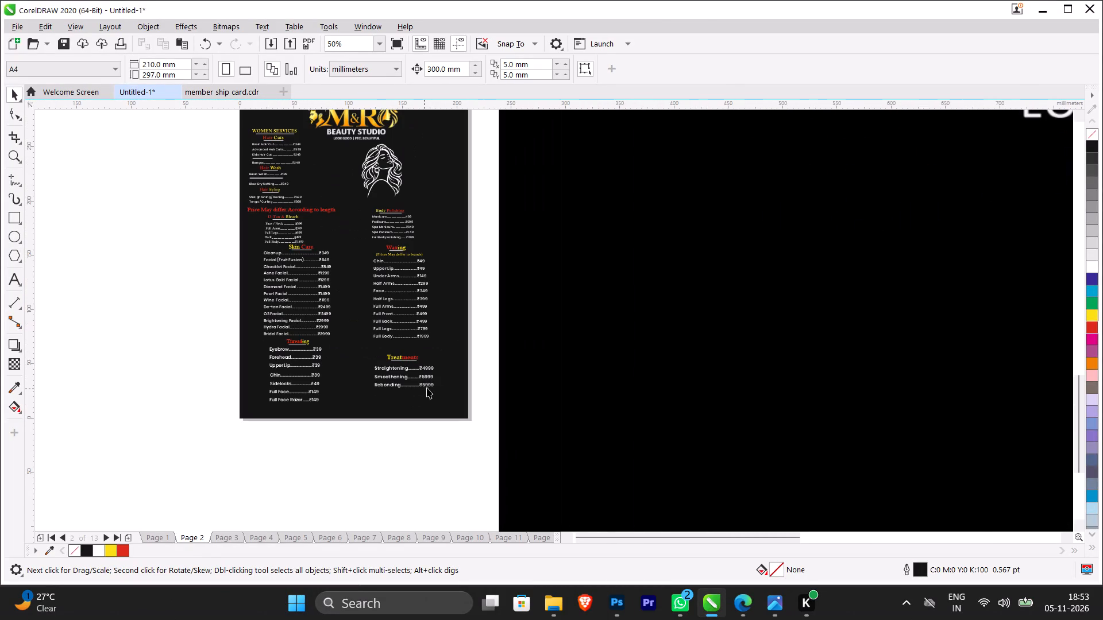
left_click_drag(500, 409, 419, 376)
left_click_drag(419, 376, 353, 349)
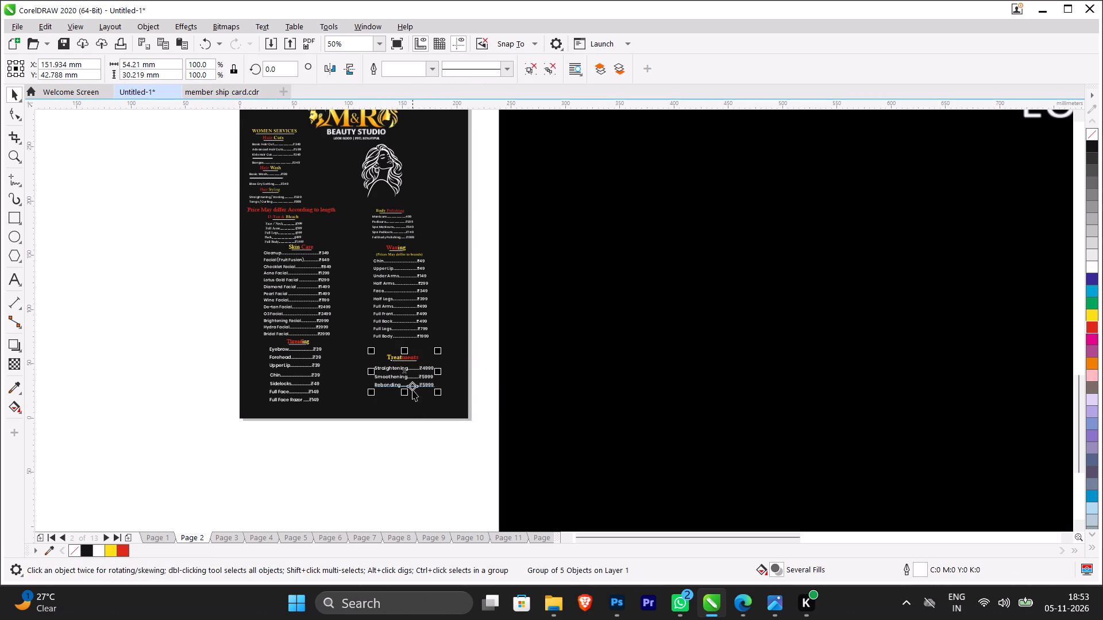
key("ctrl+x")
On Page 3, move the Hair Colouring, Hair Spa and Makeup groups down together to free space above them.
left_click(224, 533)
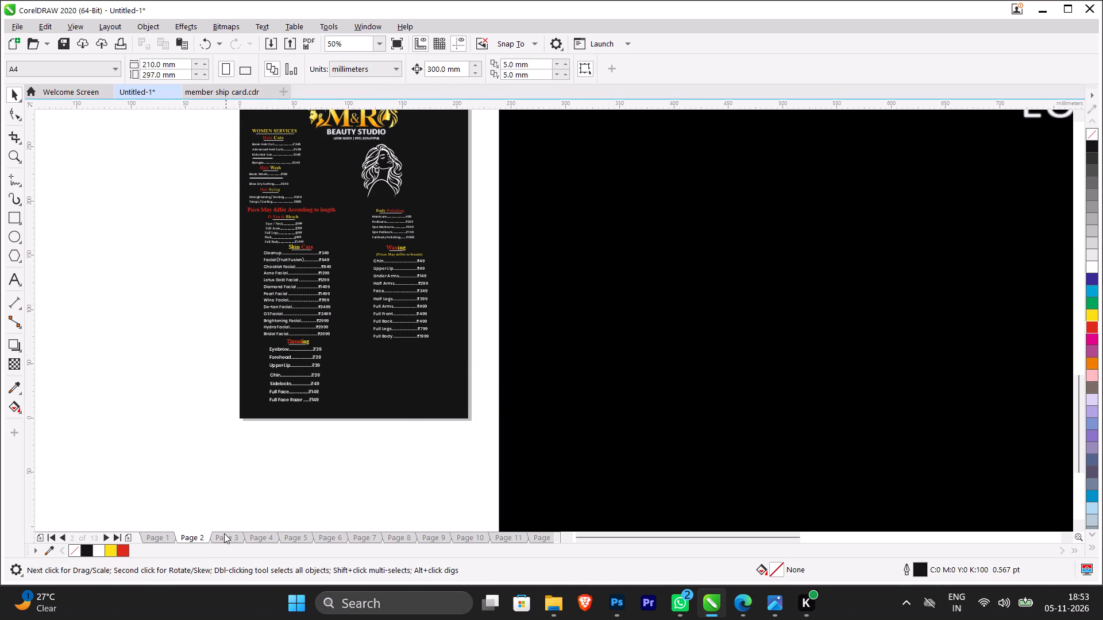
scroll(350, 233, "down", 1)
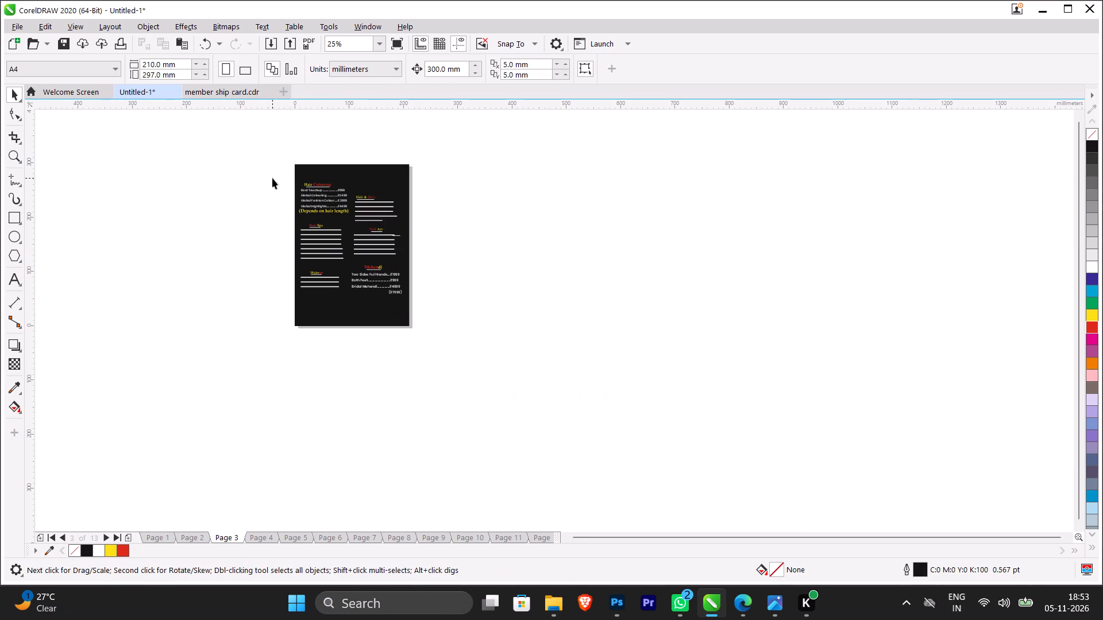
left_click_drag(272, 178, 350, 312)
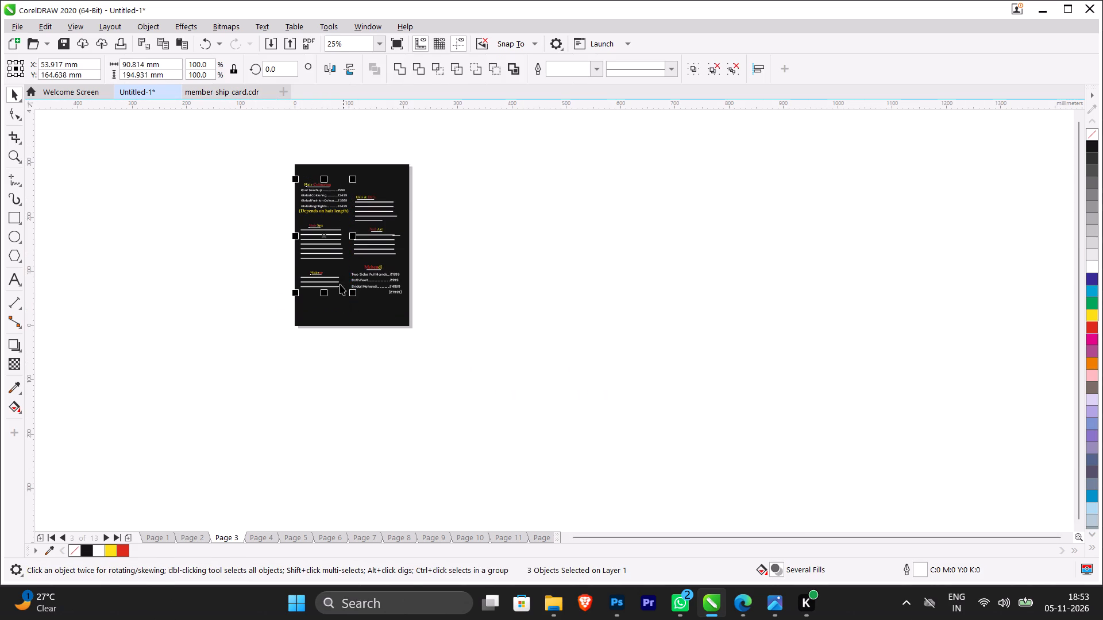
left_click_drag(330, 246, 333, 265)
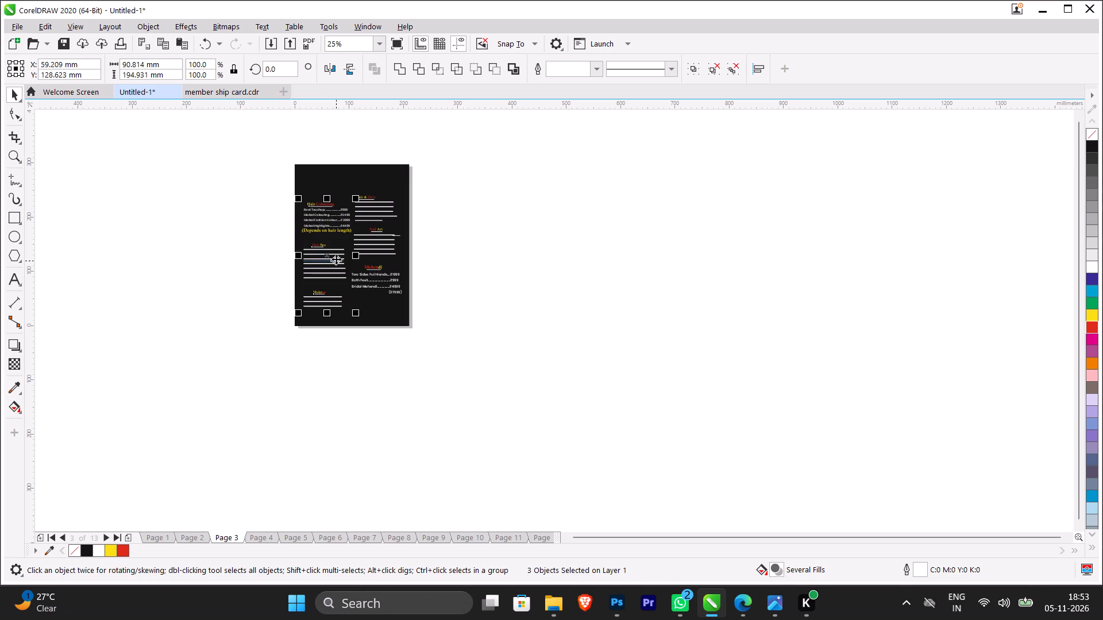
Paste the Treatments group on Page 3 and place it above the Hair Colouring group.
key("ctrl+v")
left_click_drag(380, 305, 354, 218)
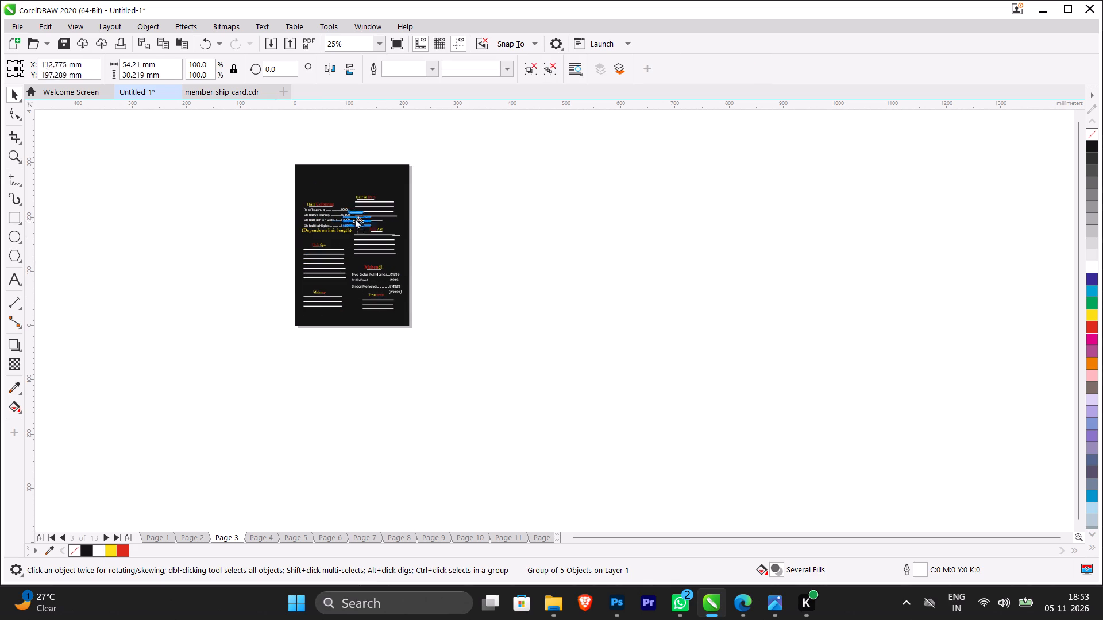
left_click_drag(354, 218, 327, 191)
left_click(506, 202)
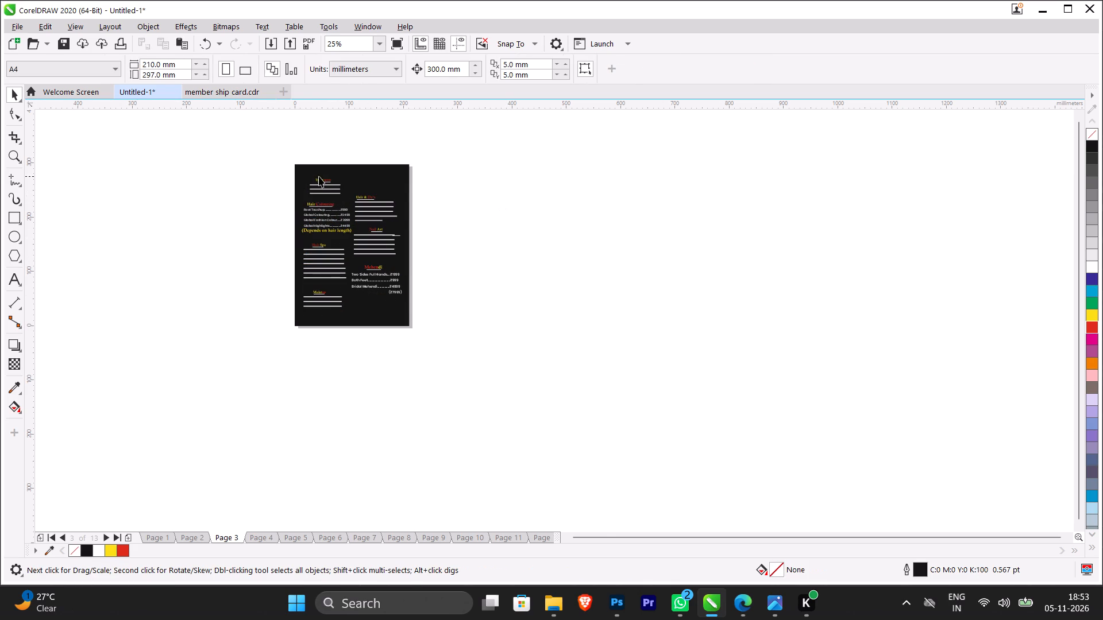
Enlarge the Treatments group proportionally from its centre to about 73 × 41 mm.
scroll(319, 168, "up", 2)
left_click(379, 270)
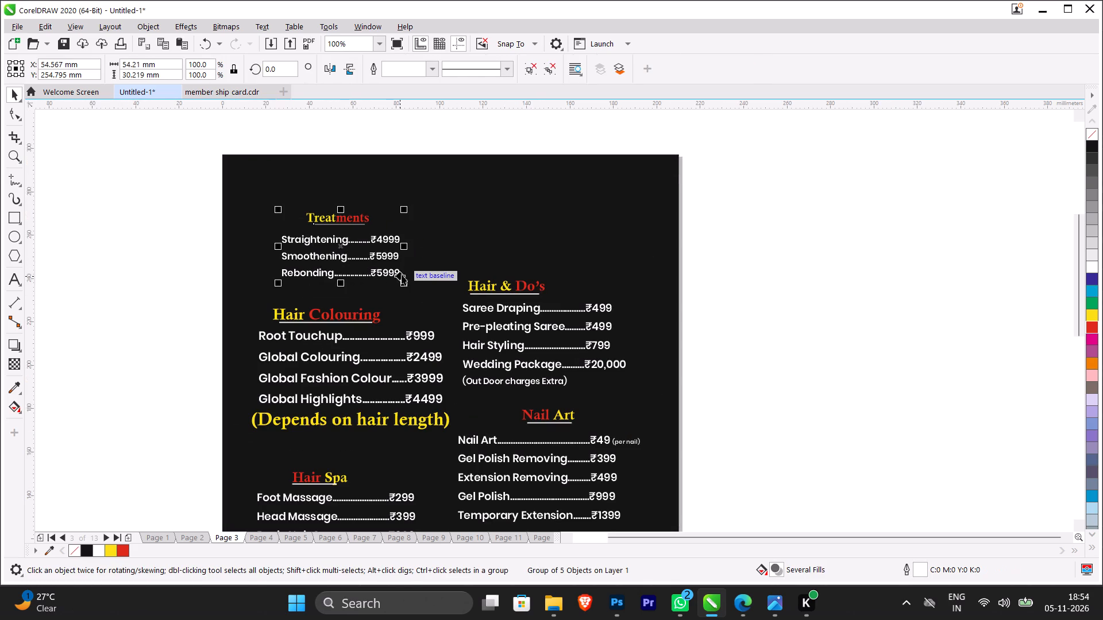
left_click_drag(403, 283, 423, 307, "shift")
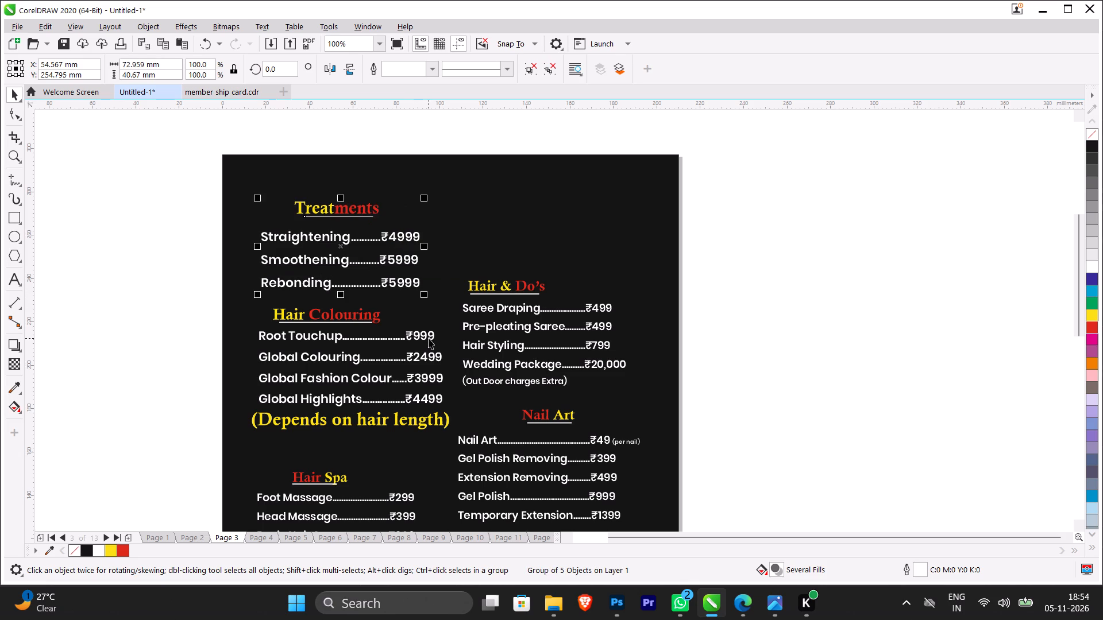
left_click(425, 339)
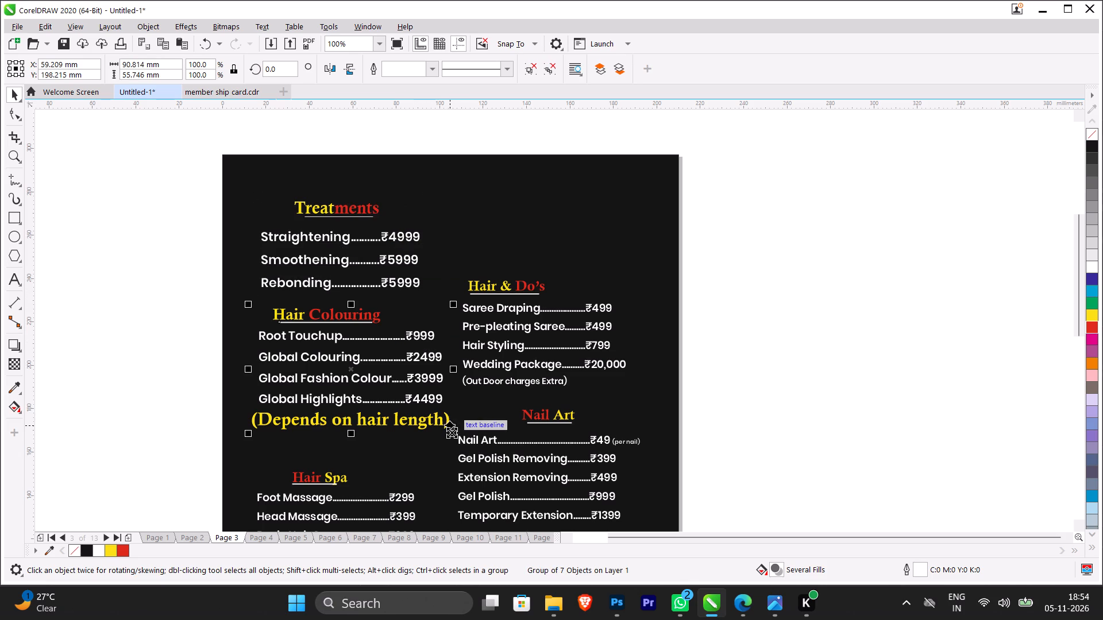
Enlarge the Makeup group proportionally from its centre to about 83 × 39 mm.
scroll(394, 409, "down", 1)
scroll(379, 468, "down", 3)
scroll(379, 482, "up", 4)
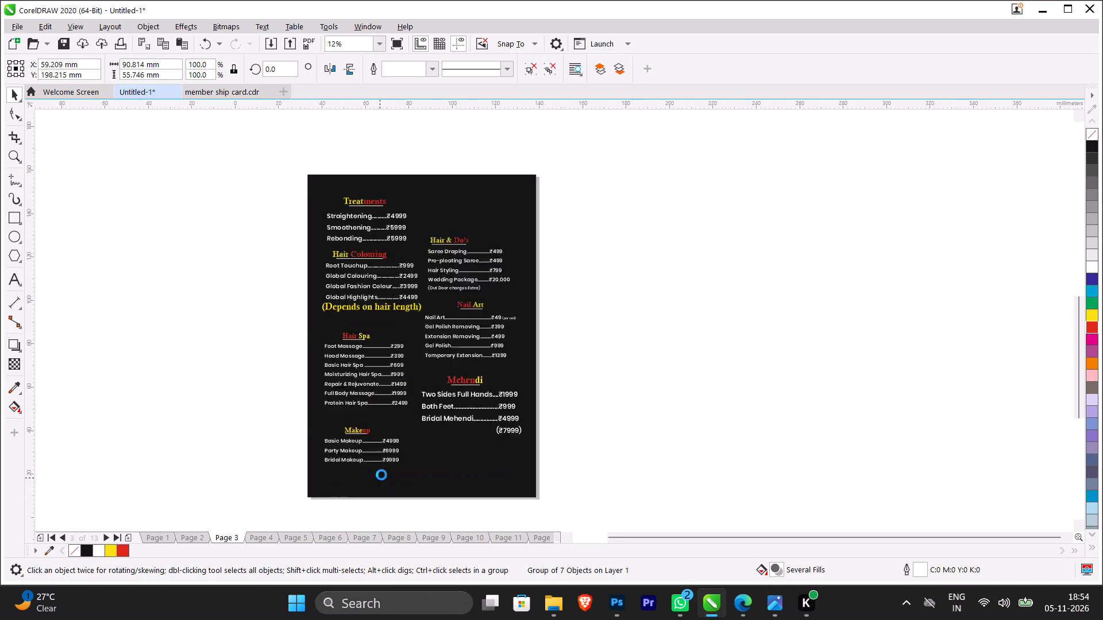
left_click(407, 441)
left_click_drag(423, 455, 427, 459, "shift")
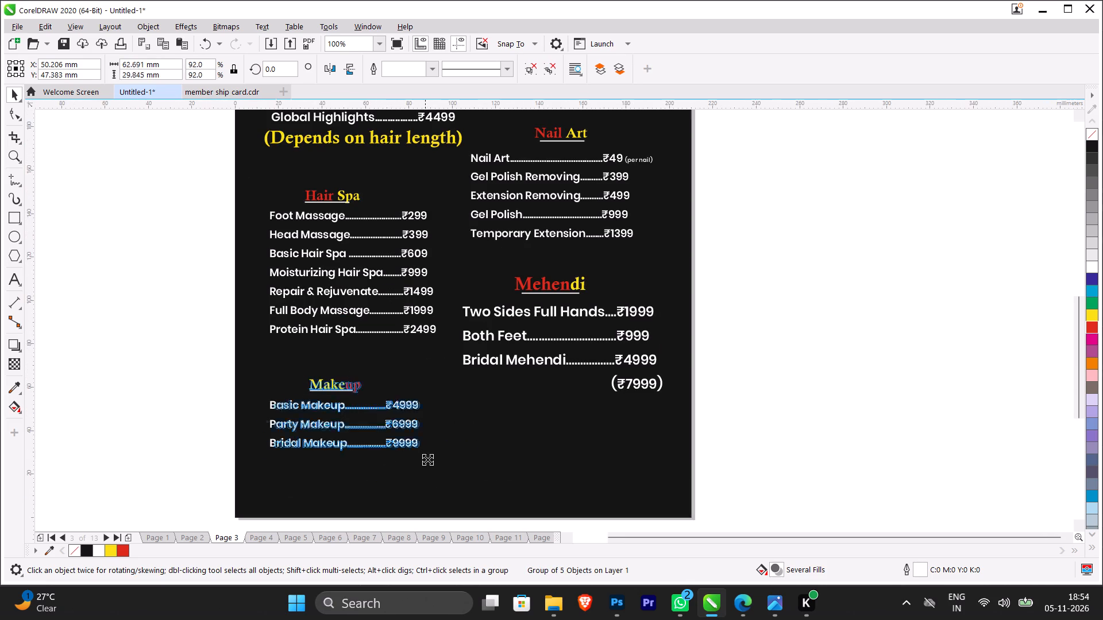
left_click_drag(427, 459, 439, 470, "shift")
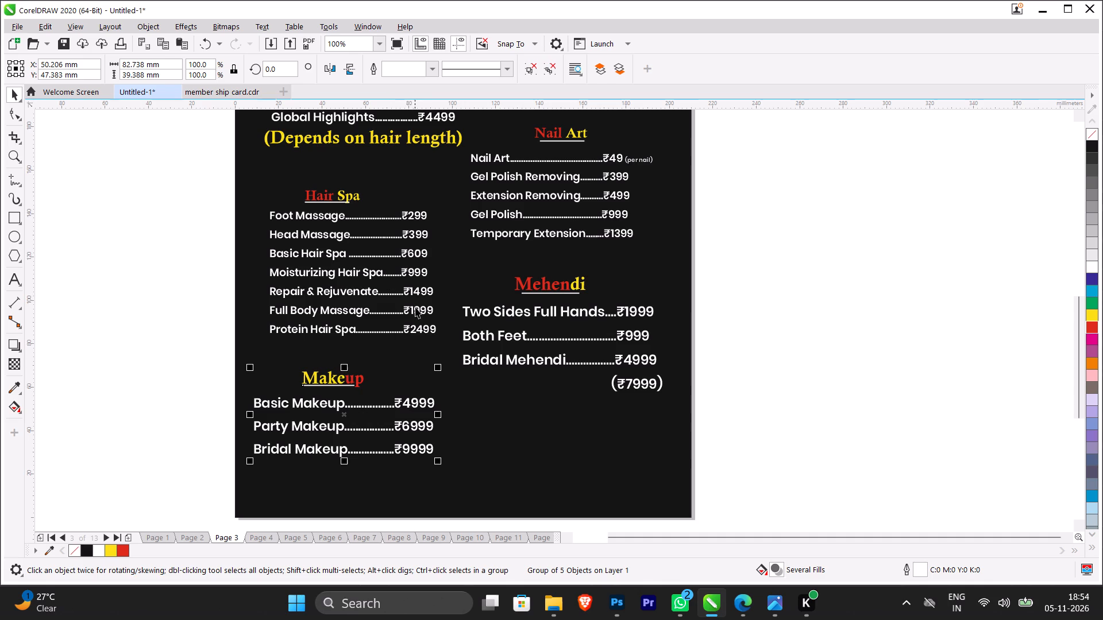
Left-align the Makeup, Hair Spa, Hair Colouring and Treatments groups with one another.
left_click(416, 309, "shift")
left_click(391, 141, "shift")
scroll(391, 141, "down", 2)
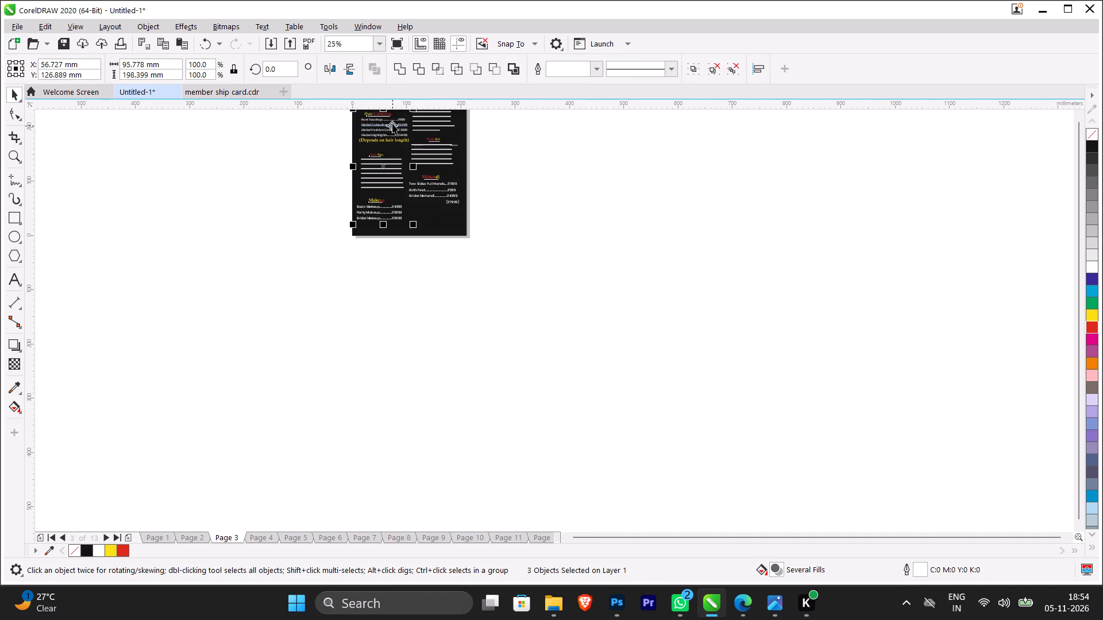
scroll(392, 119, "down", 3)
scroll(399, 114, "up", 5)
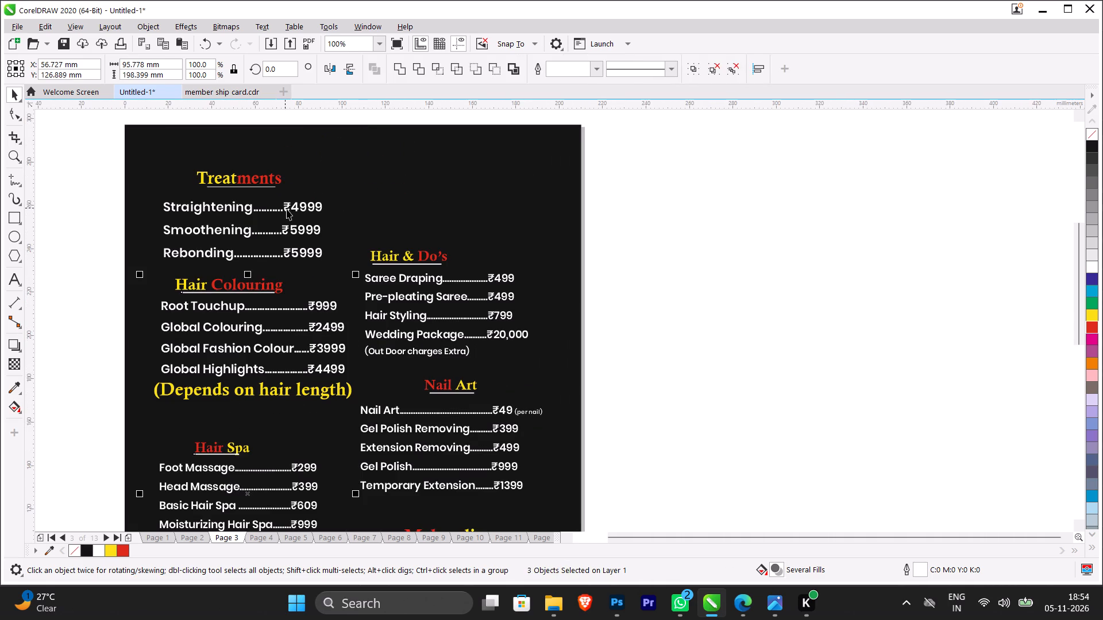
left_click(292, 208, "shift")
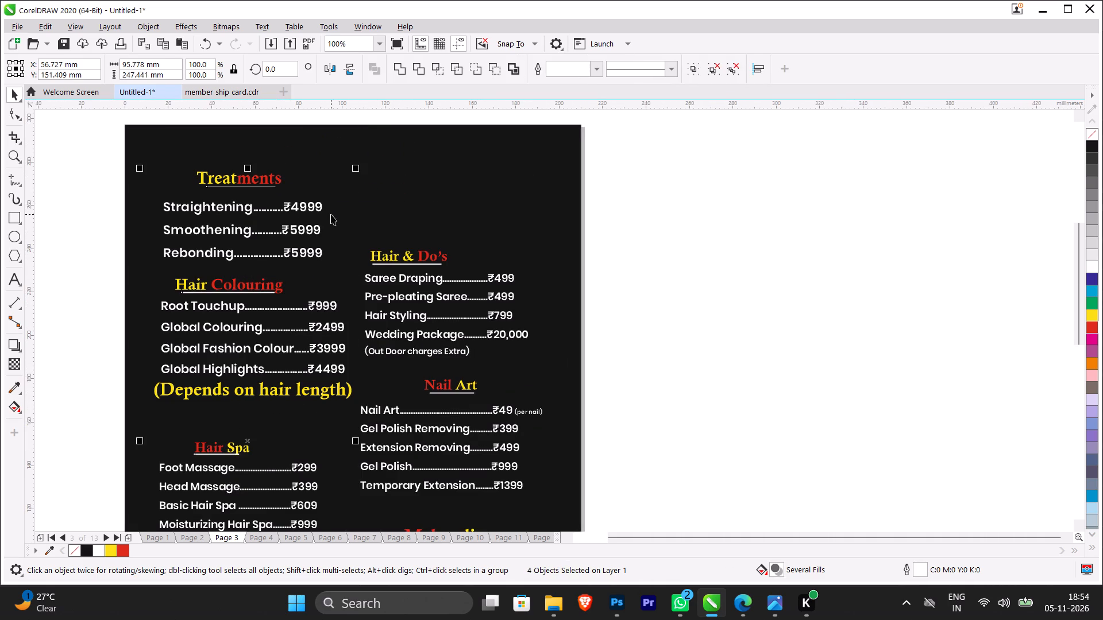
key("l")
left_click(103, 251)
Move the Hair & Do's group up and slightly right, centred at about X 156 mm, Y 229 mm.
scroll(516, 299, "down", 1)
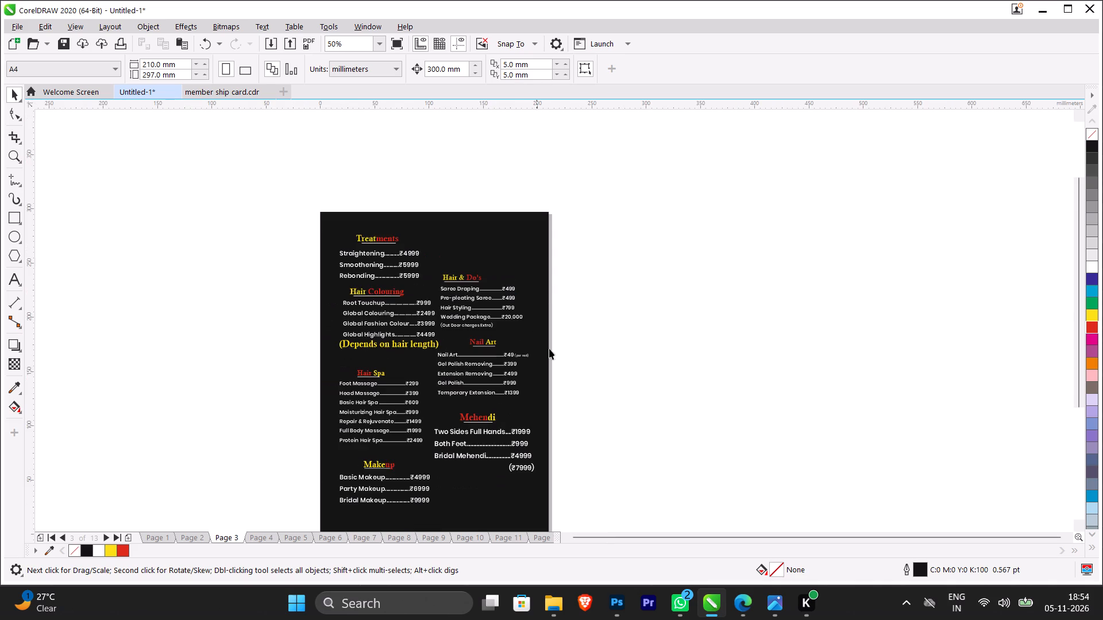
scroll(565, 389, "down", 1)
scroll(581, 436, "up", 3)
scroll(493, 340, "down", 2)
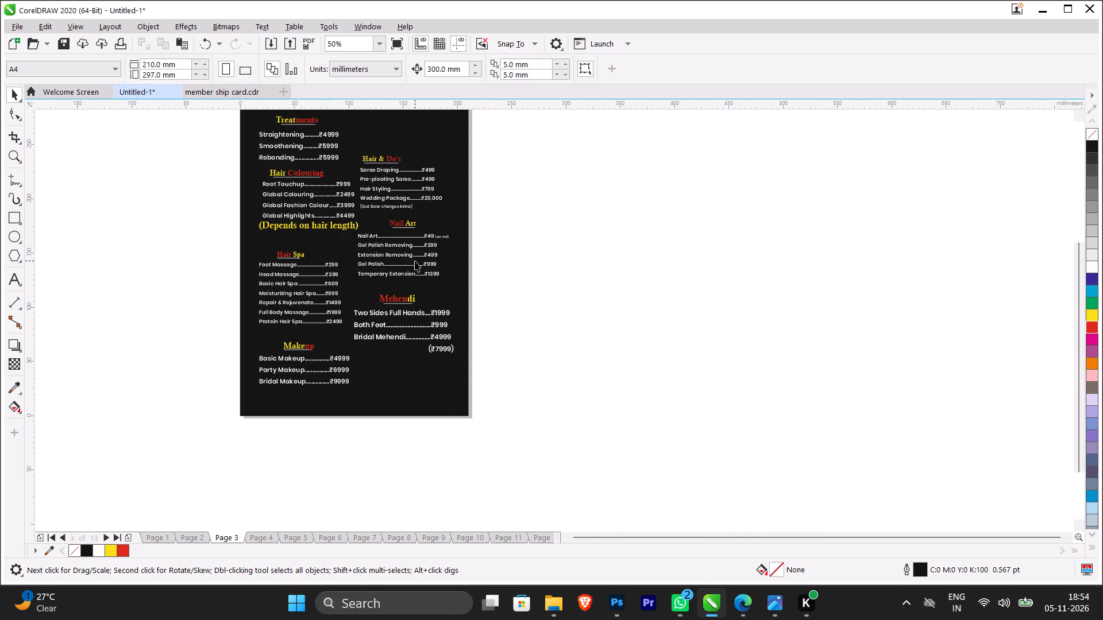
scroll(376, 169, "up", 1)
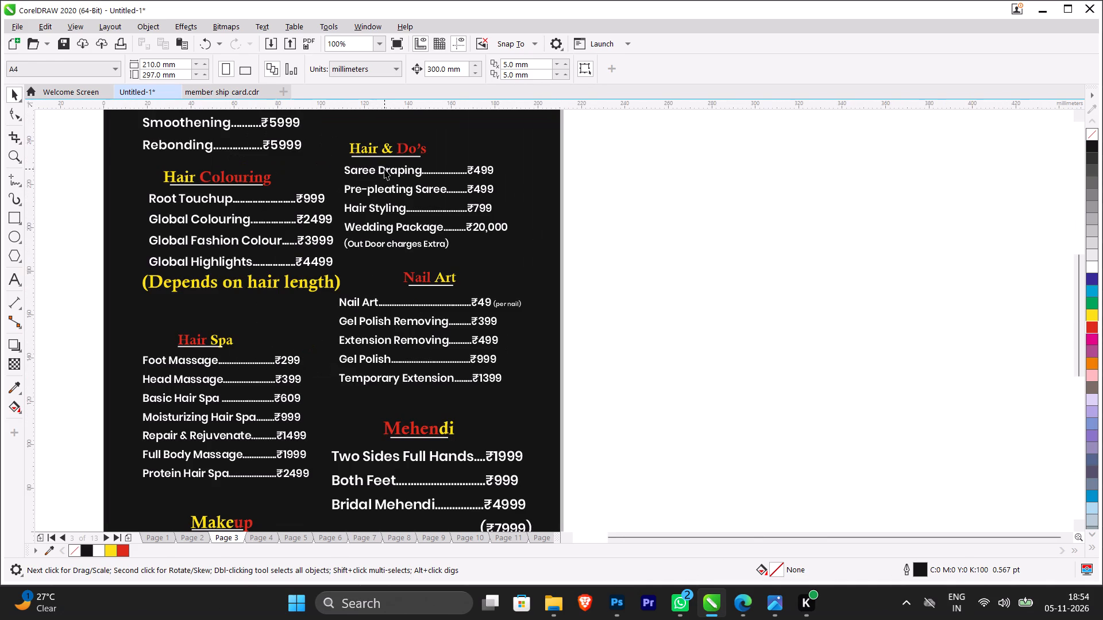
left_click(384, 169)
left_click_drag(384, 169, 400, 138)
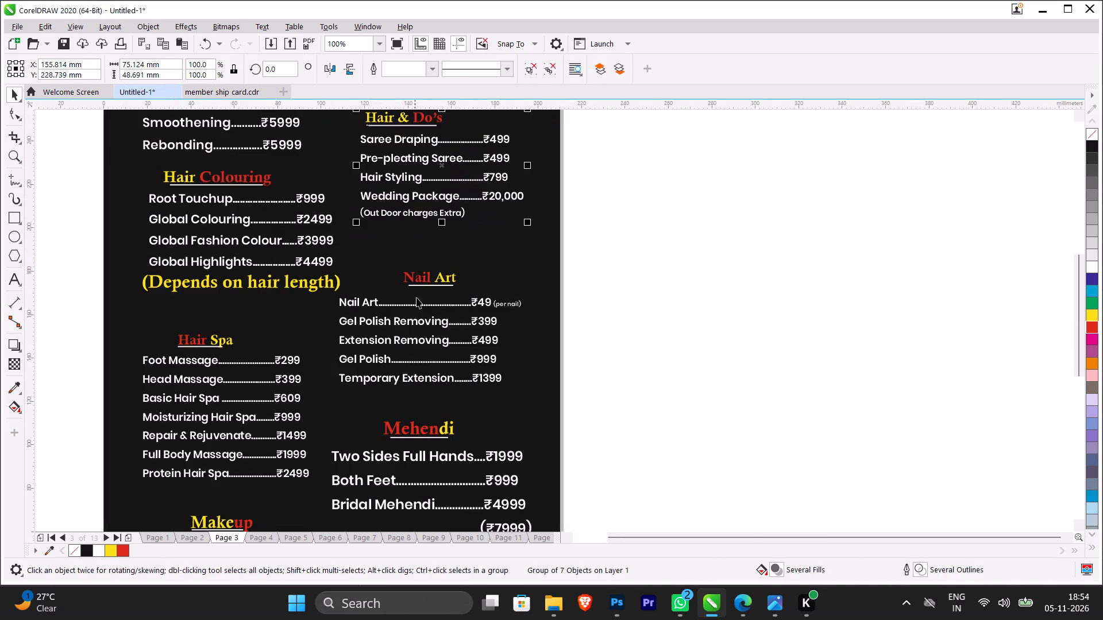
Even out the right column's spacing by shifting the Mehendi, Nail Art and Hair & Do's groups slightly downward.
scroll(433, 289, "down", 1)
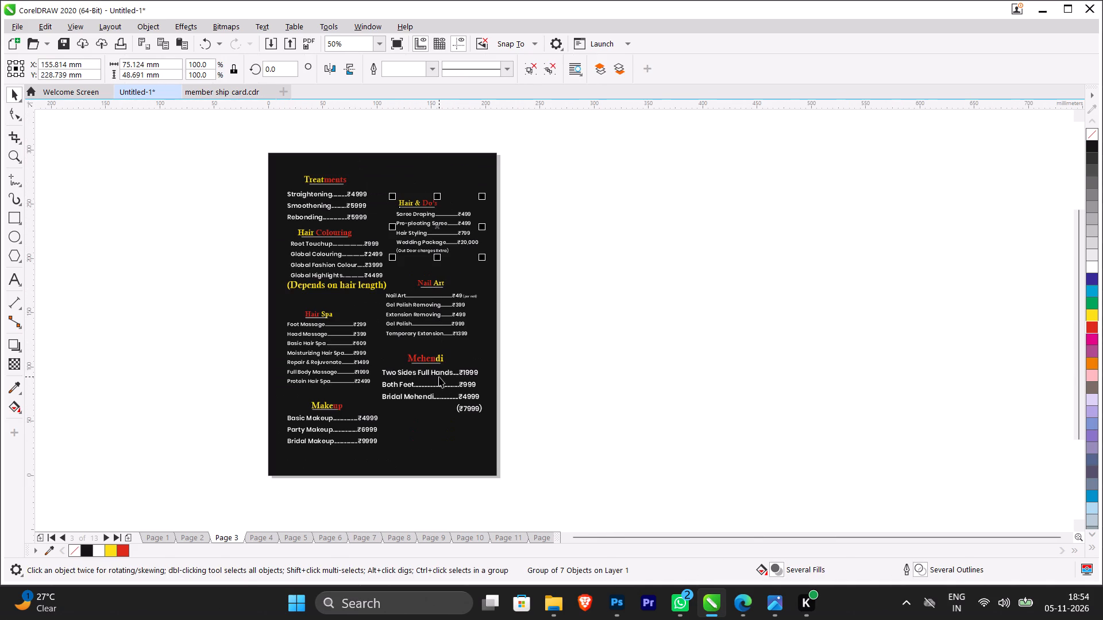
left_click_drag(440, 374, 440, 380)
left_click(557, 336)
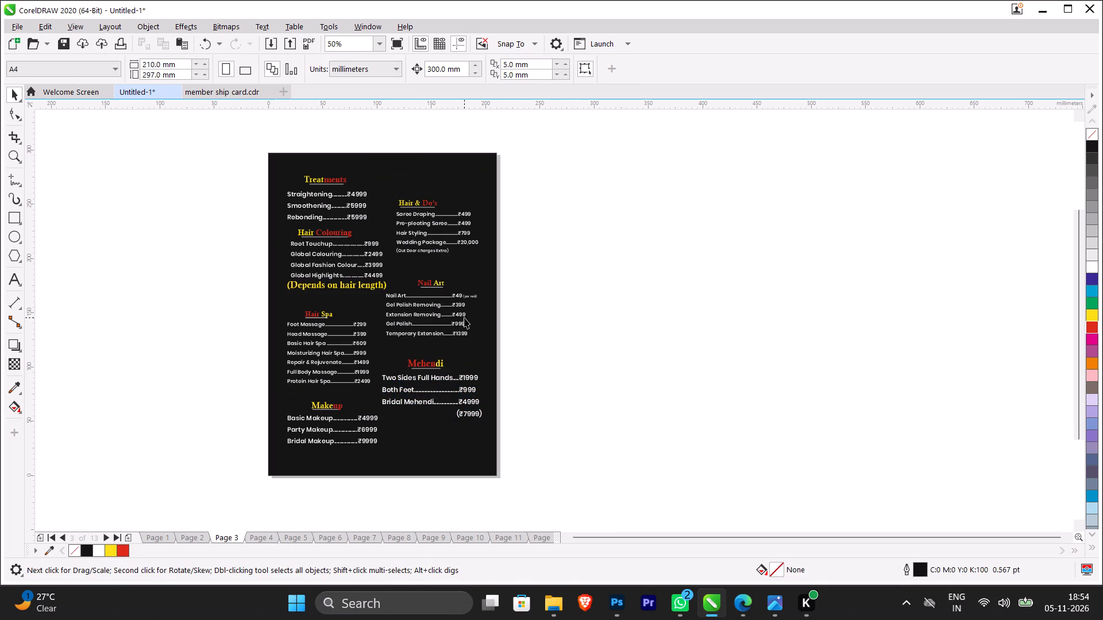
left_click_drag(461, 305, 464, 319)
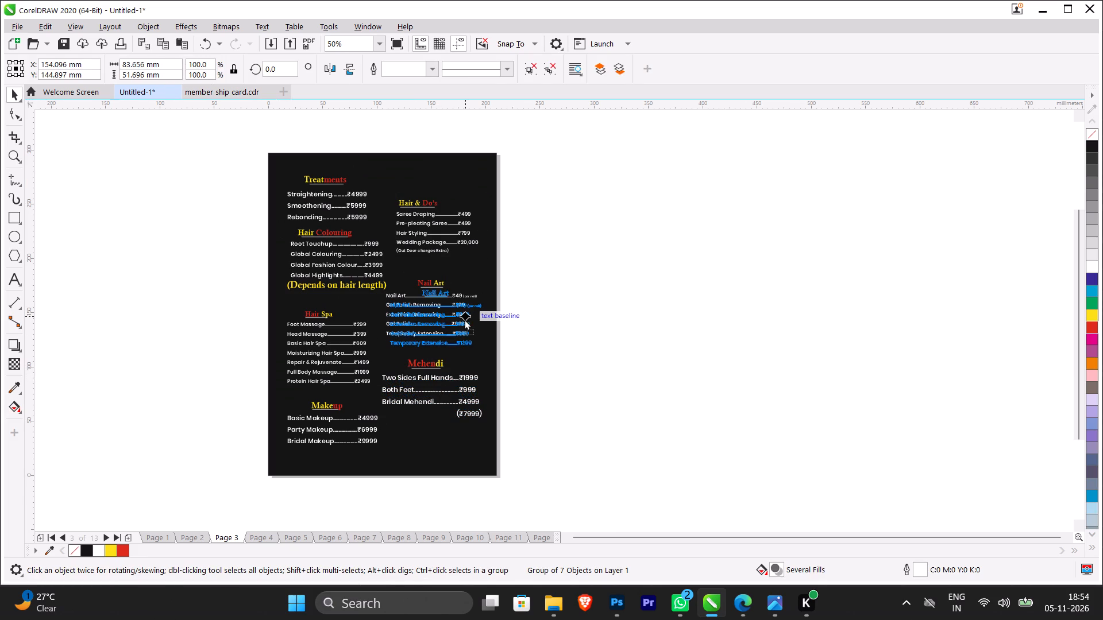
left_click_drag(464, 319, 465, 322)
left_click(571, 301)
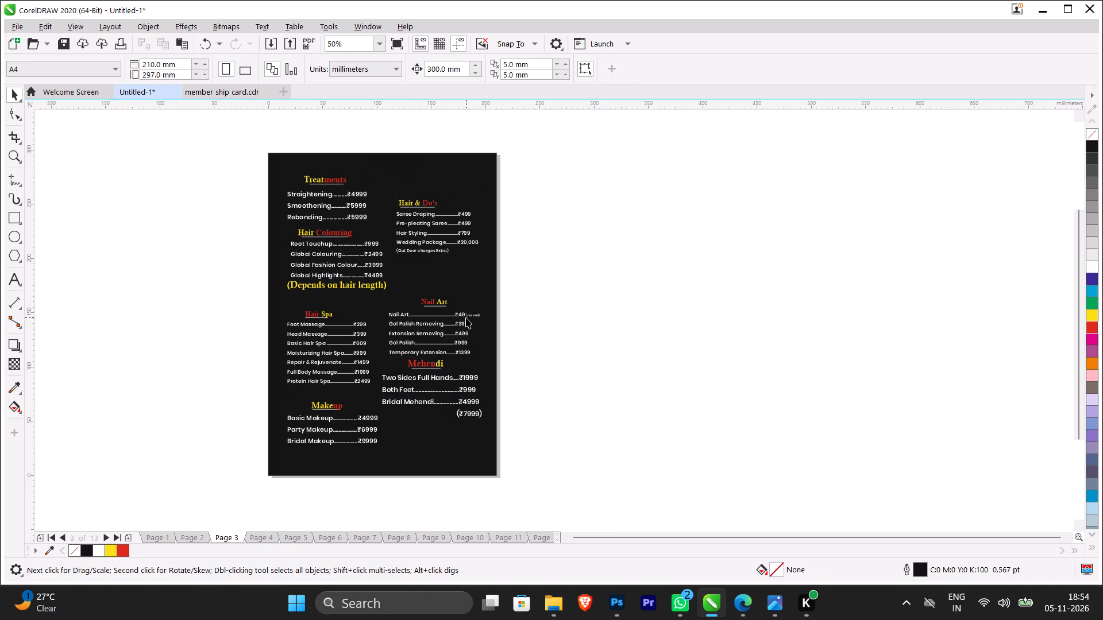
left_click_drag(466, 317, 466, 302)
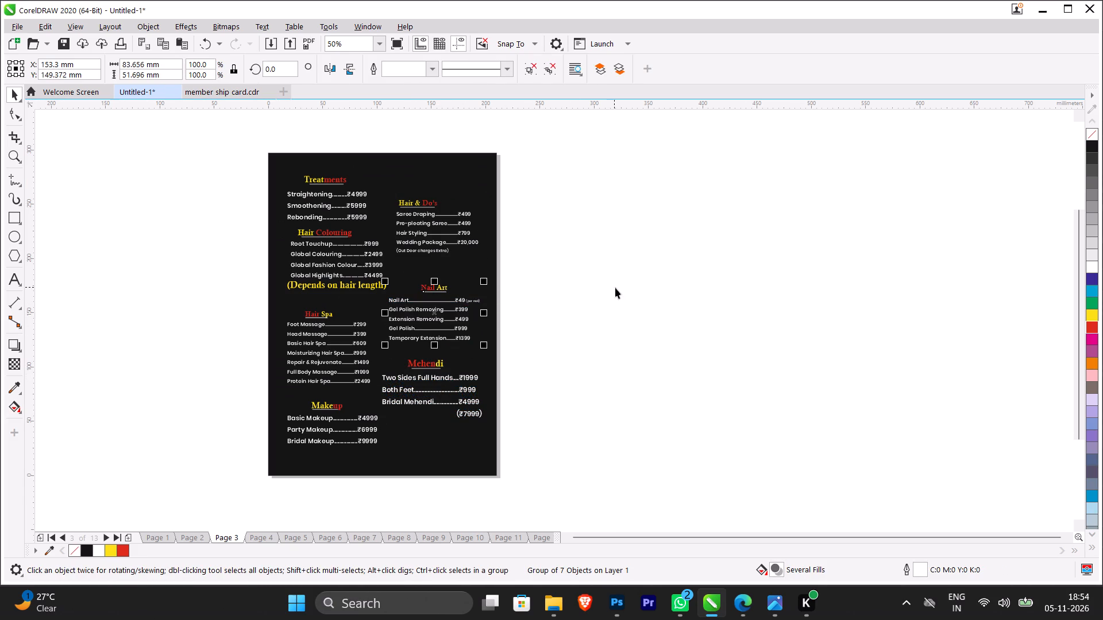
left_click(616, 288)
left_click_drag(458, 223, 460, 233)
left_click(607, 226)
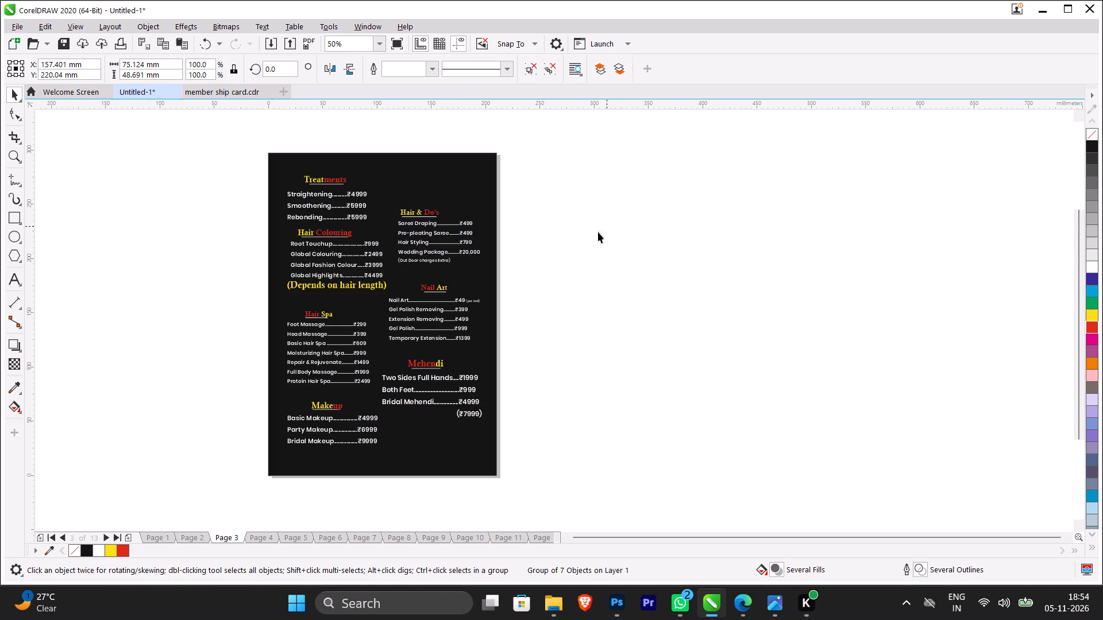
On Page 2, enlarge the Waxing group to about 67 × 113 mm and move it down, centred at about X 152 mm, Y 70 mm.
left_click(199, 532)
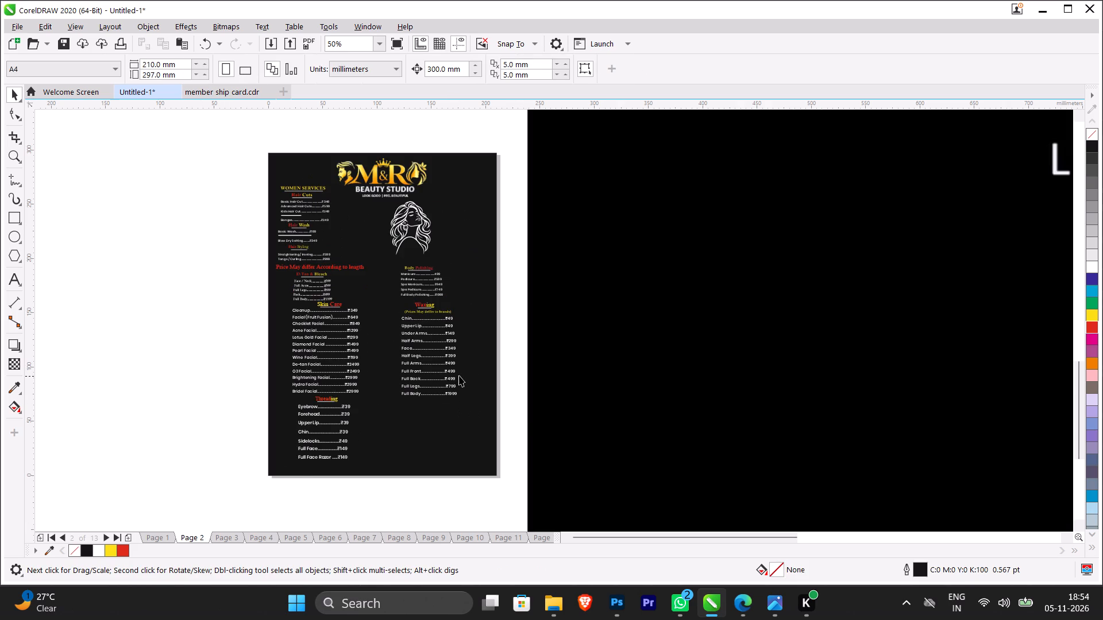
left_click(446, 343)
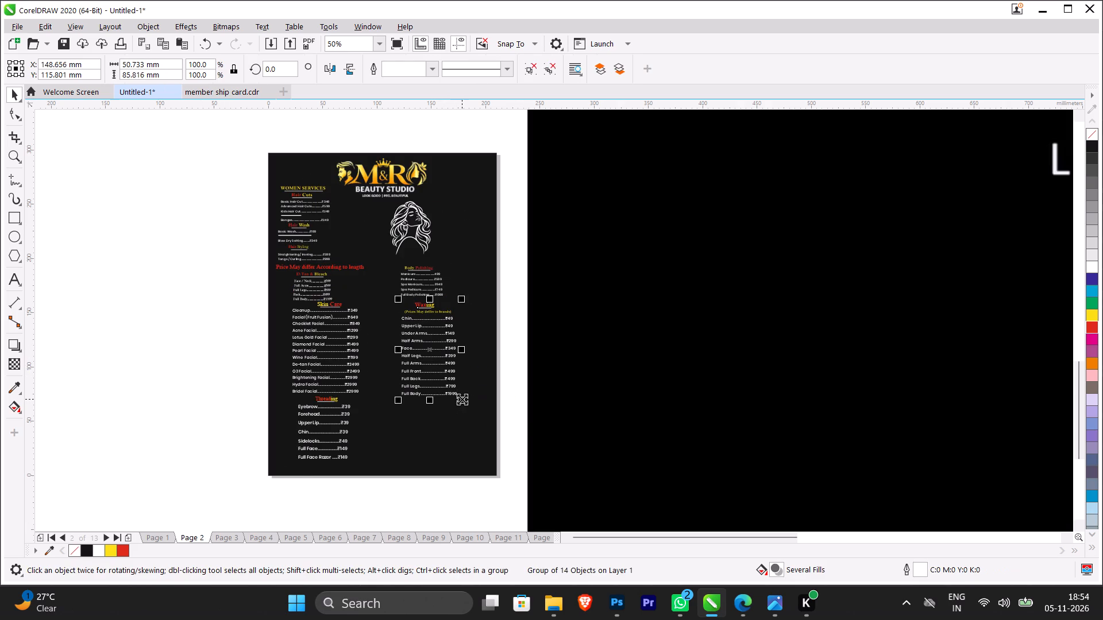
left_click_drag(462, 399, 470, 417, "shift")
left_click_drag(454, 320, 460, 342)
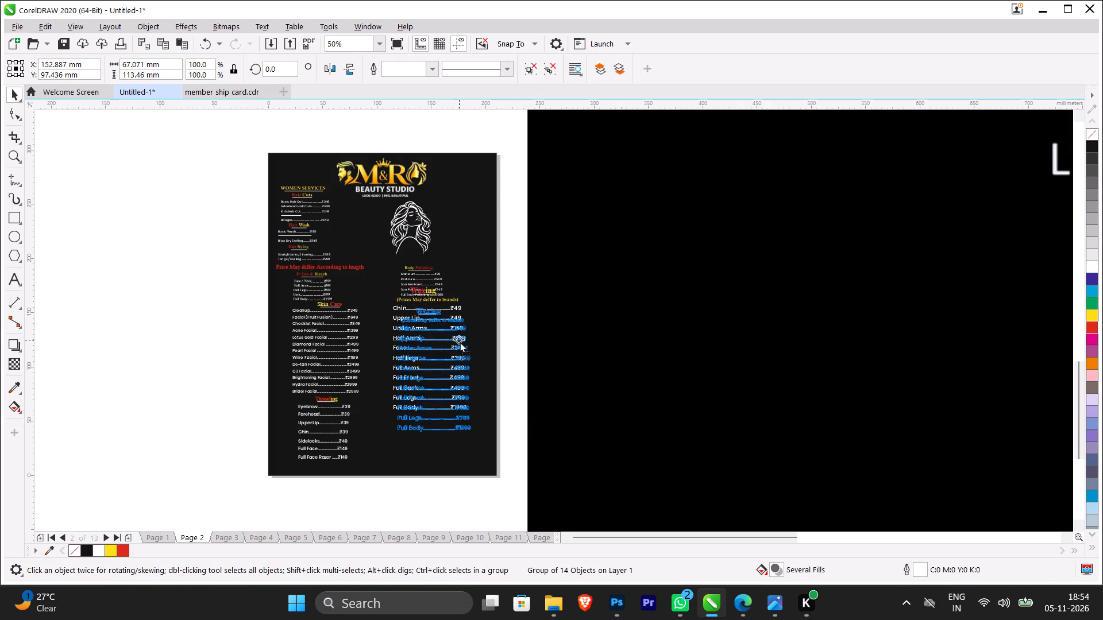
left_click_drag(460, 342, 460, 352)
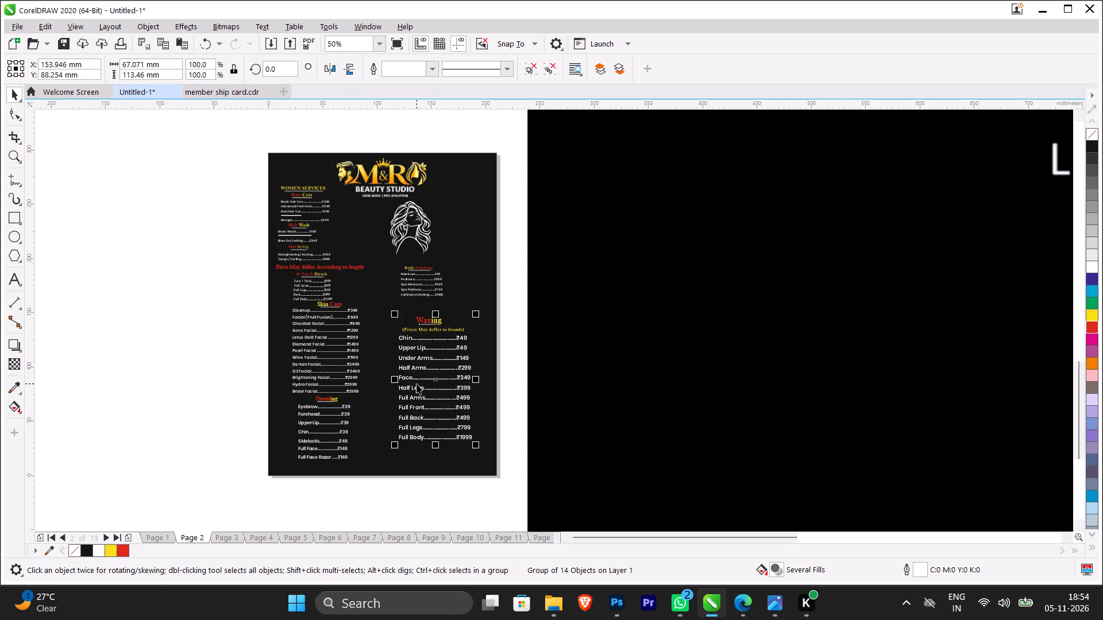
left_click_drag(426, 369, 424, 389)
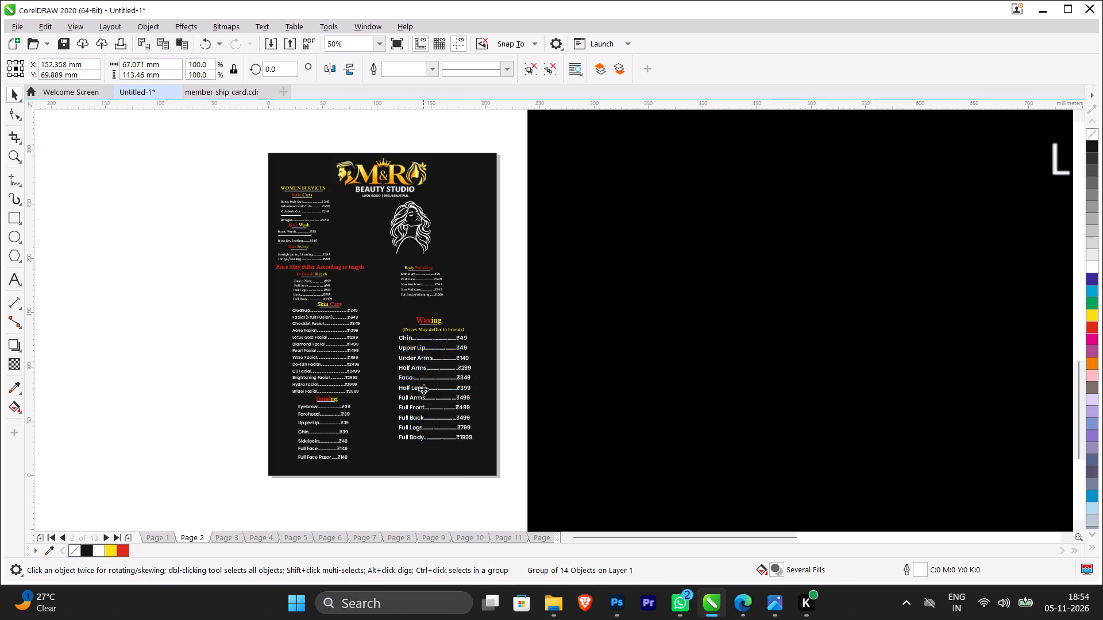
Resize the Body Polishing heading and price list to about 56 × 40 mm, centred at about X 149 mm, Y 163 mm.
left_click(425, 289)
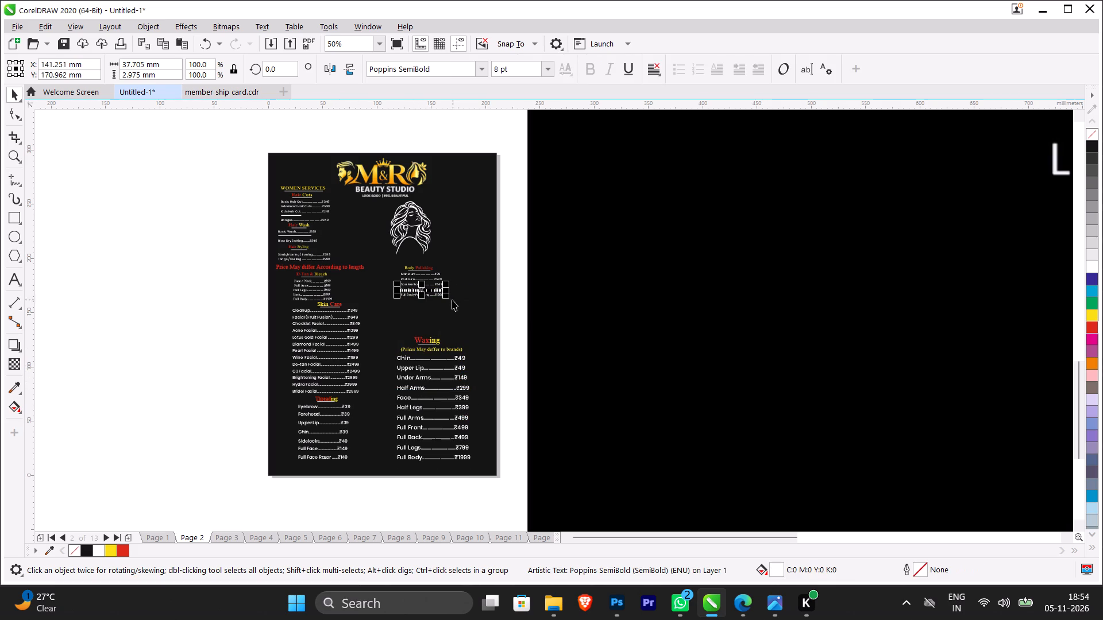
left_click_drag(479, 308, 393, 263)
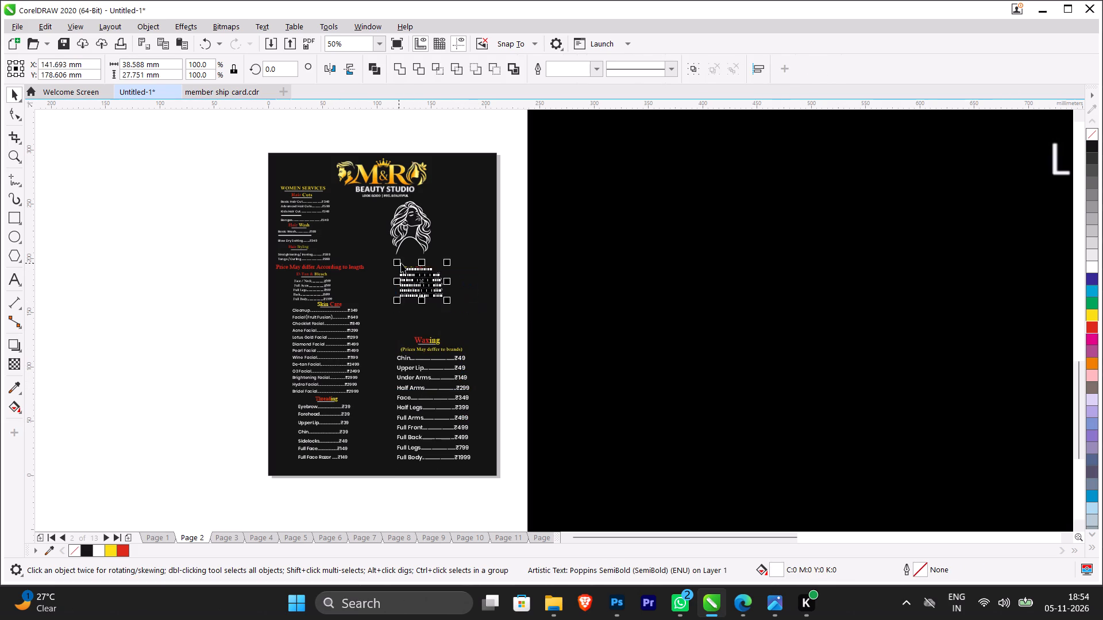
left_click_drag(448, 303, 462, 317, "shift")
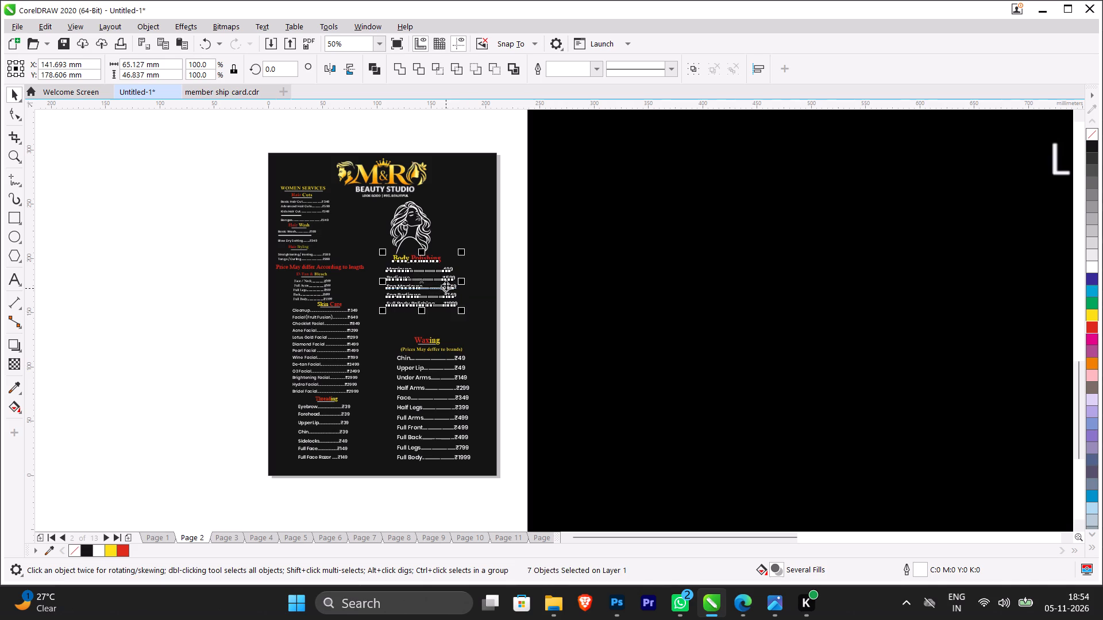
left_click_drag(448, 282, 456, 301)
left_click_drag(470, 330, 465, 328, "shift")
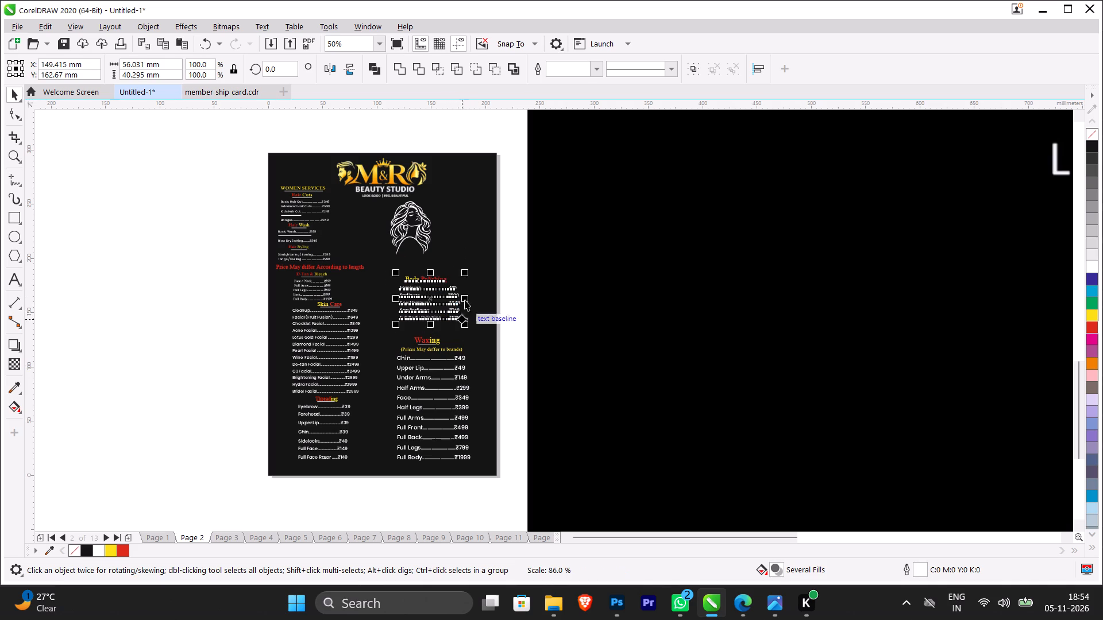
left_click(519, 268)
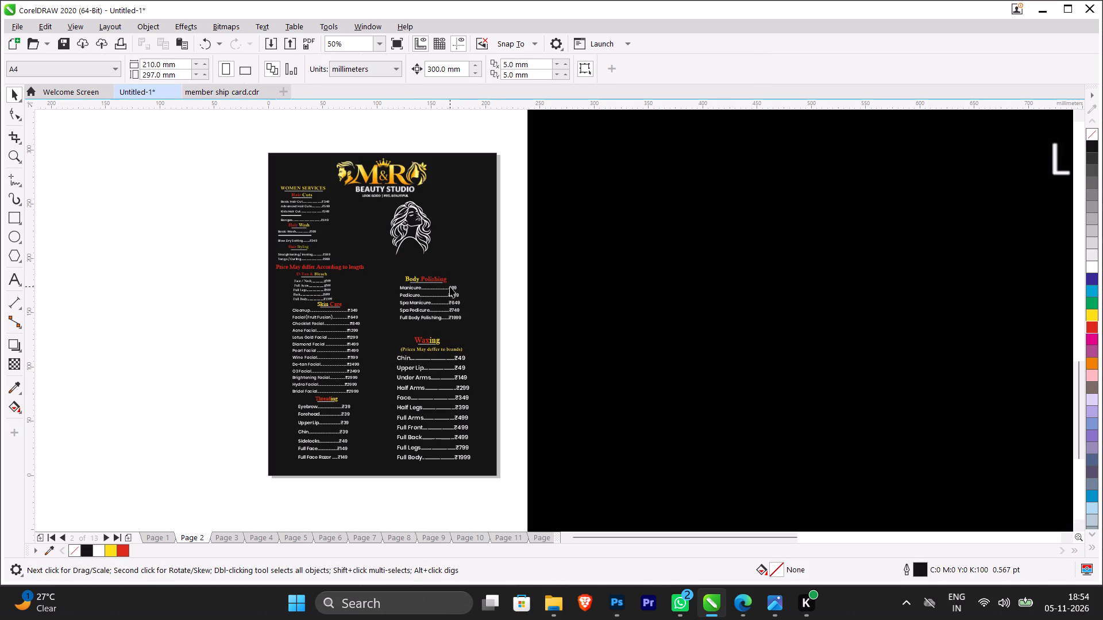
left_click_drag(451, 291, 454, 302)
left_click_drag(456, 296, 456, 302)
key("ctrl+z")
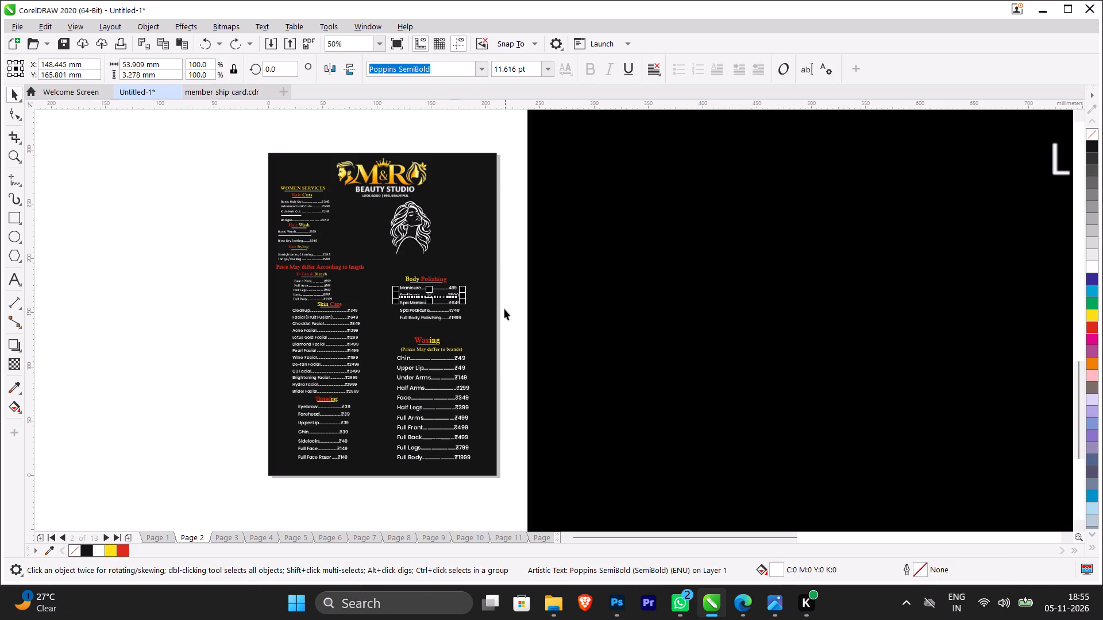
Move the whole Body Polishing heading and price list slightly down, closer to the Waxing group.
left_click_drag(486, 324, 394, 270)
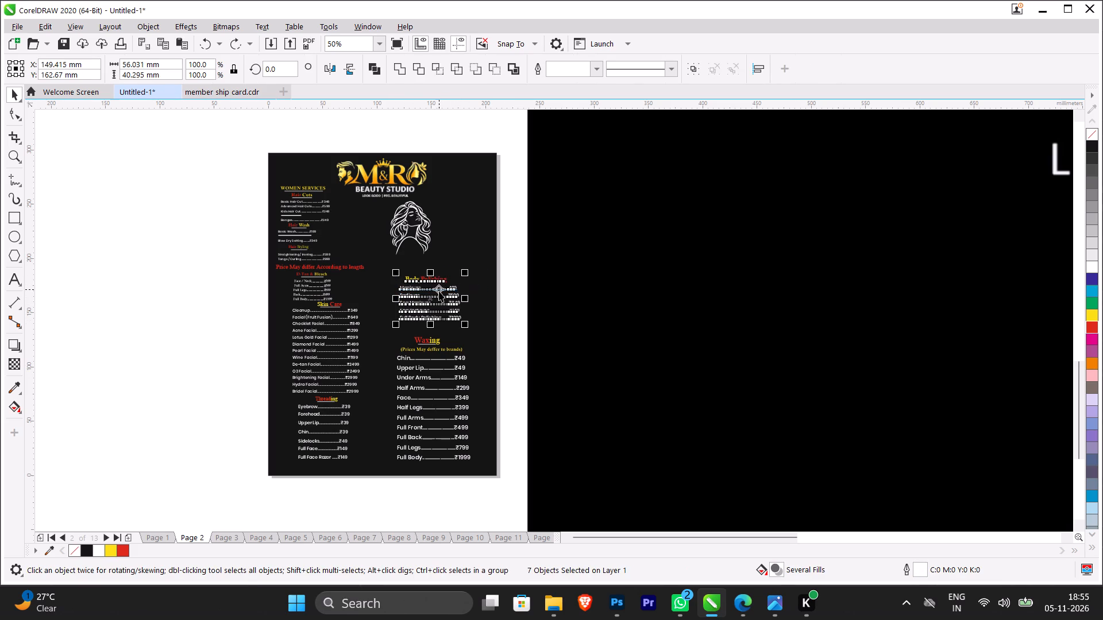
left_click_drag(438, 292, 437, 300)
left_click(512, 275)
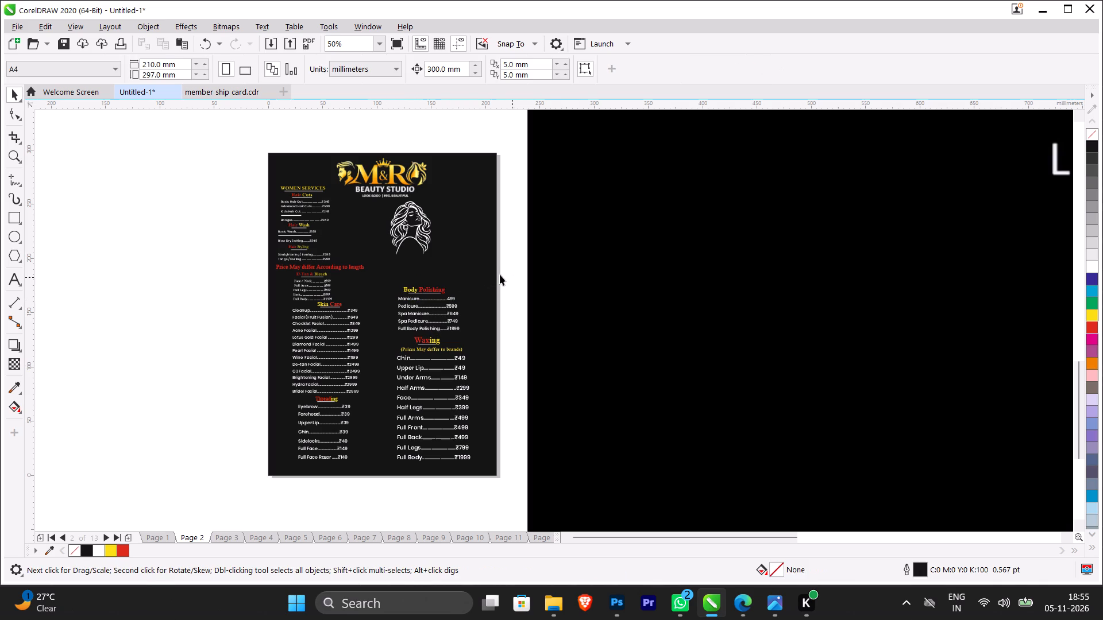
Delete the line-art woman illustration below the logo.
left_click(415, 240)
key("BackSpace")
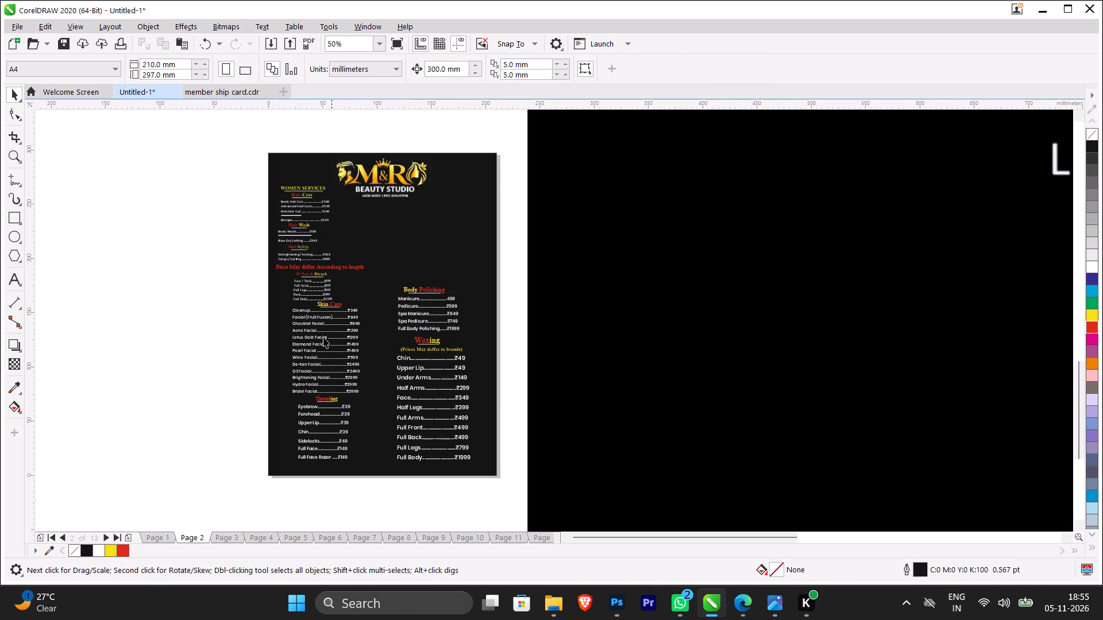
Move the Threading group from the left column's bottom to the right column, above Body Polishing.
left_click(346, 408)
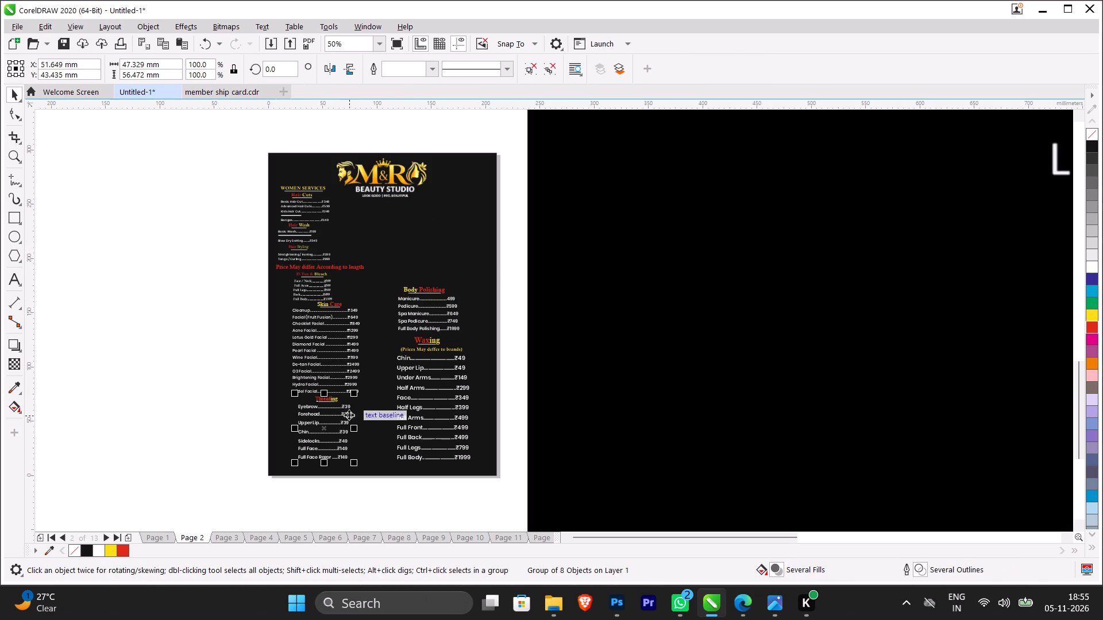
left_click_drag(342, 413, 455, 222)
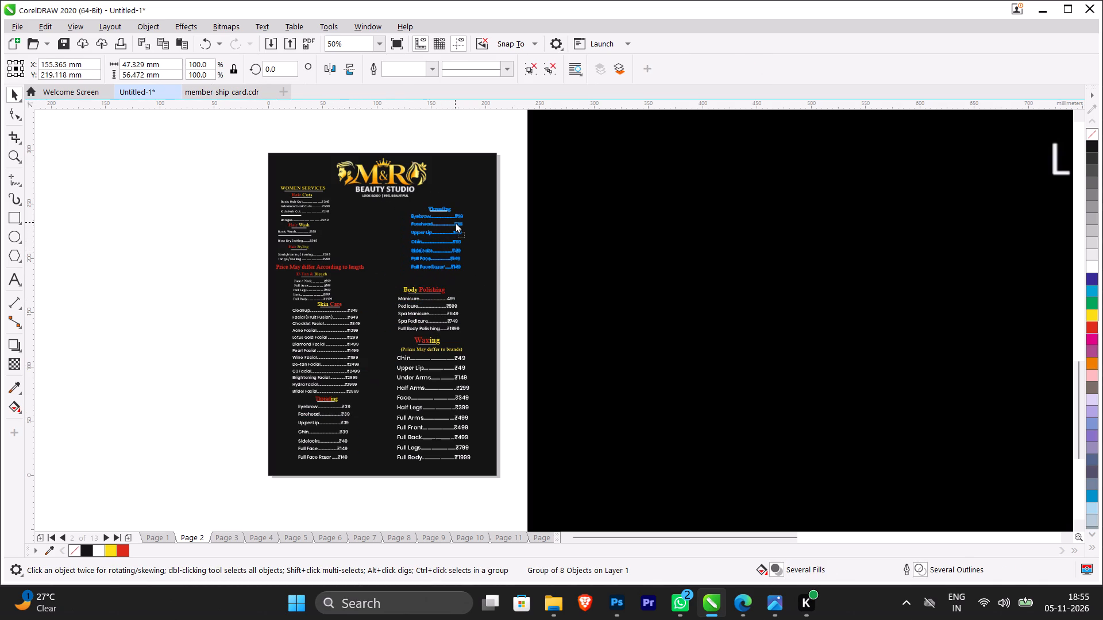
left_click_drag(455, 222, 454, 225)
Enlarge the Skin Care price list to about 77 × 96 mm and move it down into the space left by Threading.
left_click(349, 375)
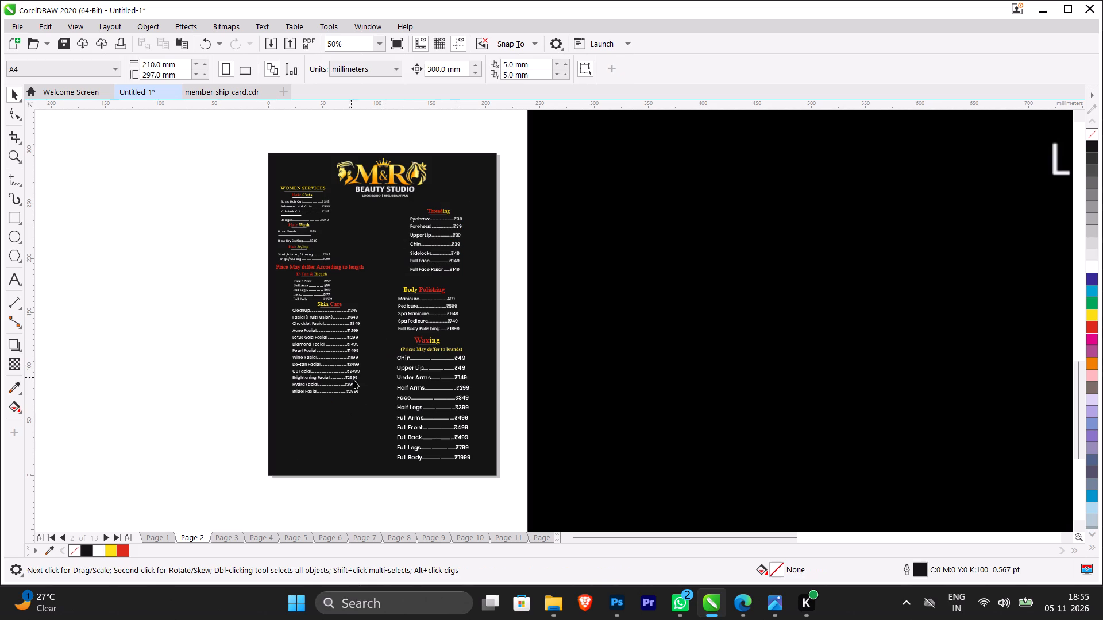
left_click(345, 379)
left_click_drag(338, 352, 341, 369)
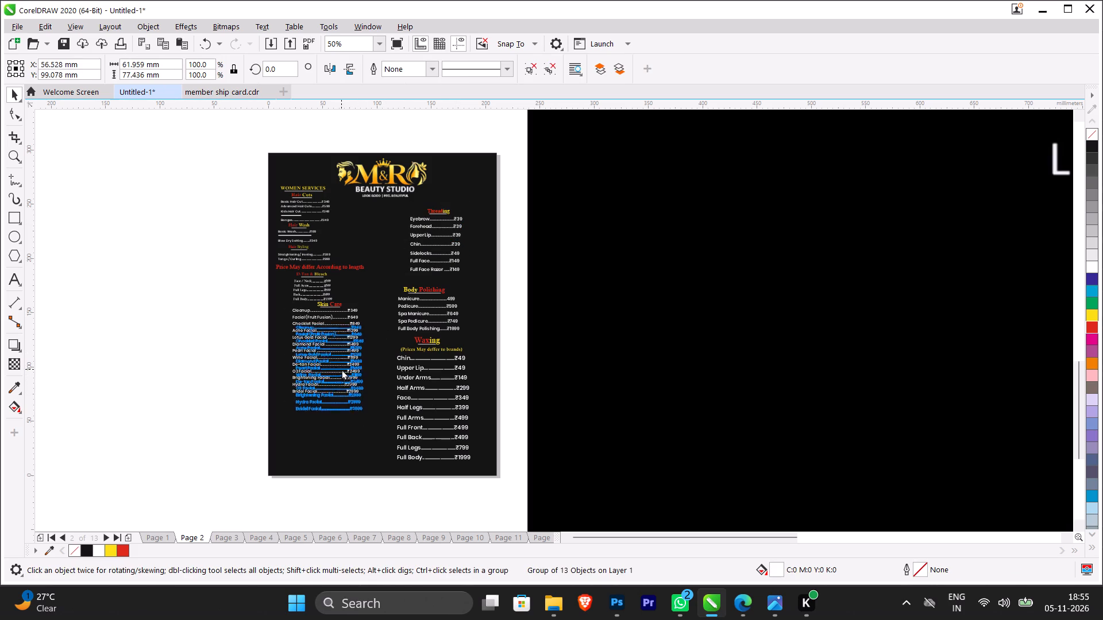
left_click_drag(341, 369, 341, 375)
left_click_drag(367, 418, 377, 429, "shift")
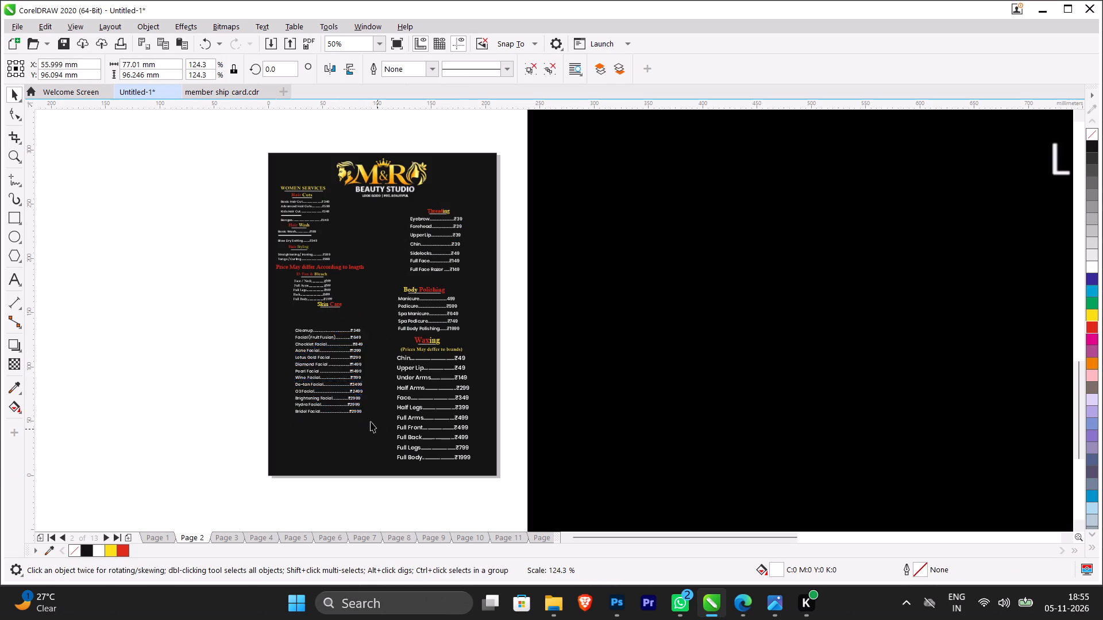
left_click_drag(364, 373, 365, 395)
Move the Skin Care heading down to just above its price list, at about X 57 mm, Y 135 mm.
scroll(335, 298, "up", 2)
left_click_drag(345, 322, 346, 329)
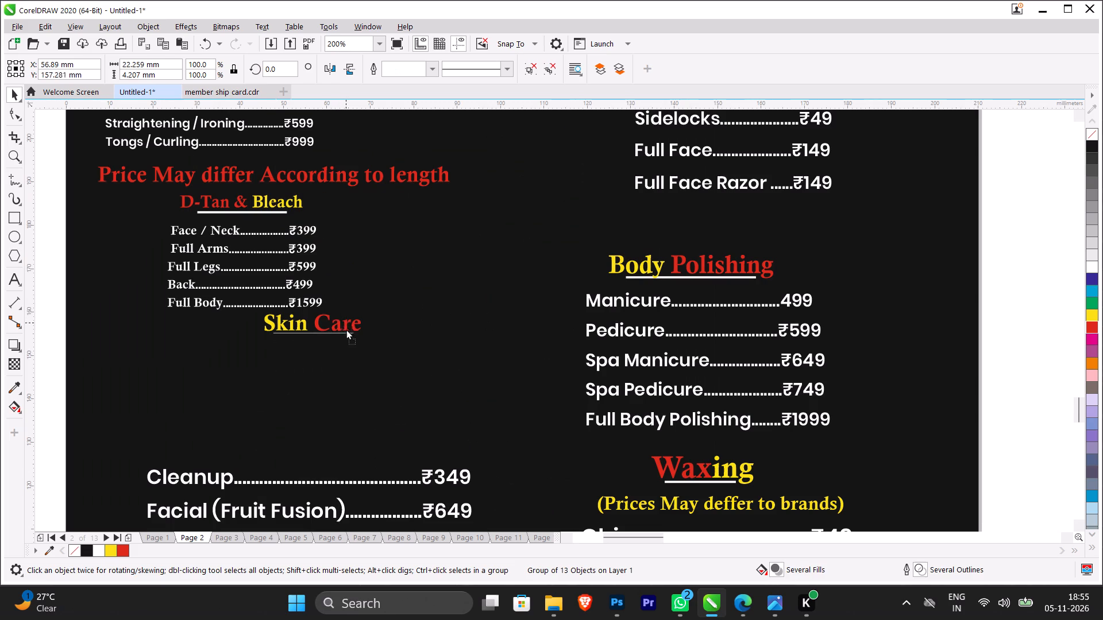
left_click_drag(346, 329, 346, 418)
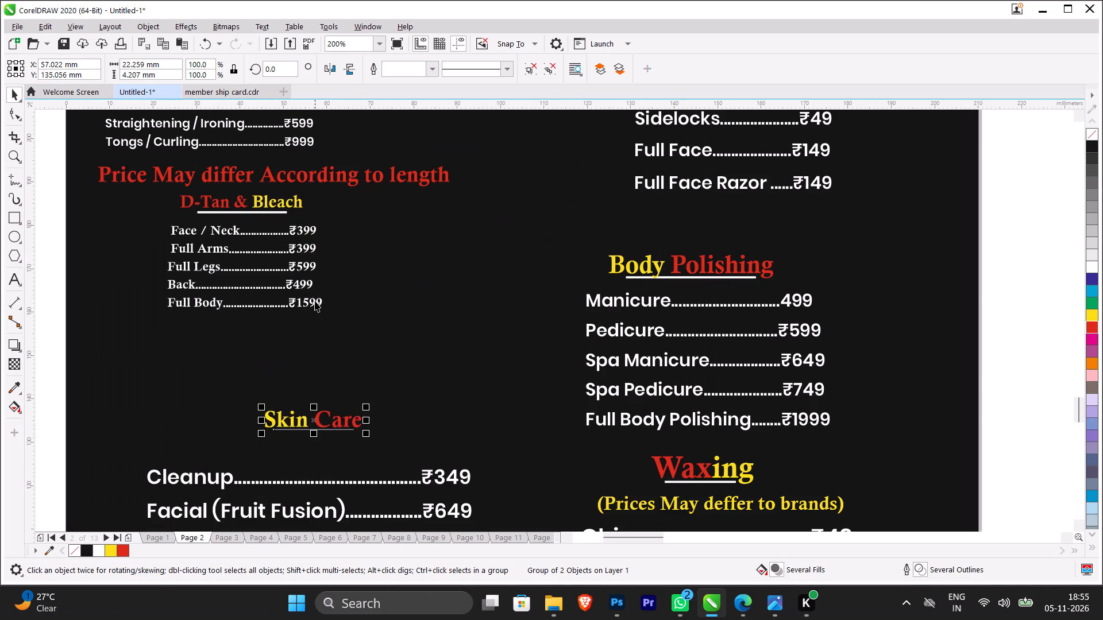
Enlarge the D-Tan & Bleach heading and price list to about 43 × 32 mm and move them down to about X 43 mm, Y 161 mm.
left_click(315, 301)
left_click_drag(352, 332, 153, 200)
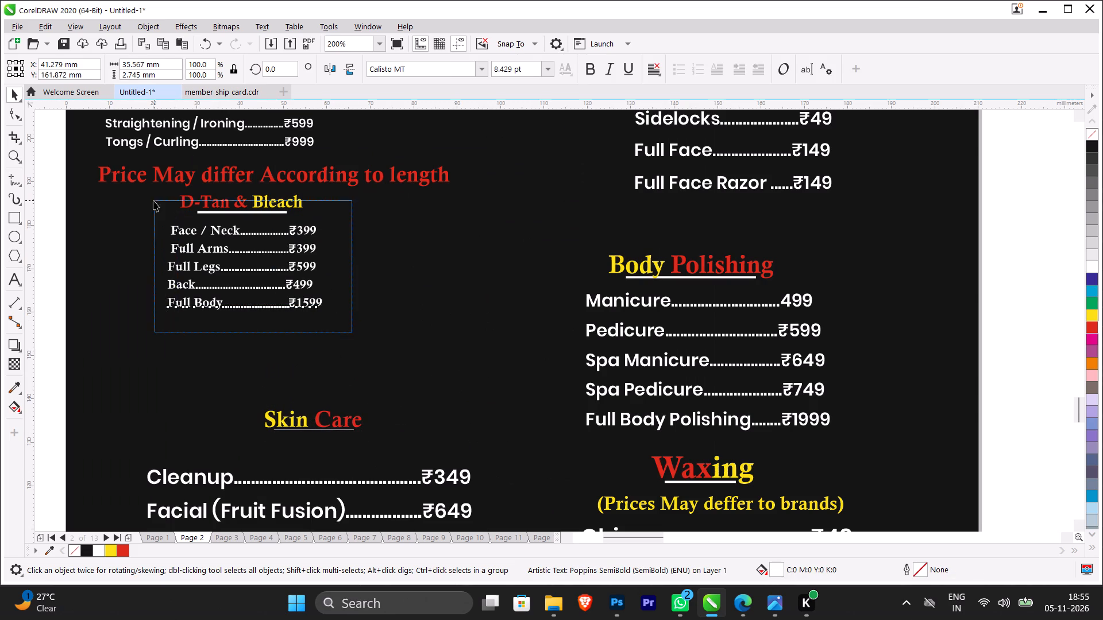
left_click_drag(153, 200, 138, 189)
left_click_drag(326, 315, 341, 331, "shift")
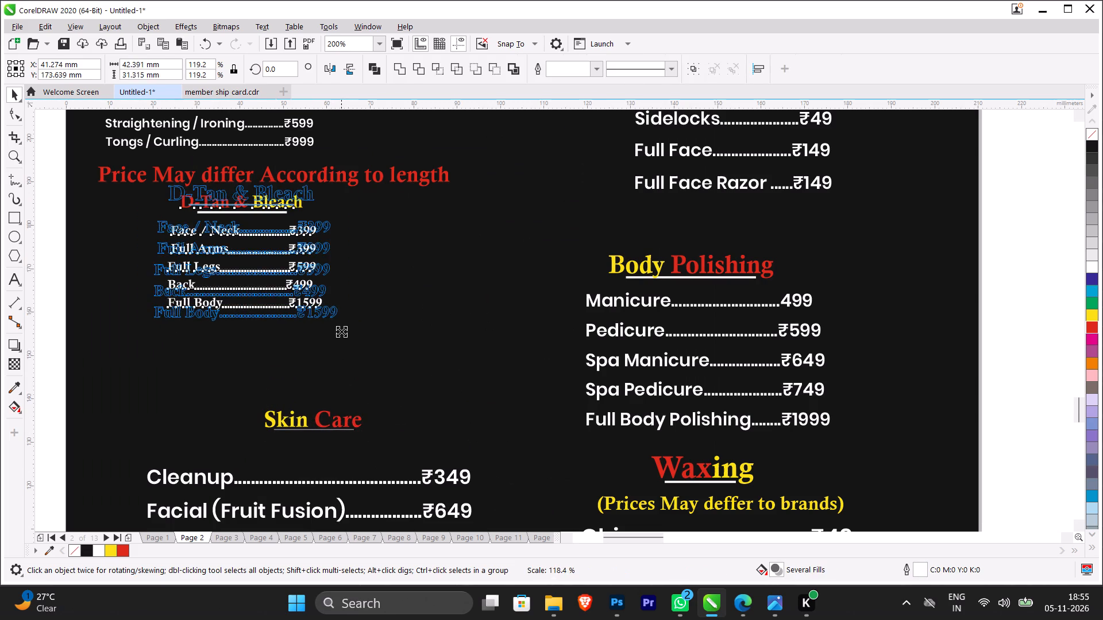
left_click_drag(341, 331, 343, 332, "shift")
left_click_drag(319, 251, 327, 308)
Move the "Price May differ According to length" note down to just above D-Tan & Bleach, at about Y 182 mm.
scroll(379, 181, "down", 2)
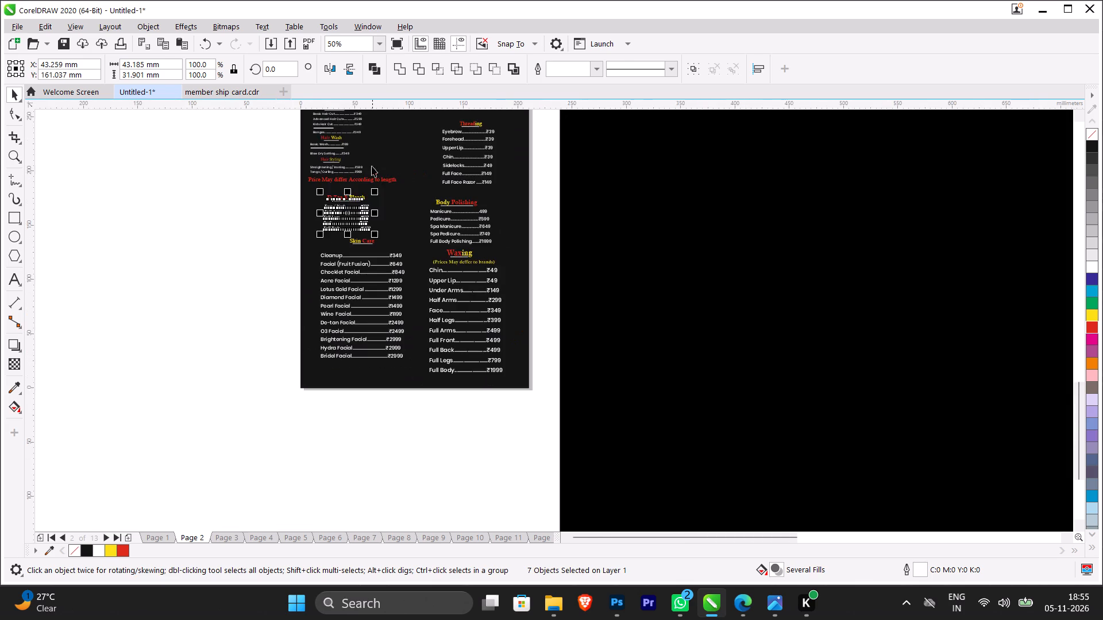
scroll(361, 138, "up", 2)
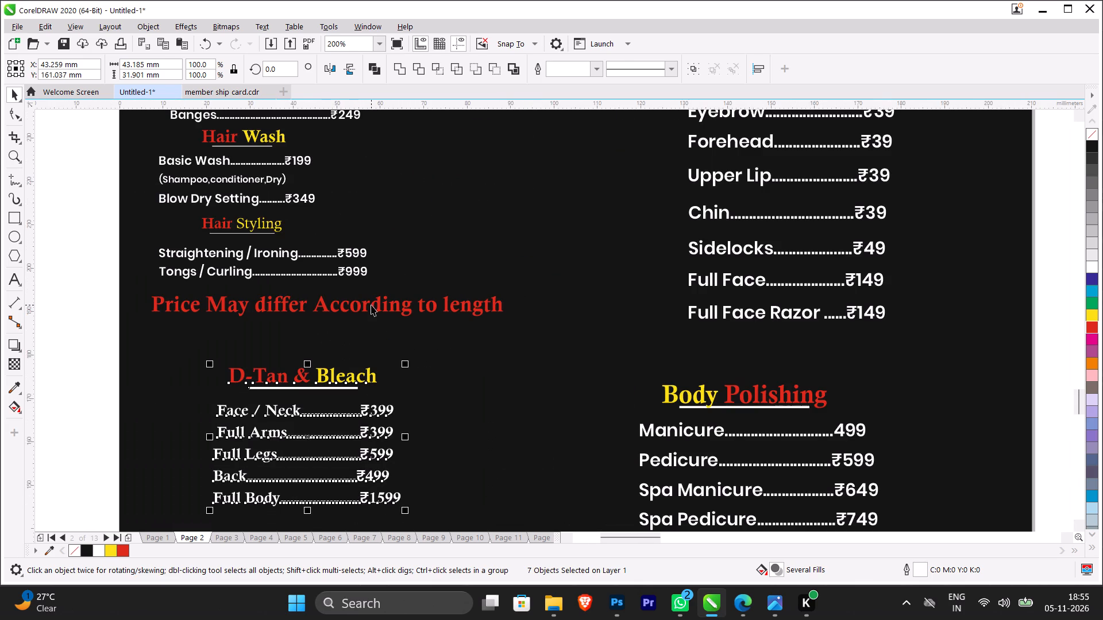
left_click_drag(375, 305, 375, 344)
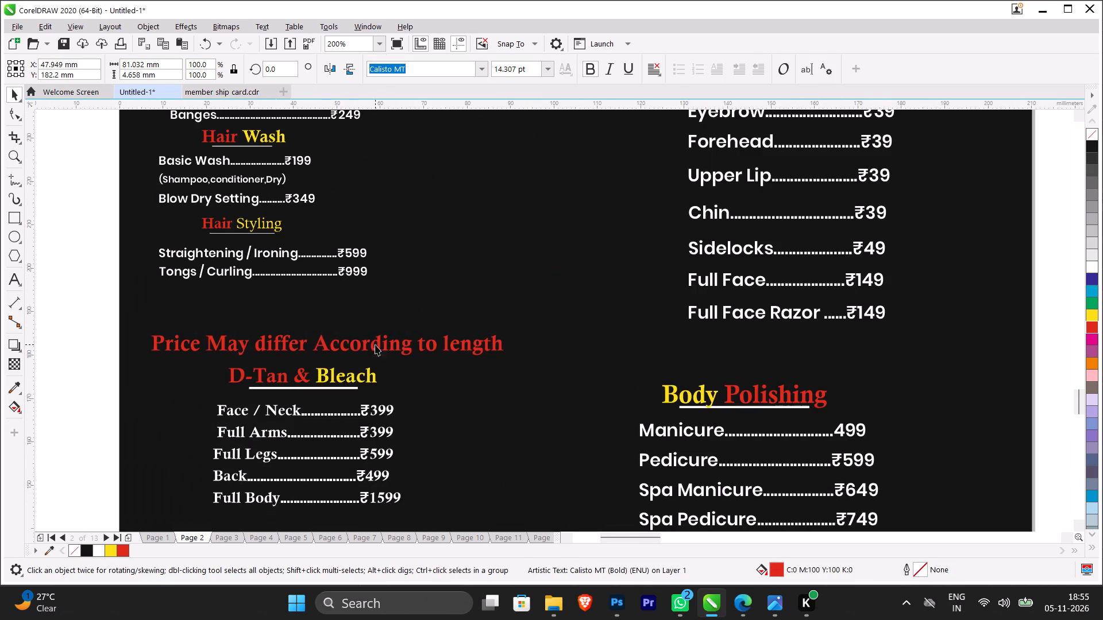
Enlarge the Hair Styling heading and prices to about 54 × 16 mm and move them down to about X 37 mm, Y 197 mm.
left_click_drag(392, 297, 147, 205)
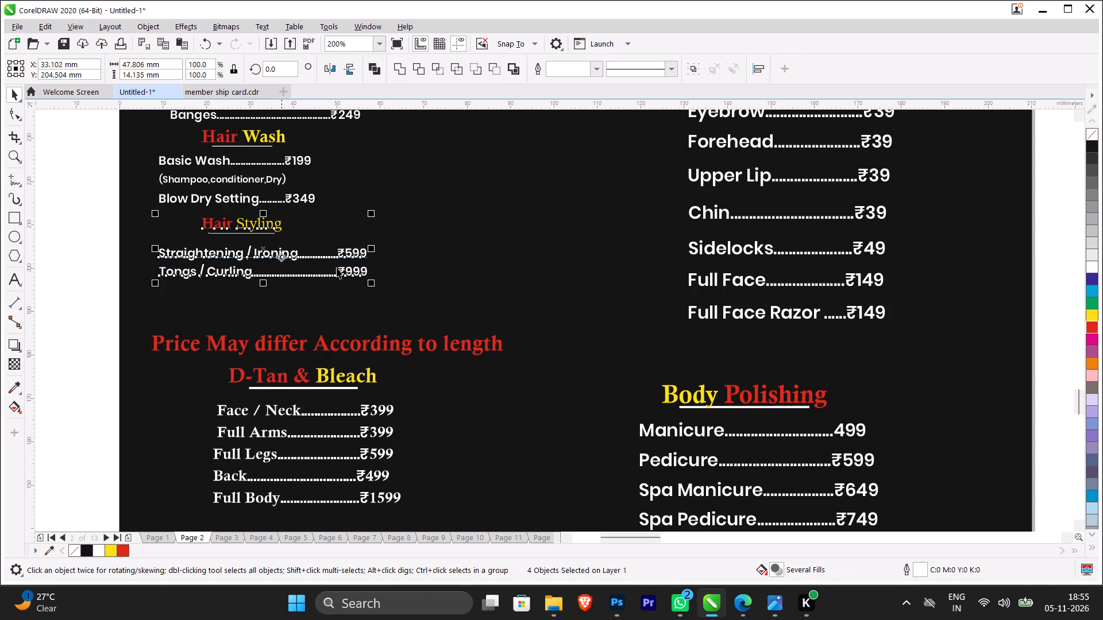
left_click_drag(373, 286, 387, 301, "shift")
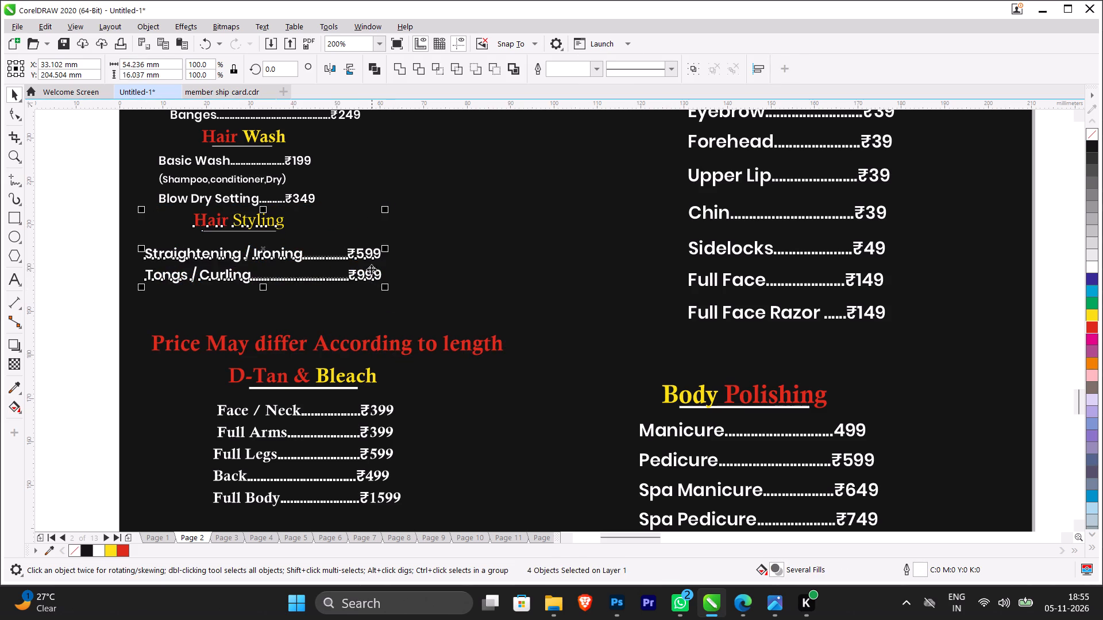
left_click_drag(371, 258, 385, 292)
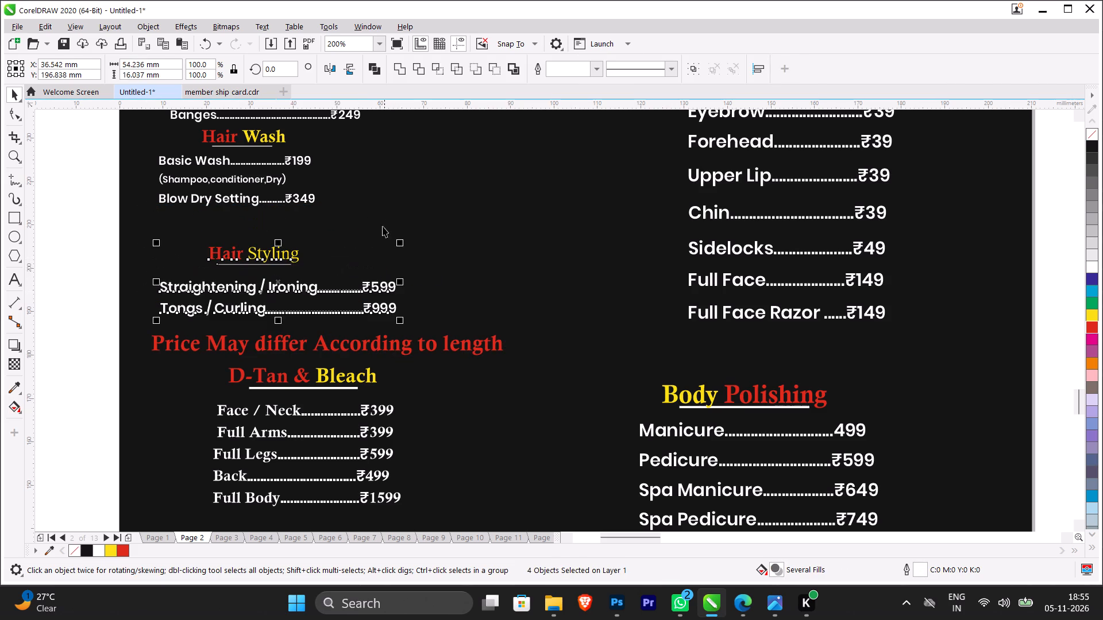
Enlarge the Hair Wash heading and prices proportionally from their centre and shift them down and right, above Hair Styling.
left_click_drag(383, 226, 146, 125)
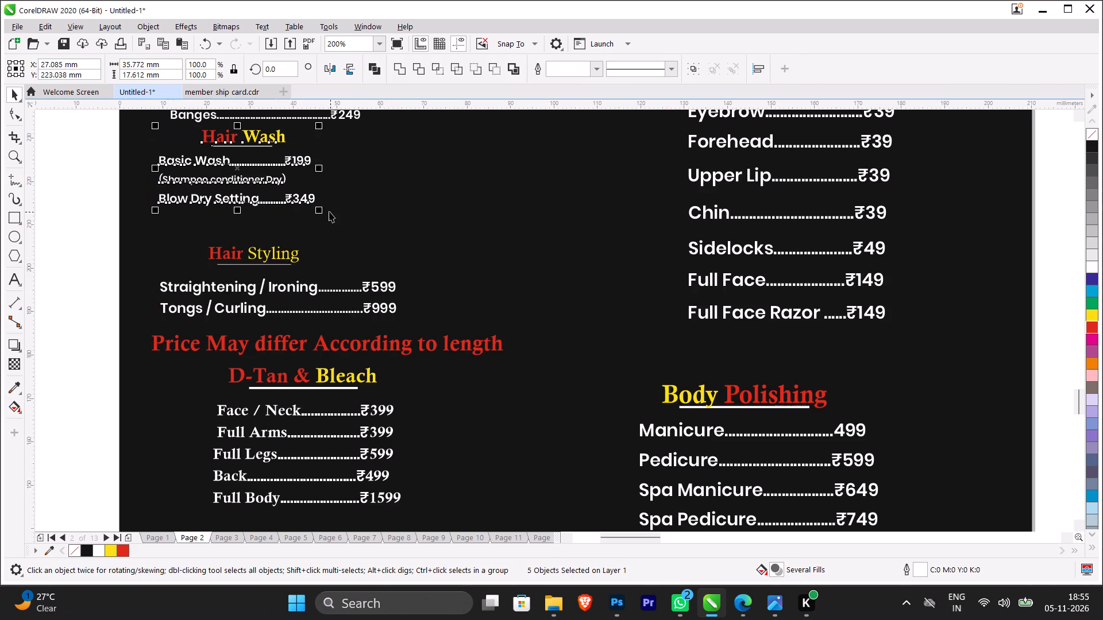
left_click_drag(322, 211, 342, 227, "shift")
left_click_drag(311, 162, 327, 183)
scroll(402, 170, "down", 3)
scroll(360, 140, "up", 2)
left_click_drag(413, 274, 429, 274)
left_click(581, 259)
Move the Women Services heading and Hair Cuts price list slightly down and right, centred at about X 36 mm, Y 248 mm.
scroll(553, 257, "down", 1)
scroll(519, 173, "up", 2)
left_click_drag(581, 414, 172, 313)
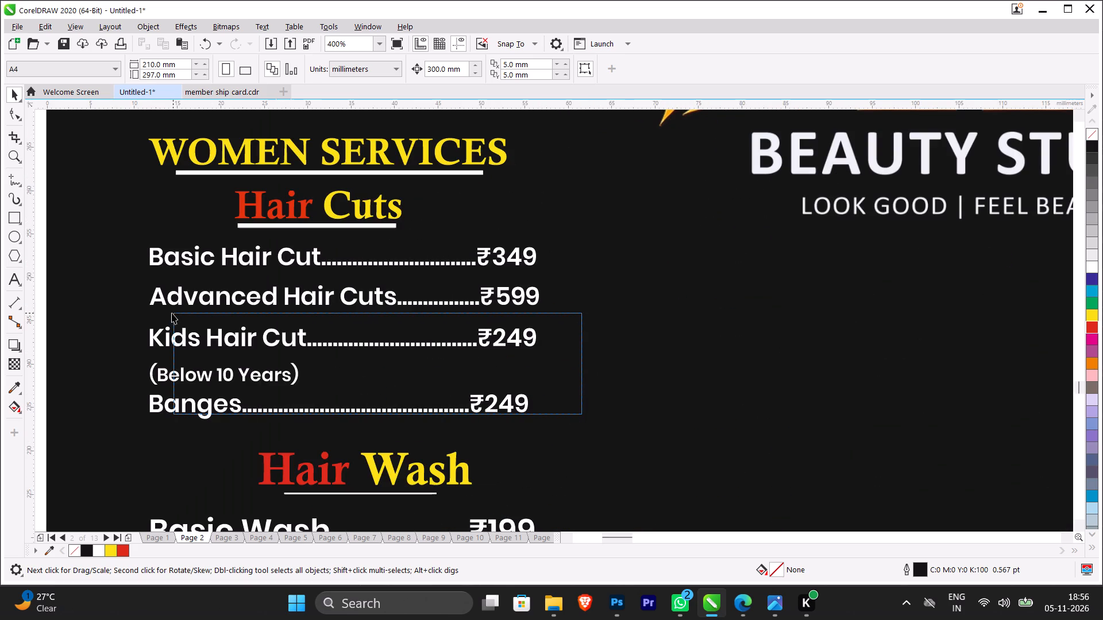
left_click_drag(172, 313, 541, 413)
left_click_drag(561, 438, 106, 144)
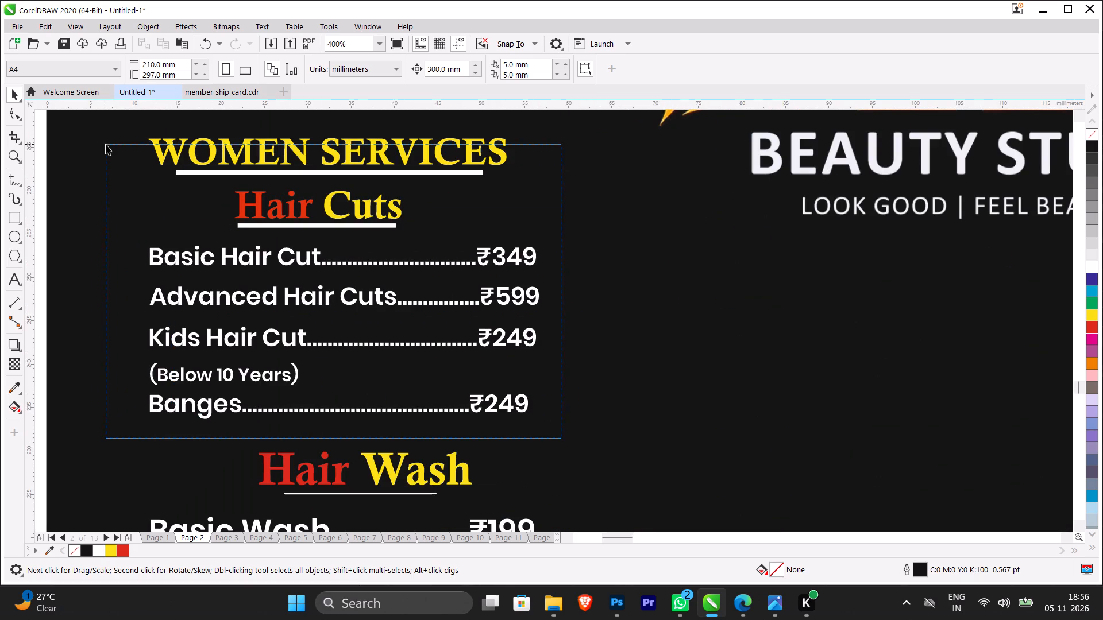
left_click_drag(106, 144, 100, 118)
left_click_drag(522, 339, 538, 355)
scroll(540, 351, "down", 1)
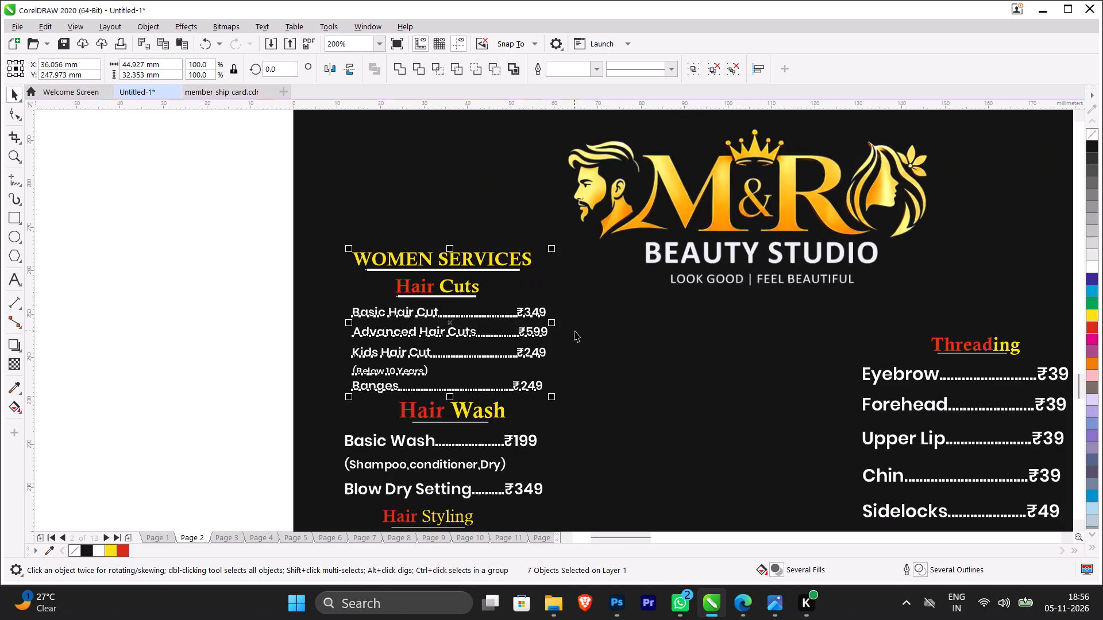
left_click(250, 317)
scroll(623, 398, "down", 3)
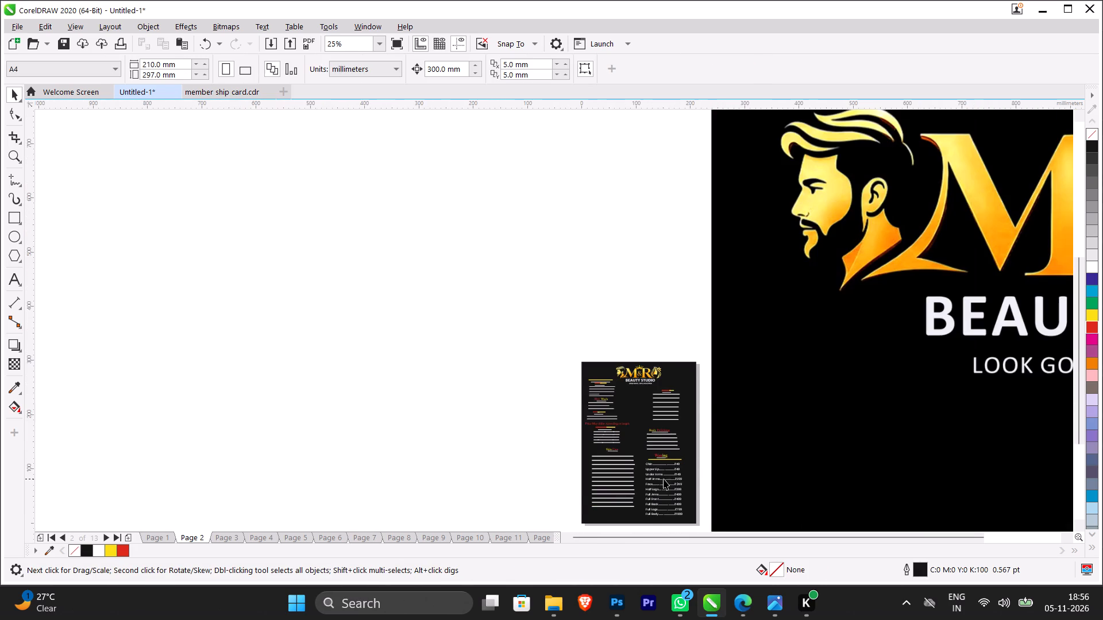
Go to Page 1 and set the Hair Wash price under Mens Hair Cuts to ₹149.
scroll(664, 479, "up", 1)
left_click(165, 532)
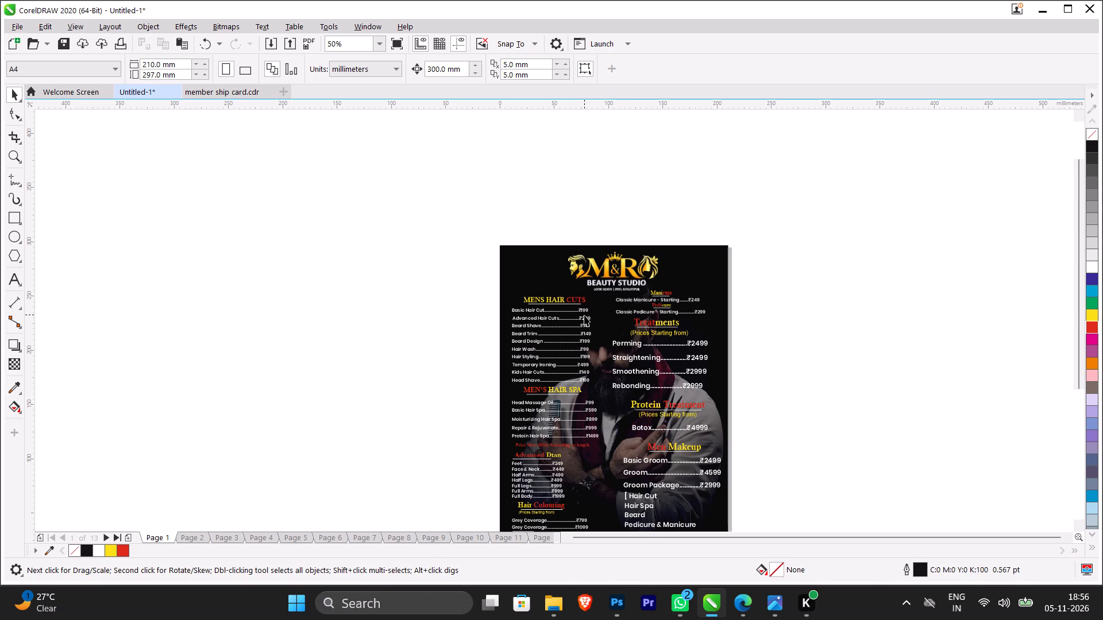
scroll(587, 313, "up", 3)
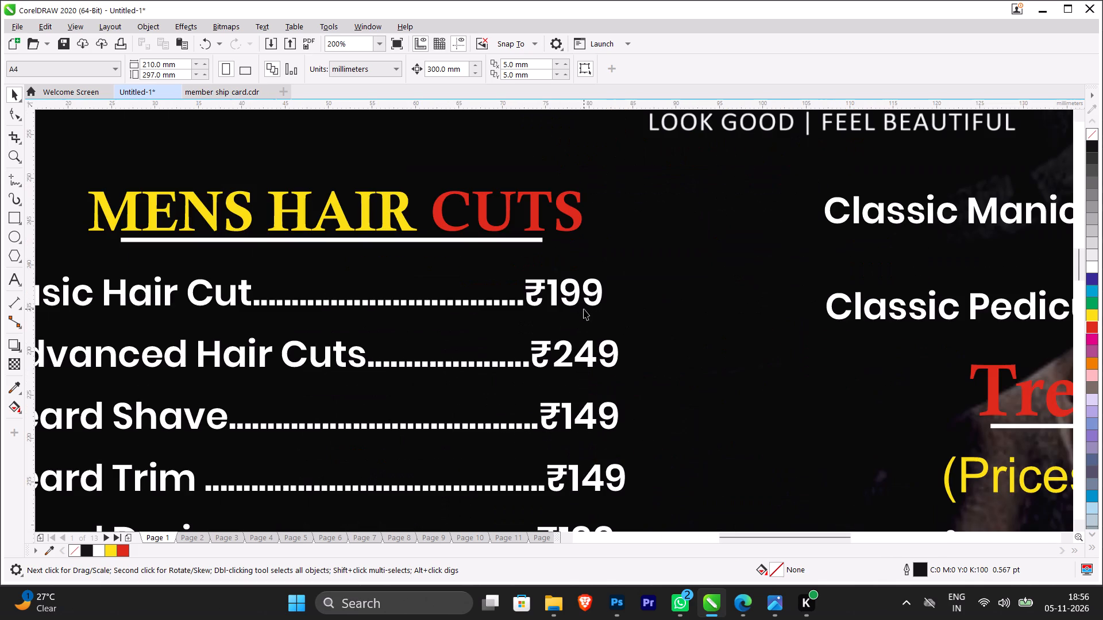
scroll(577, 301, "down", 1)
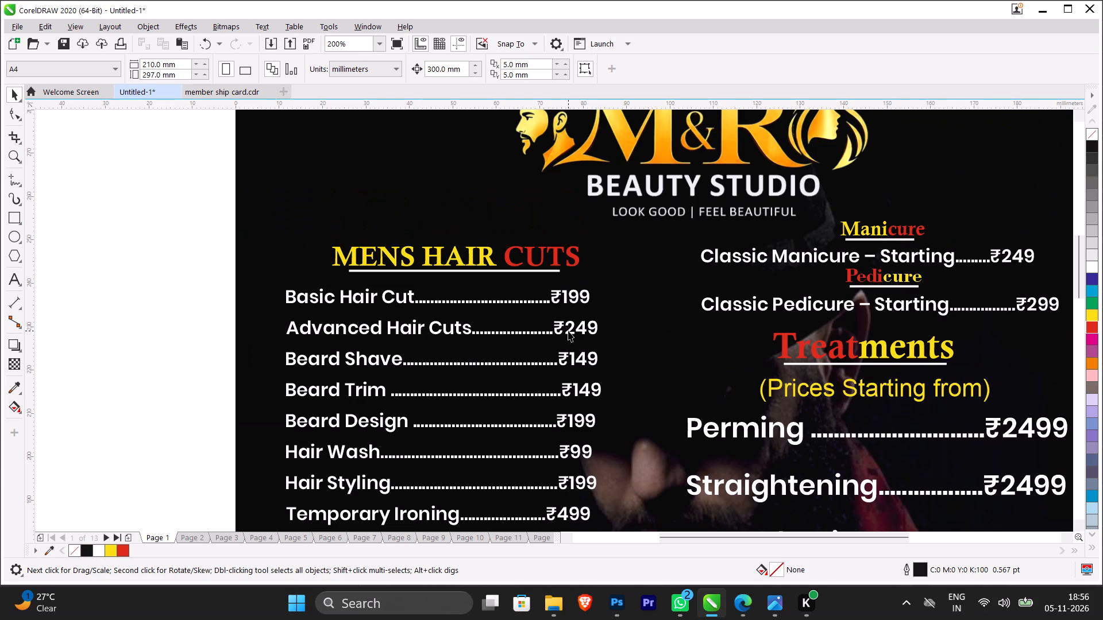
scroll(568, 331, "down", 1)
scroll(568, 361, "up", 1)
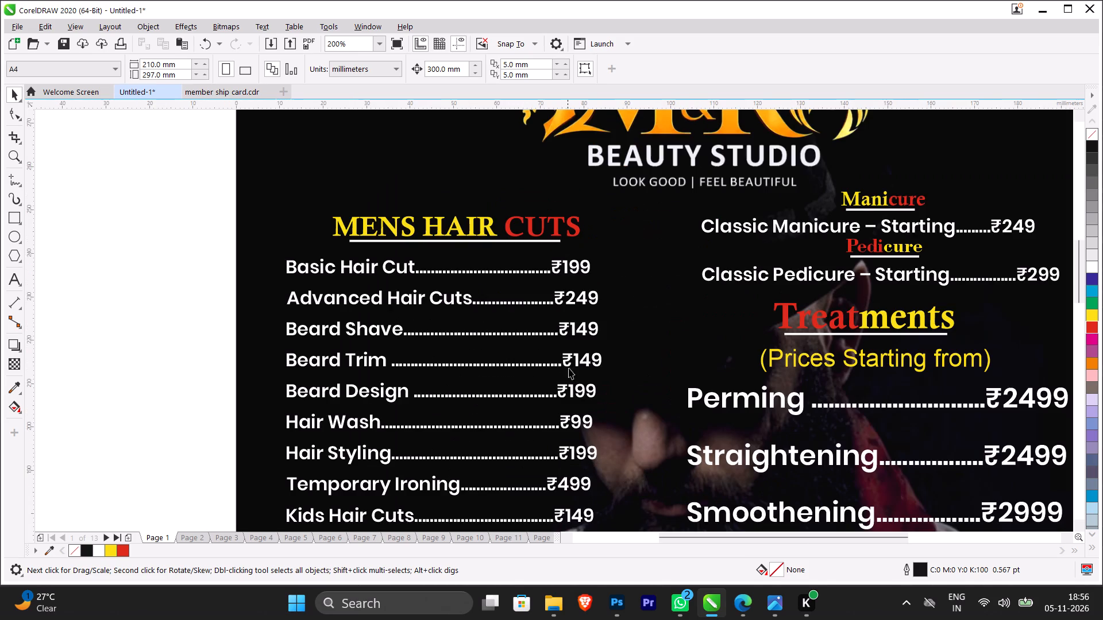
left_click(574, 423)
left_click(574, 423)
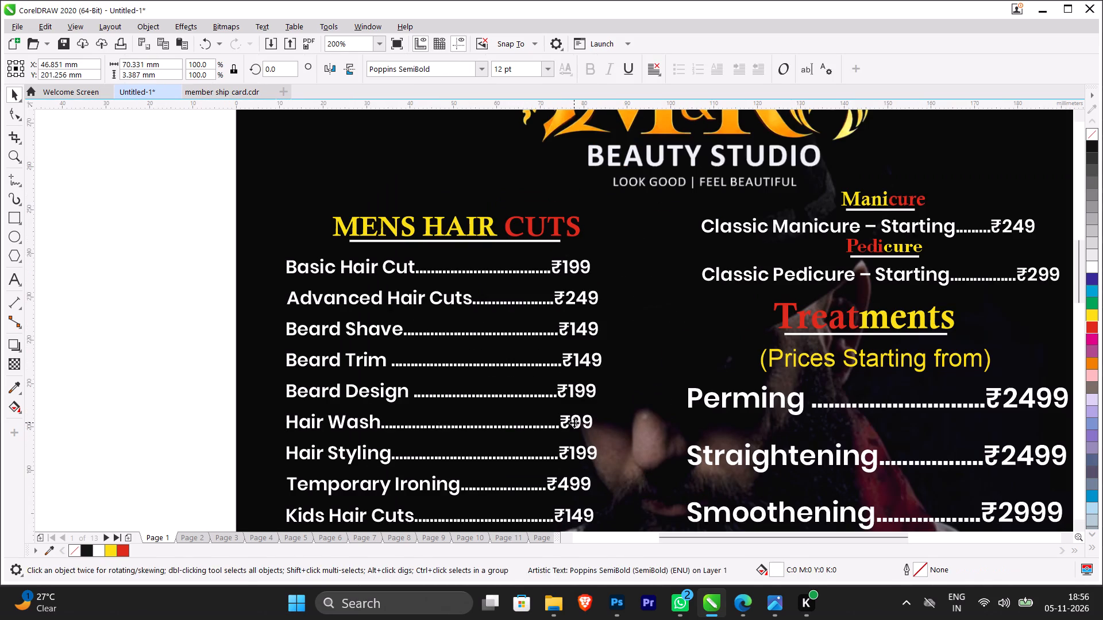
left_click(584, 418)
double_click(579, 420)
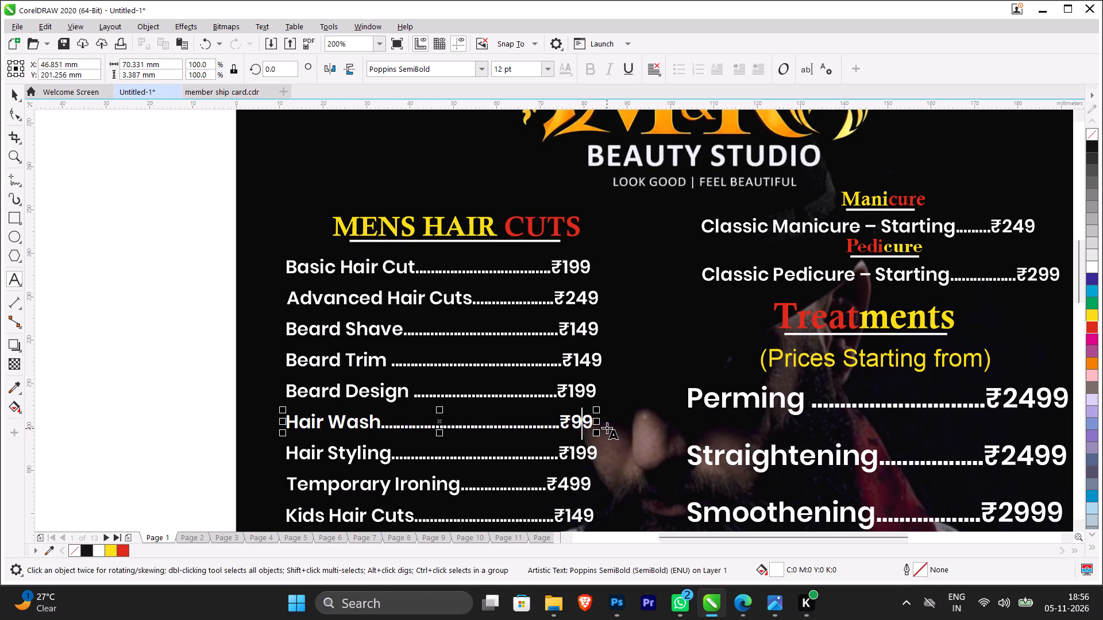
key("BackSpace")
type("14")
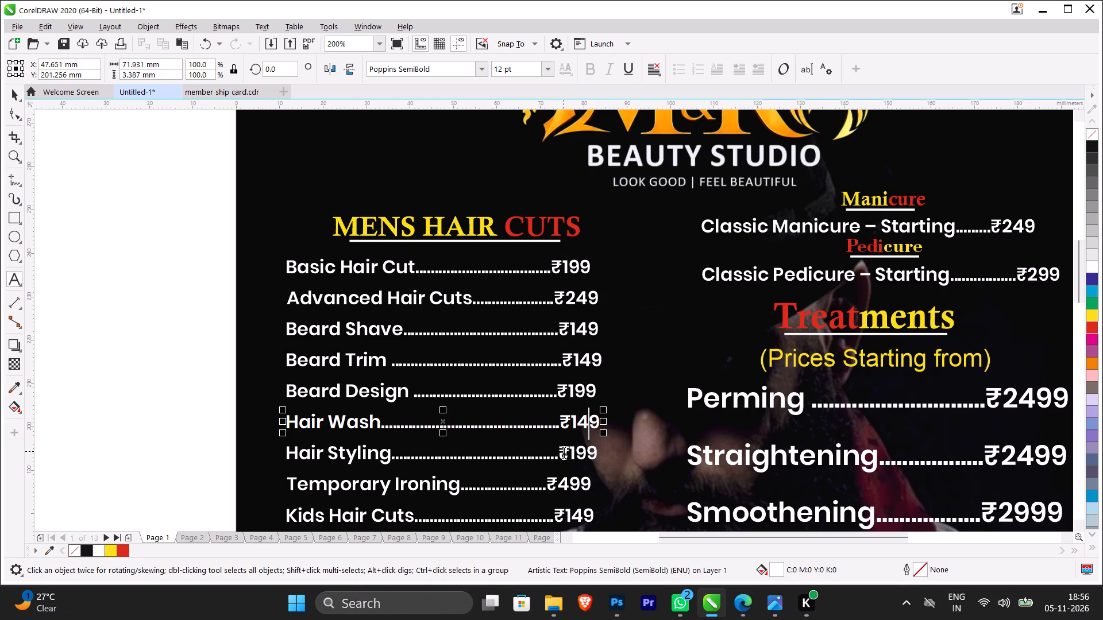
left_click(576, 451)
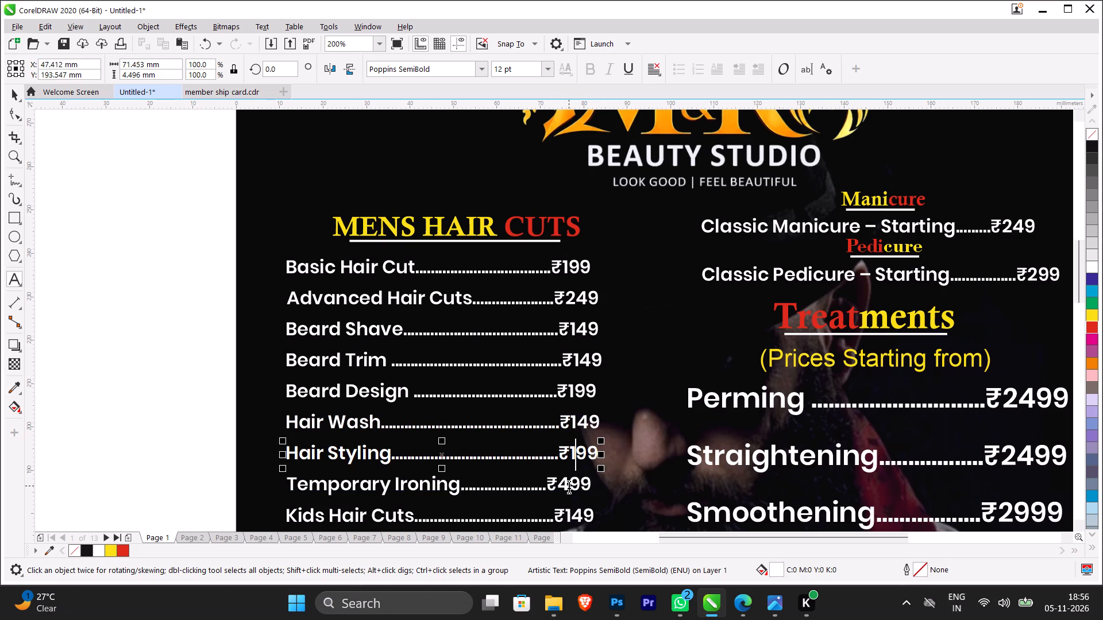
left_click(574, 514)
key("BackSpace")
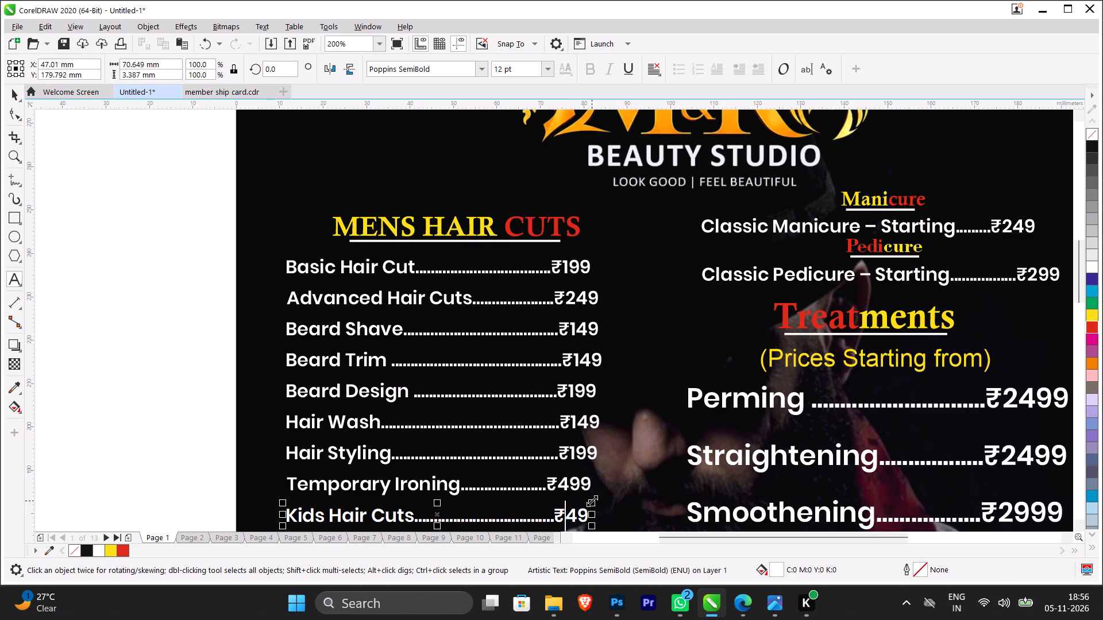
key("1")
Insert the word "clean" between Head and Shave in the Head Shave entry of Mens Hair Cuts.
scroll(581, 496, "down", 3)
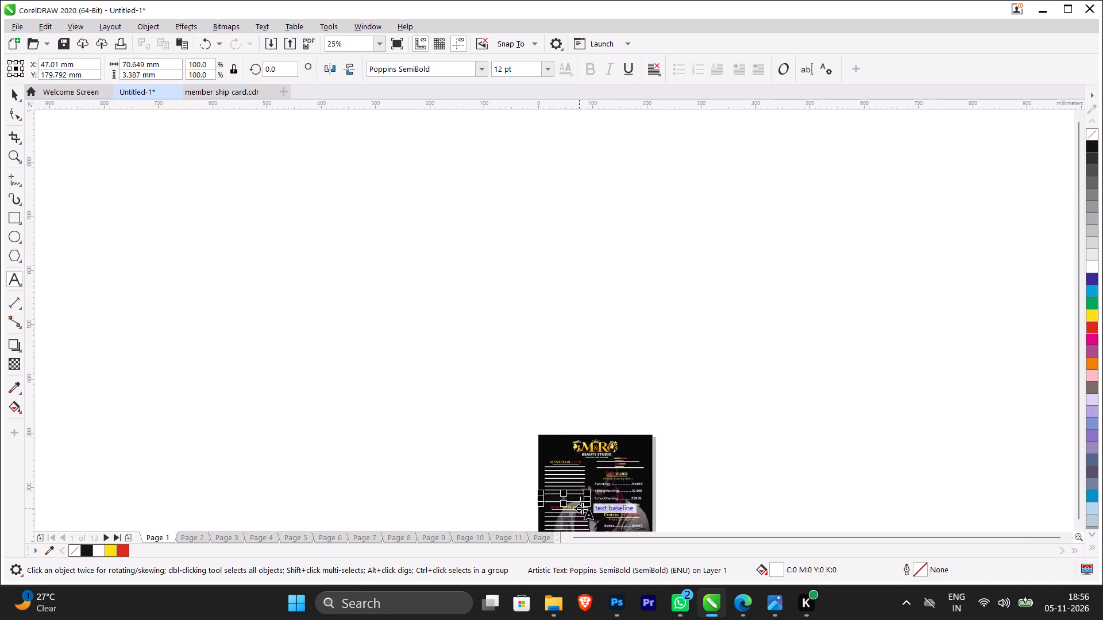
scroll(582, 508, "up", 4)
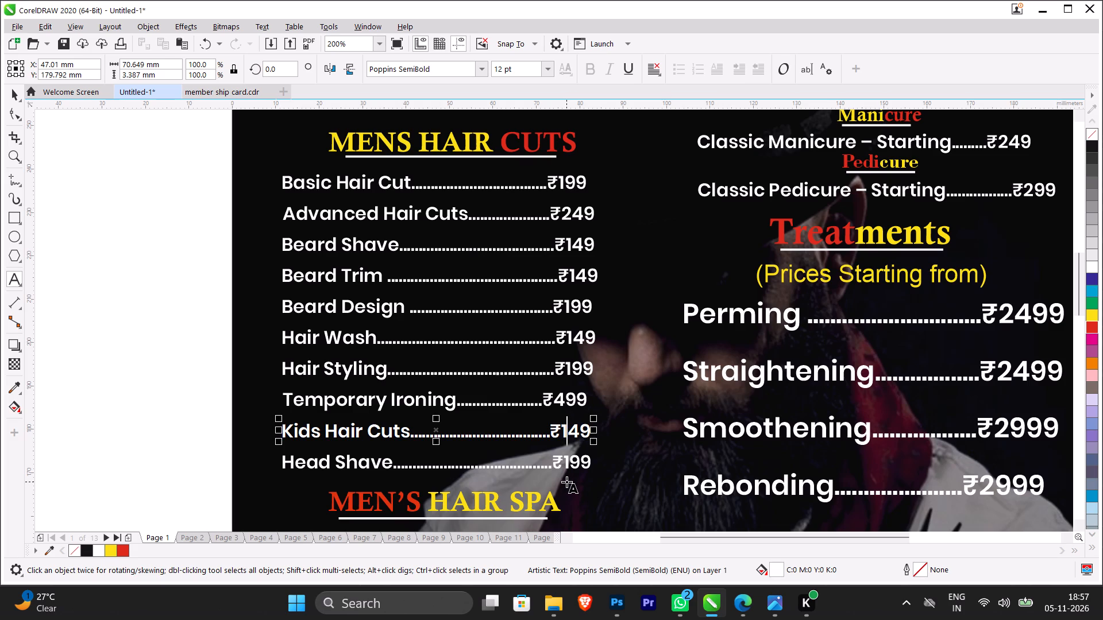
left_click(334, 460)
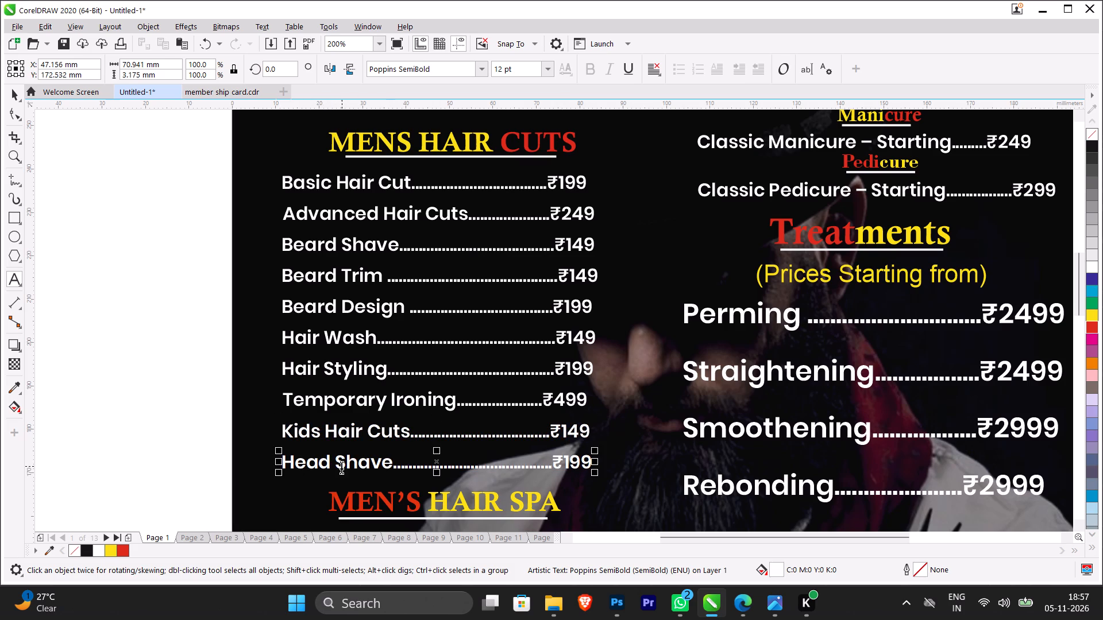
type("clean")
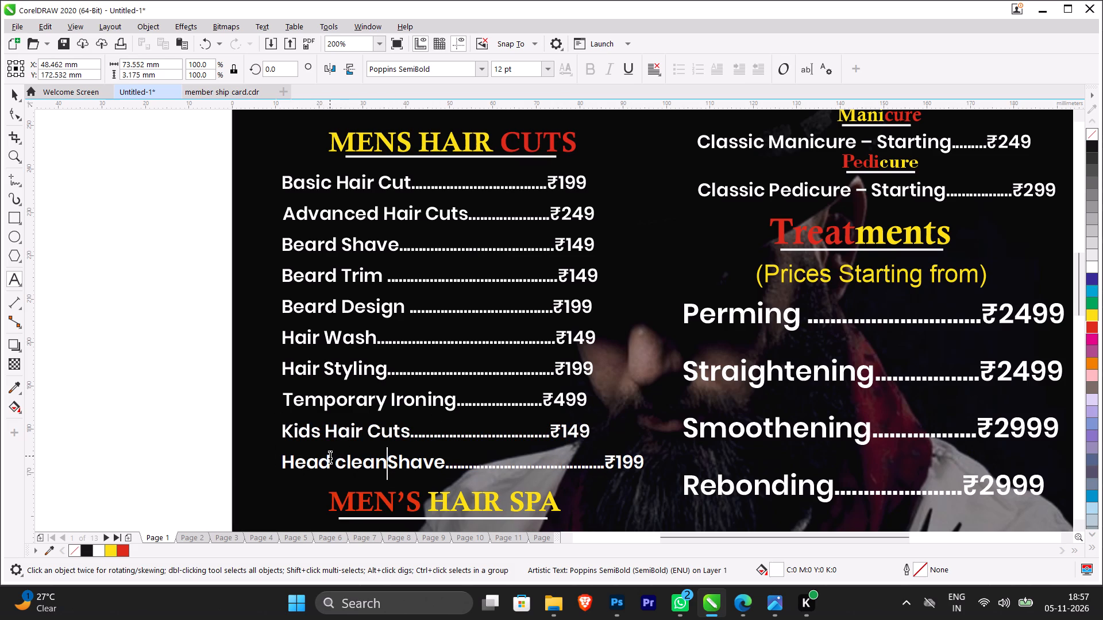
Change the inserted word "clean" to Title Case and deselect the text.
key("shift+Left")
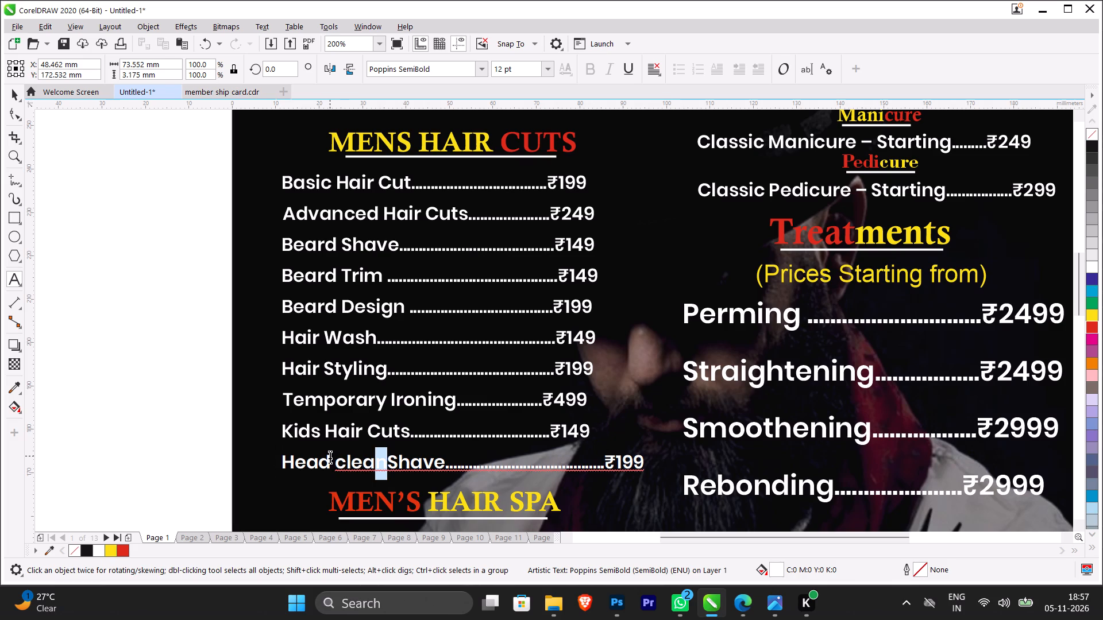
key("shift+Left")
key("shift+Left")
key("shift+Left")
key("shift+Left")
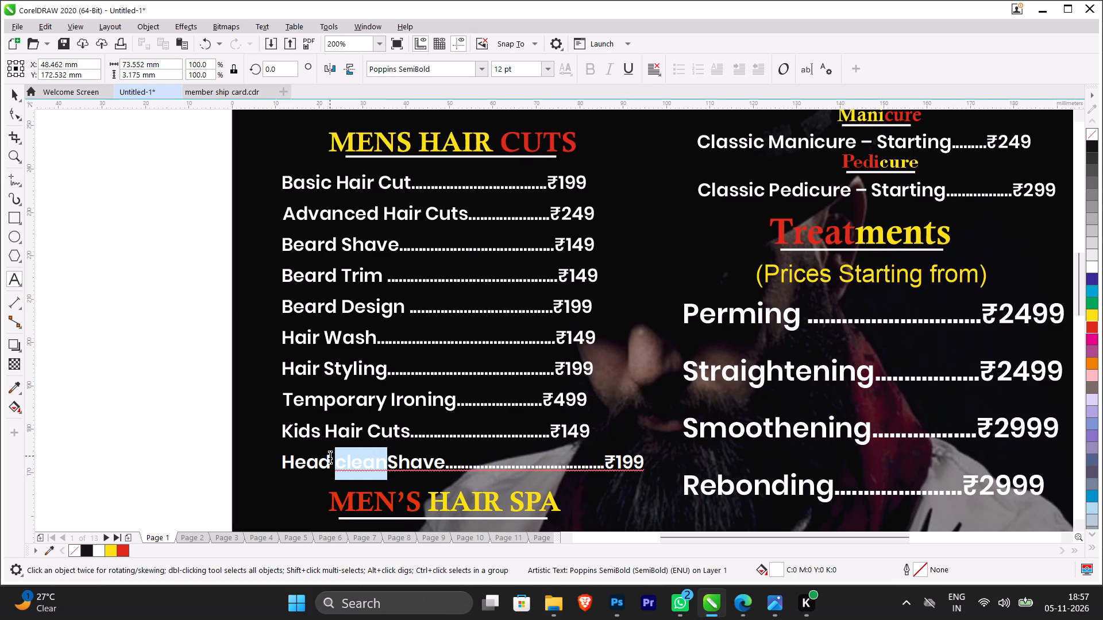
left_click(267, 25)
left_click(298, 298)
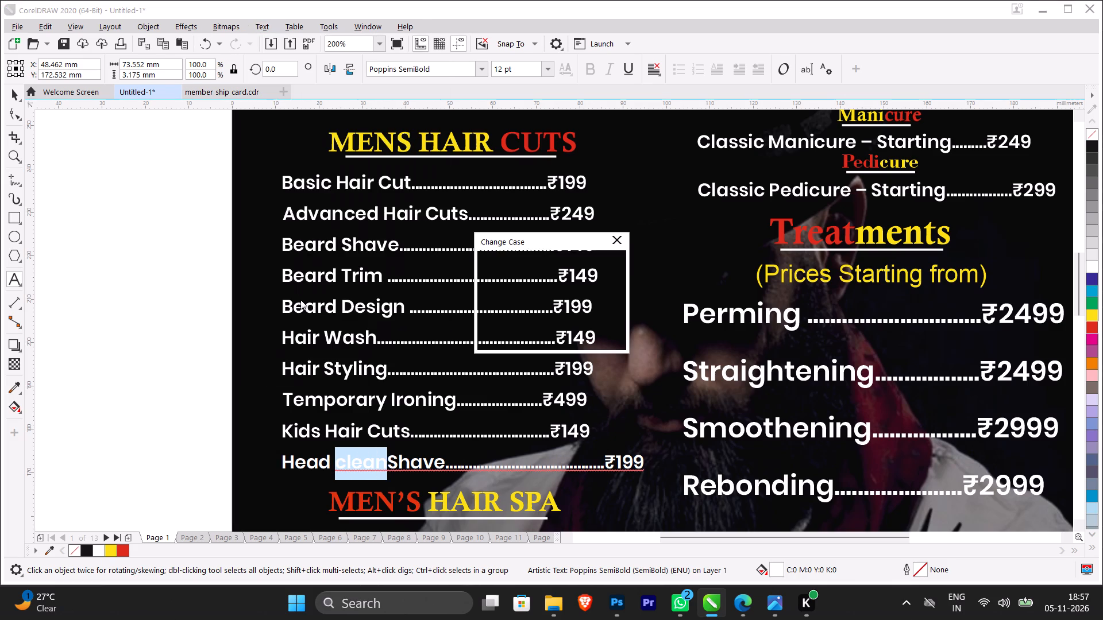
left_click(499, 303)
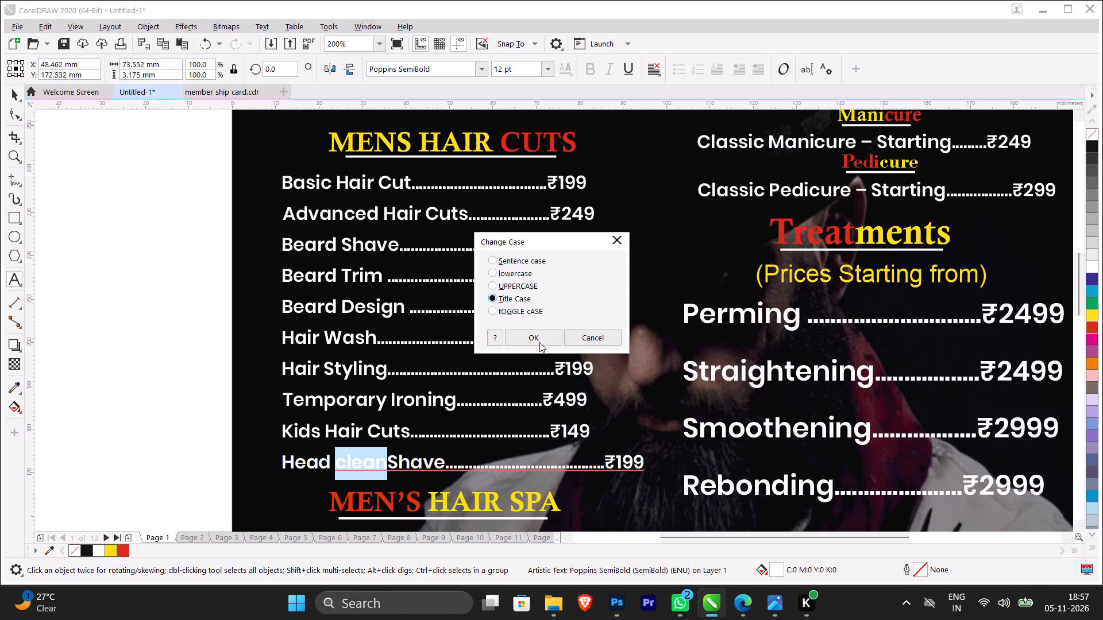
left_click(537, 338)
left_click(17, 88)
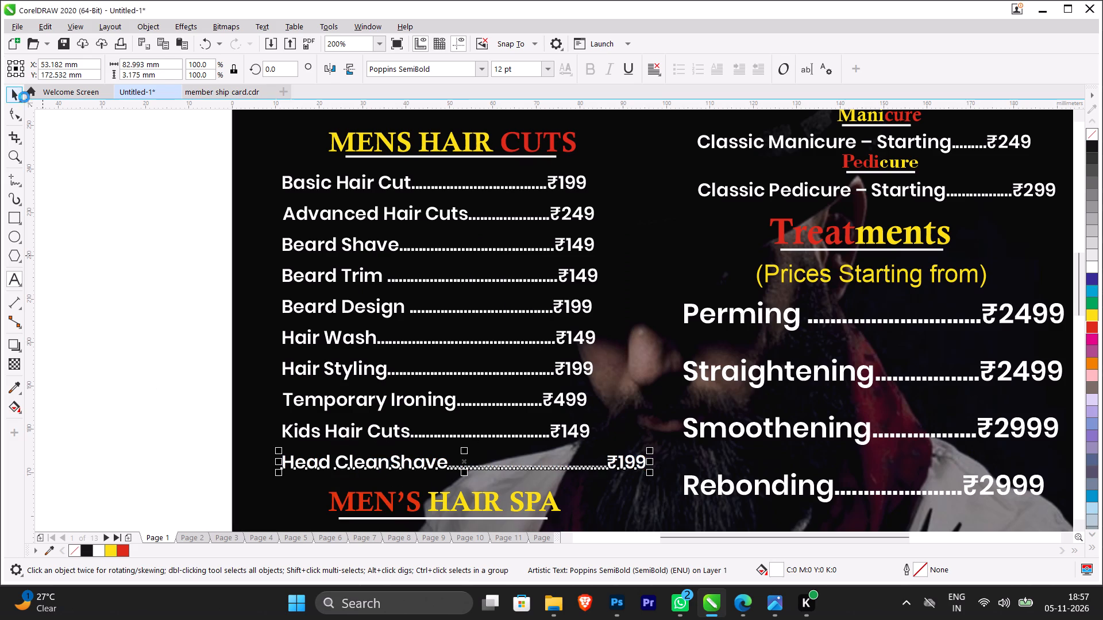
left_click(133, 245)
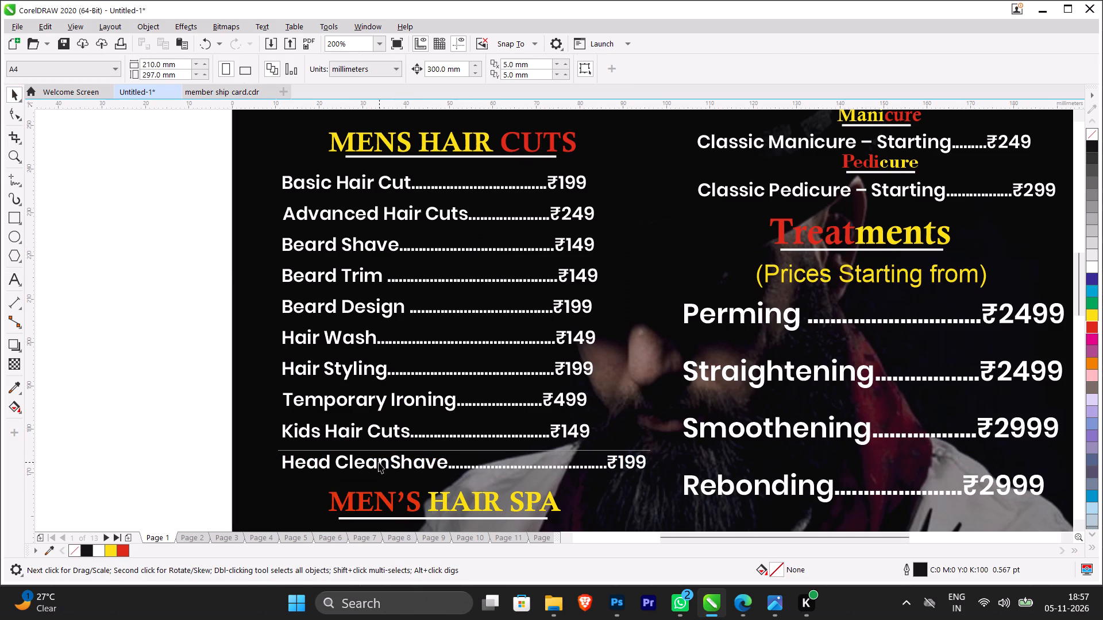
Add a space between Clean and Shave so the entry reads "Head Clean Shave".
left_click(395, 458)
left_click(395, 458)
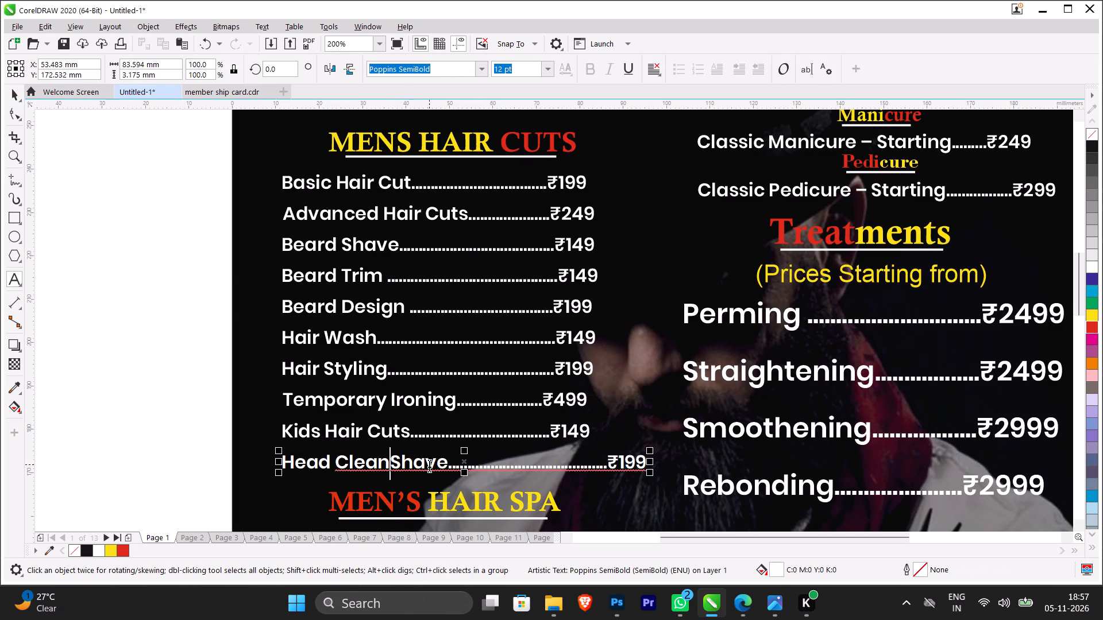
key("space")
Shorten the Head Clean Shave dot leader by 16 dots to line its price up with the prices above.
left_click(533, 466)
key("BackSpace")
key("BackSpace")
key("BackSpace")
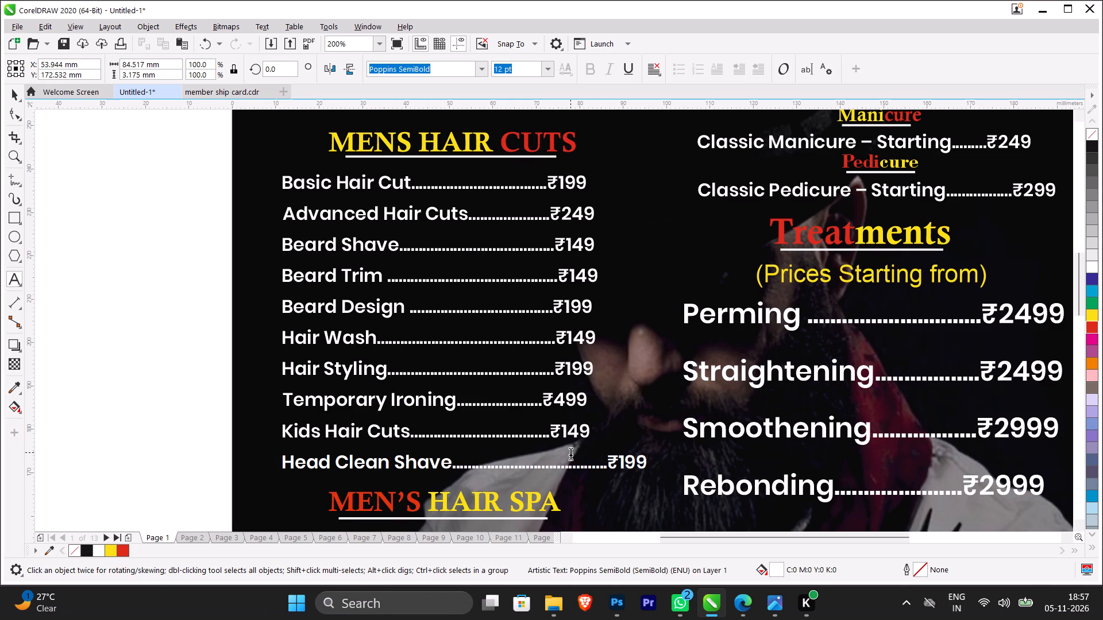
key("BackSpace")
key("BackSpace")
key("BackSpace")
key("BackSpace")
key("BackSpace")
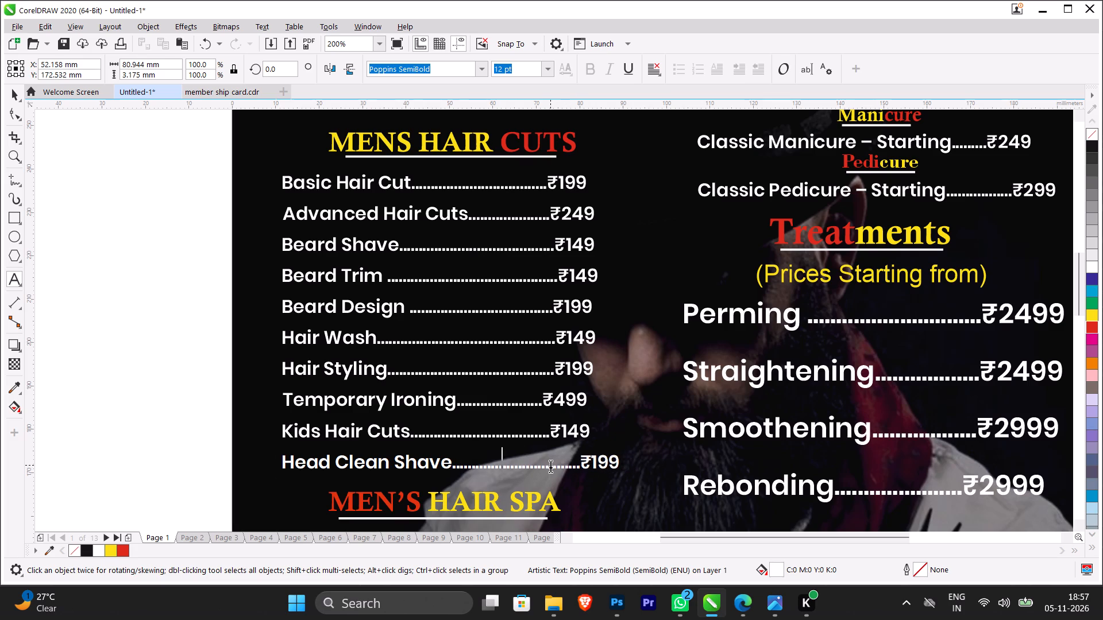
left_click(550, 465)
key("BackSpace")
key("BackSpace")
key("BackSpace")
key("BackSpace")
key("BackSpace")
key("BackSpace")
key("BackSpace")
key("BackSpace")
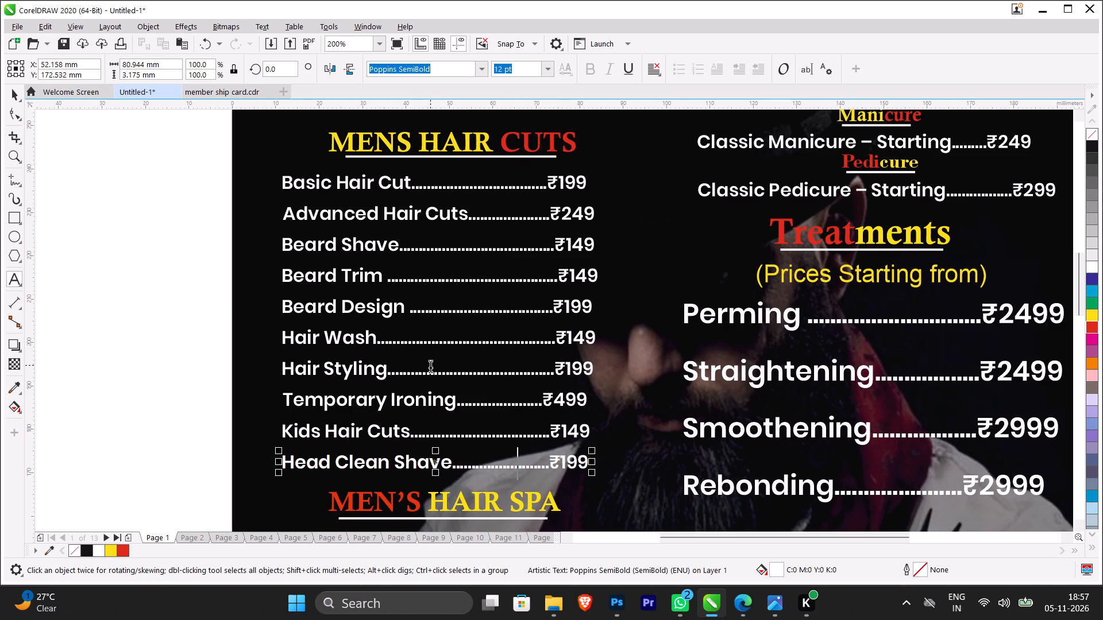
Reword the first Men's Hair Spa entry as "Head Massage With Oil" and set its price to ₹199.
scroll(503, 317, "down", 2)
scroll(513, 432, "up", 1)
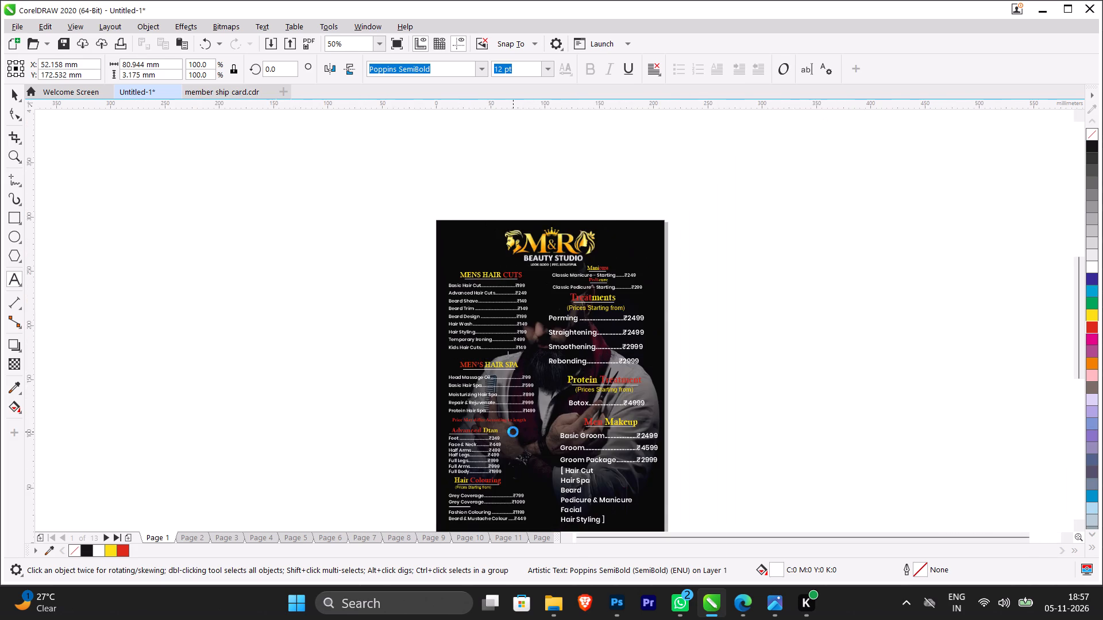
scroll(513, 432, "up", 2)
scroll(409, 305, "down", 2)
scroll(372, 212, "up", 1)
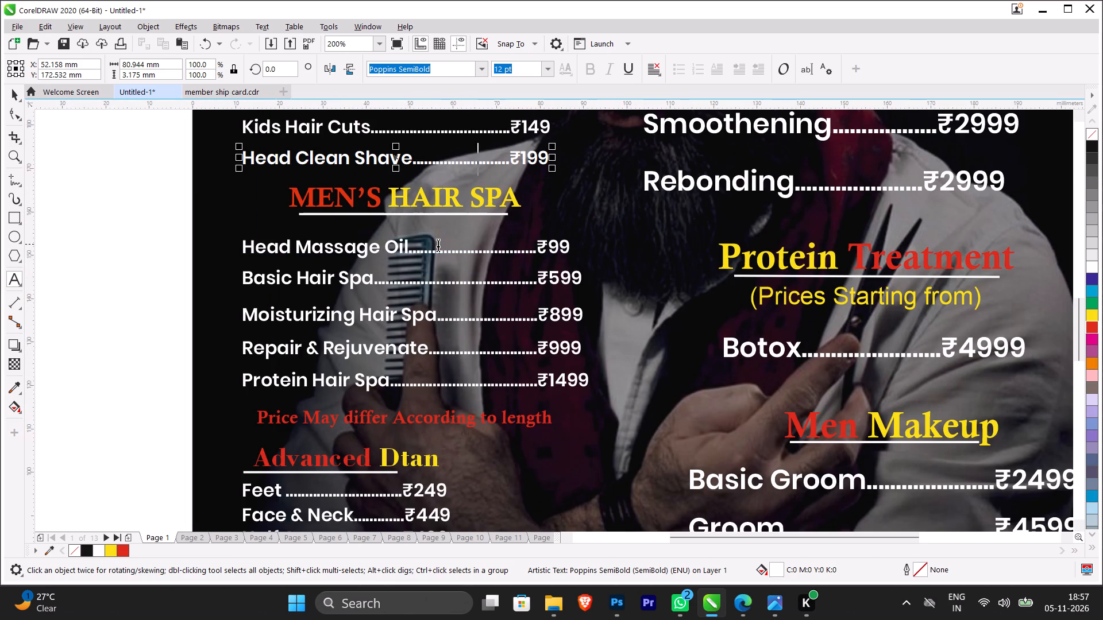
left_click(387, 242)
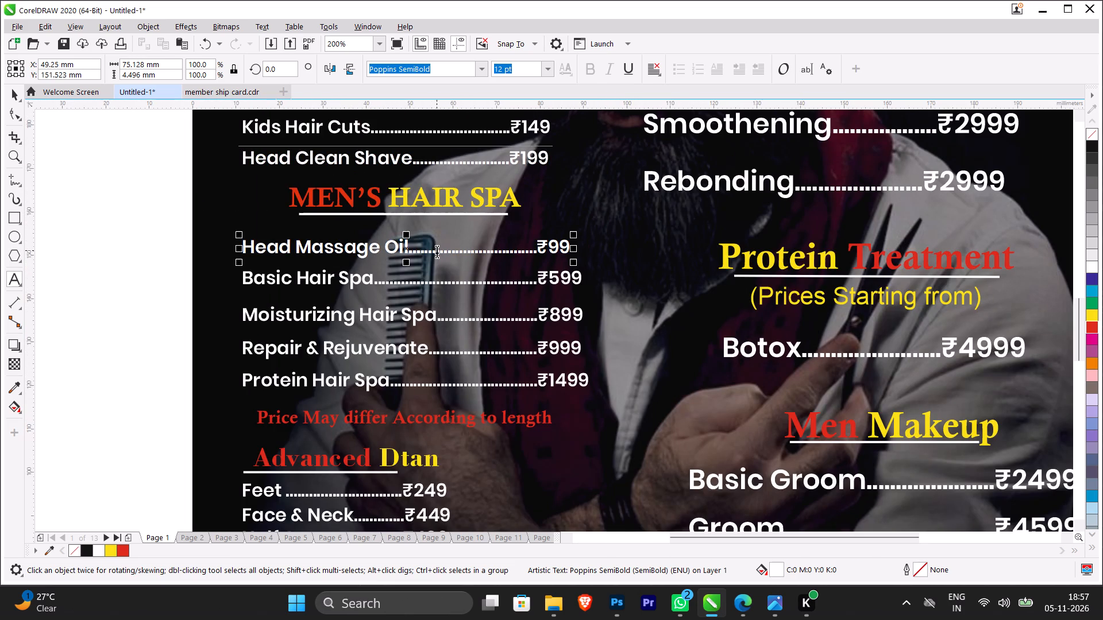
type("With")
key("space")
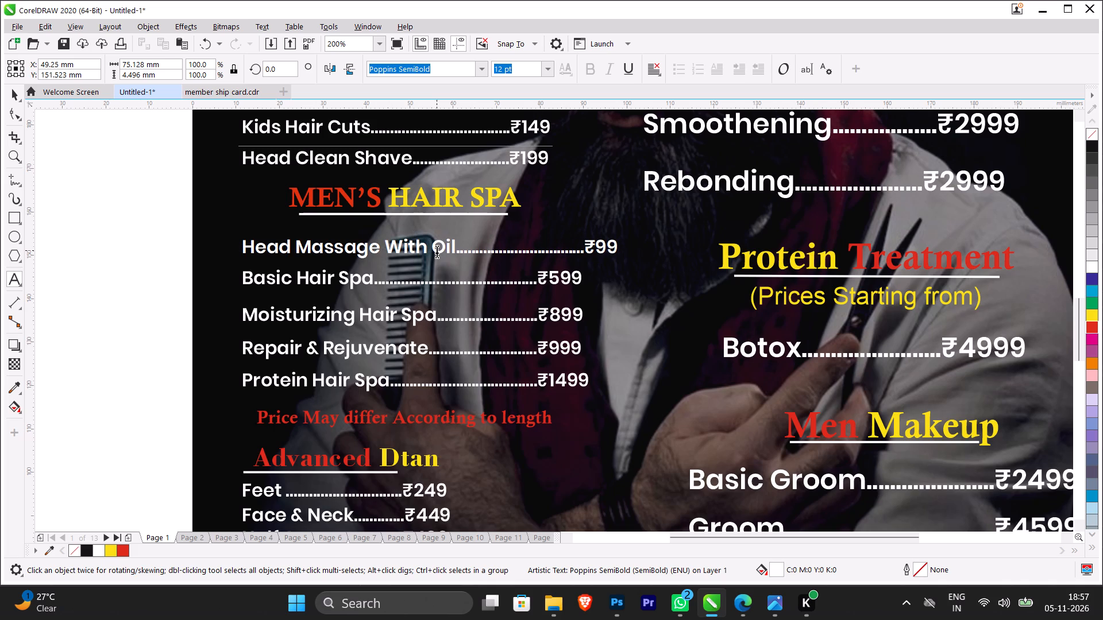
left_click(598, 245)
key("1")
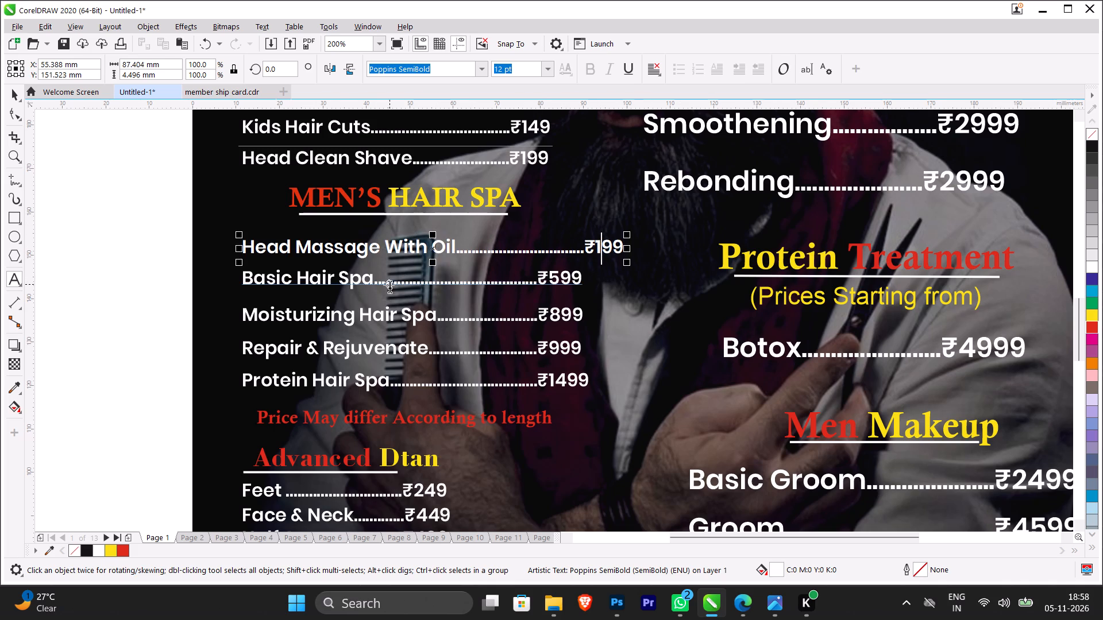
Extend the Basic Hair Spa dot leader by 12 dots to align its price with Head Massage With Oil.
left_click(416, 281)
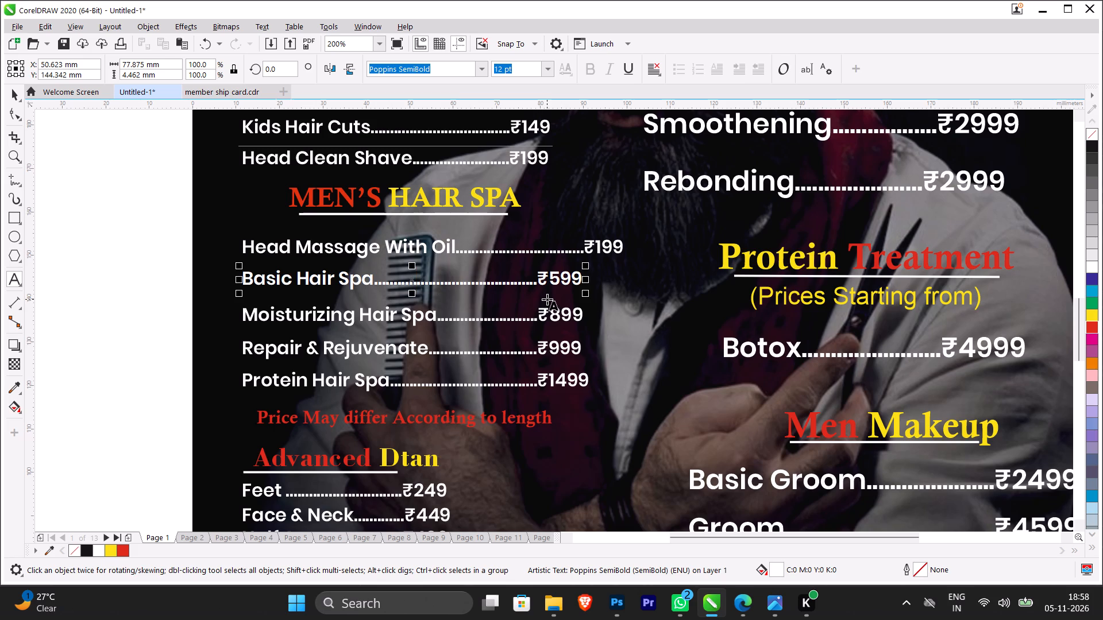
type("............")
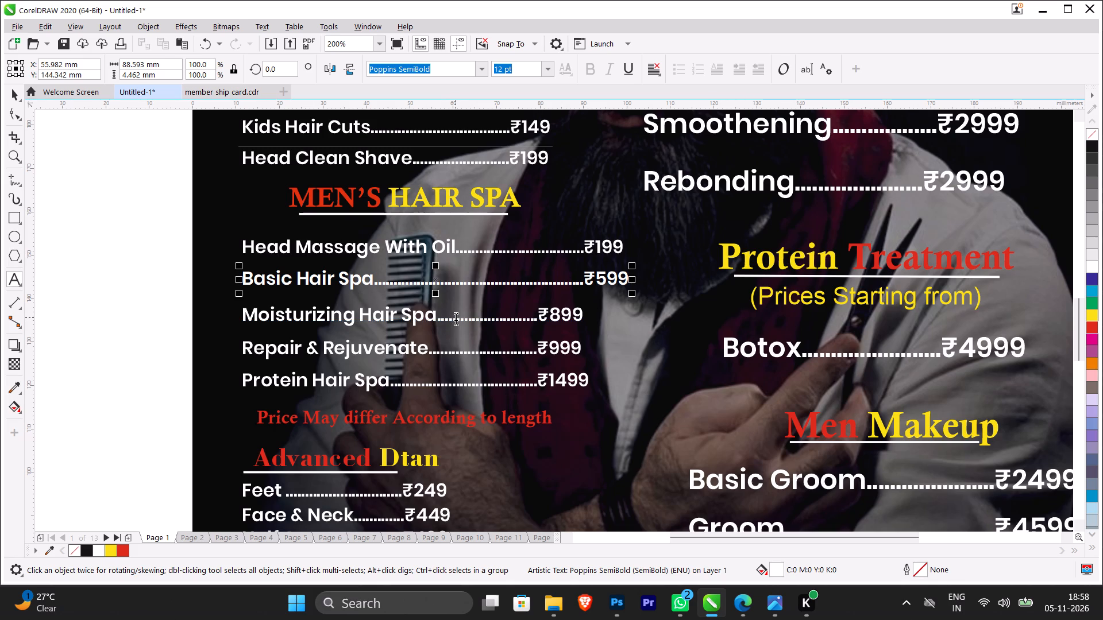
Set the Moisturizing Hair Spa price to ₹999.
left_click(558, 313)
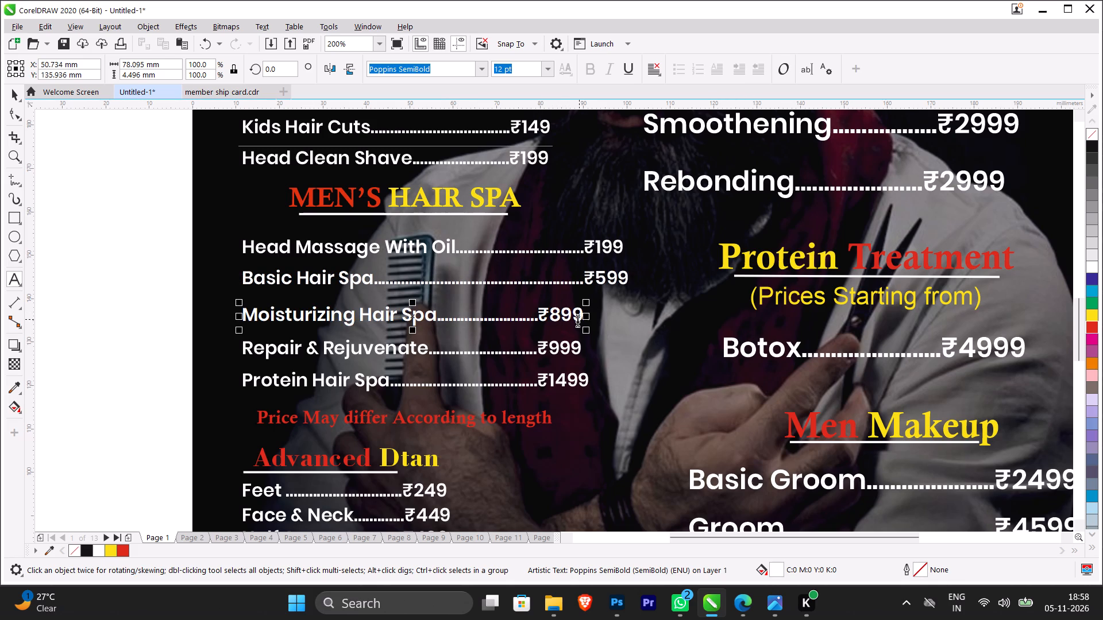
key("BackSpace")
key("9")
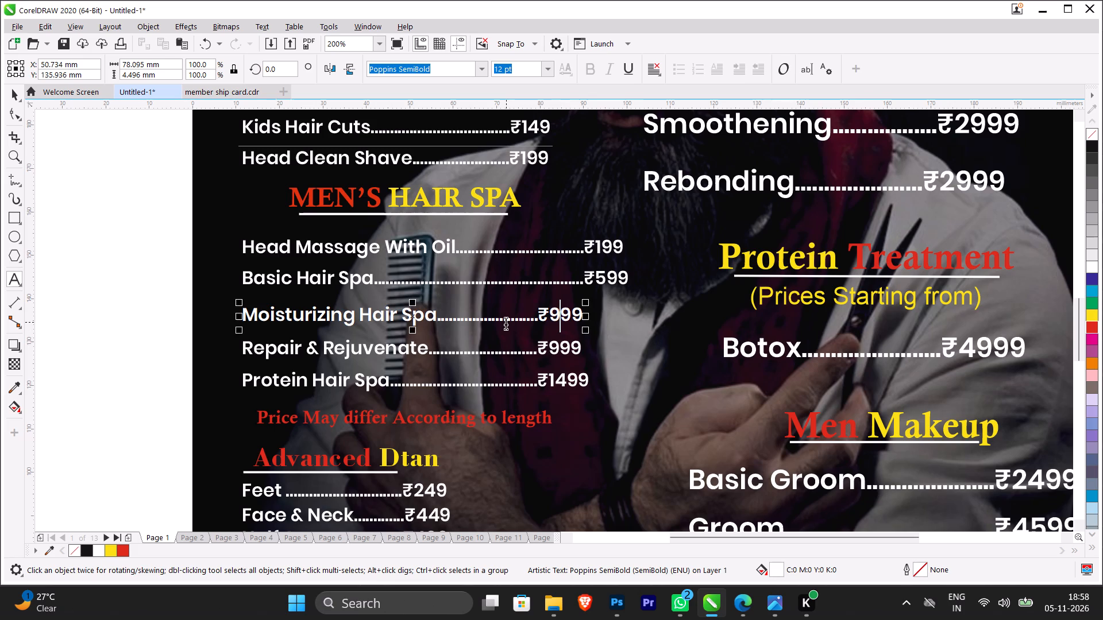
Extend the Moisturizing Hair Spa dot leader by 12 dots to align its price with the entries above.
left_click(506, 322)
key("period")
key("period")
key("period")
key("period")
key("period")
key("period")
key("period")
key("period")
key("period")
key("period")
key("period")
key("period")
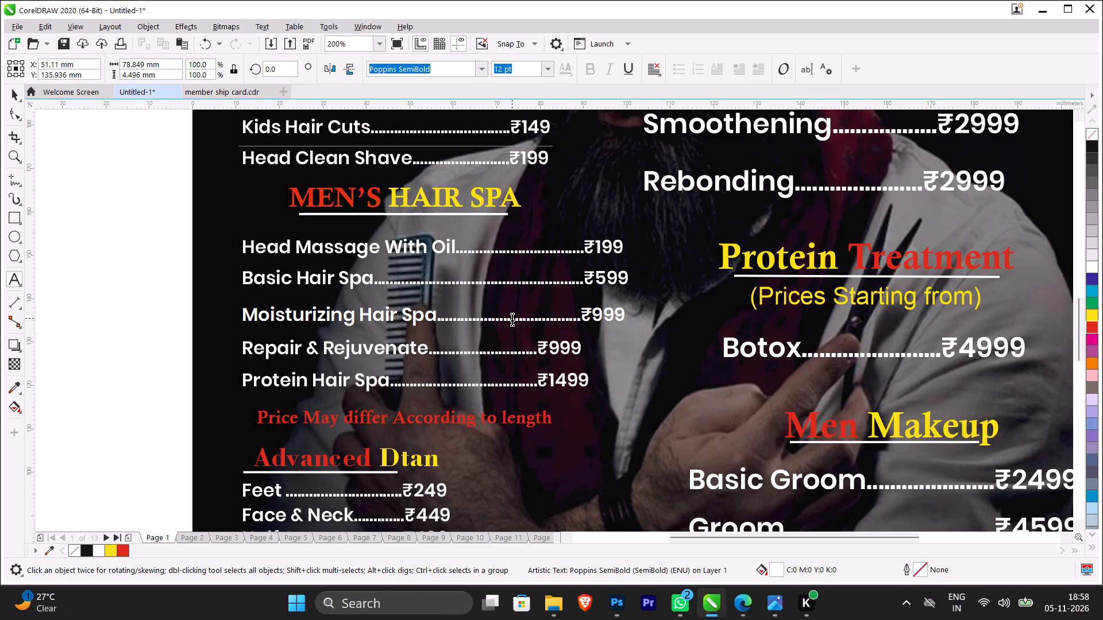
Set the Repair & Rejuvenate price to ₹1299.
left_click(484, 350)
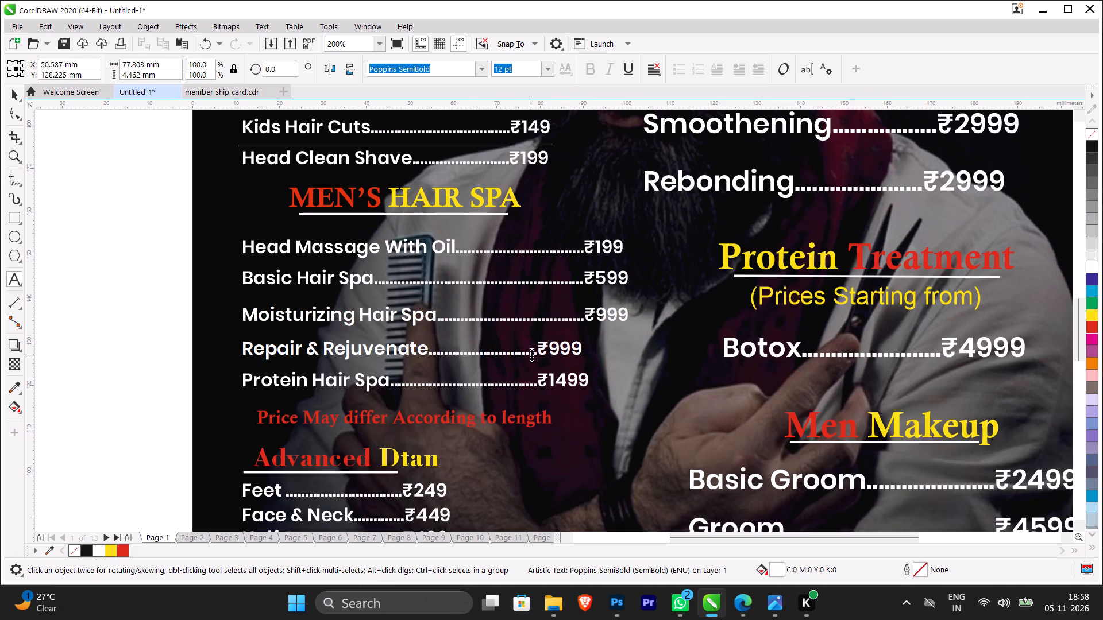
left_click(561, 348)
left_click(581, 347)
key("BackSpace")
key("BackSpace")
key("BackSpace")
key("1")
key("2")
type("99")
Extend the Repair & Rejuvenate dot leader by 11 dots to align its price with the entries above.
left_click(534, 361)
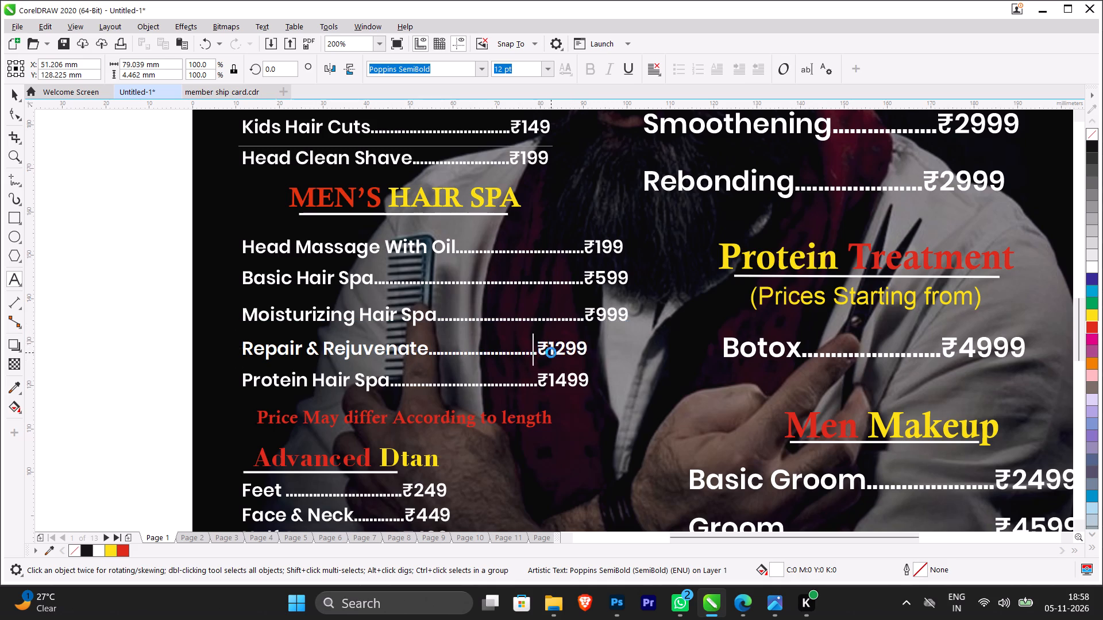
key("period")
key("period")
key("period")
key("period")
key("period")
key("period")
key("period")
key("period")
key("period")
key("period")
key("period")
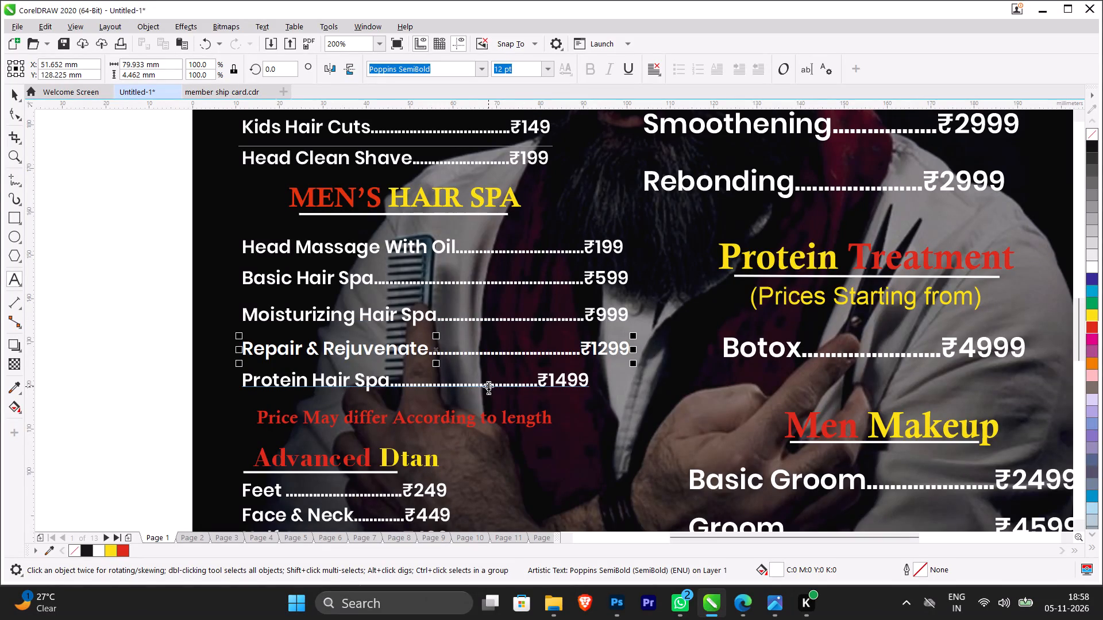
Set the Protein Hair Spa price to ₹1599 and extend its dot leader by three dots.
left_click(565, 380)
key("BackSpace")
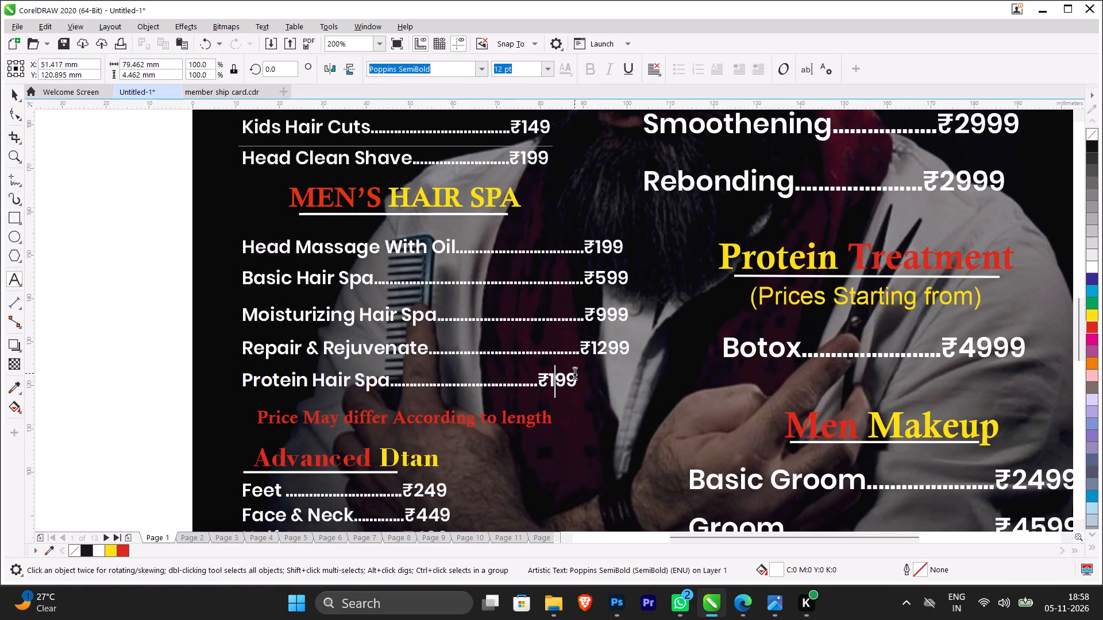
key("5")
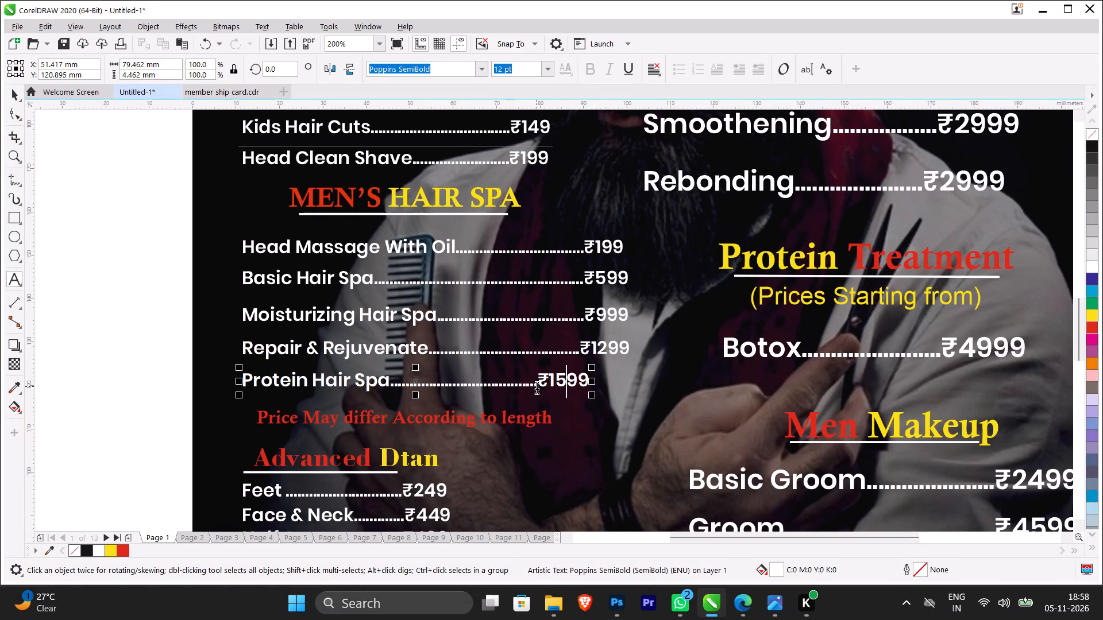
left_click(537, 386)
type("...")
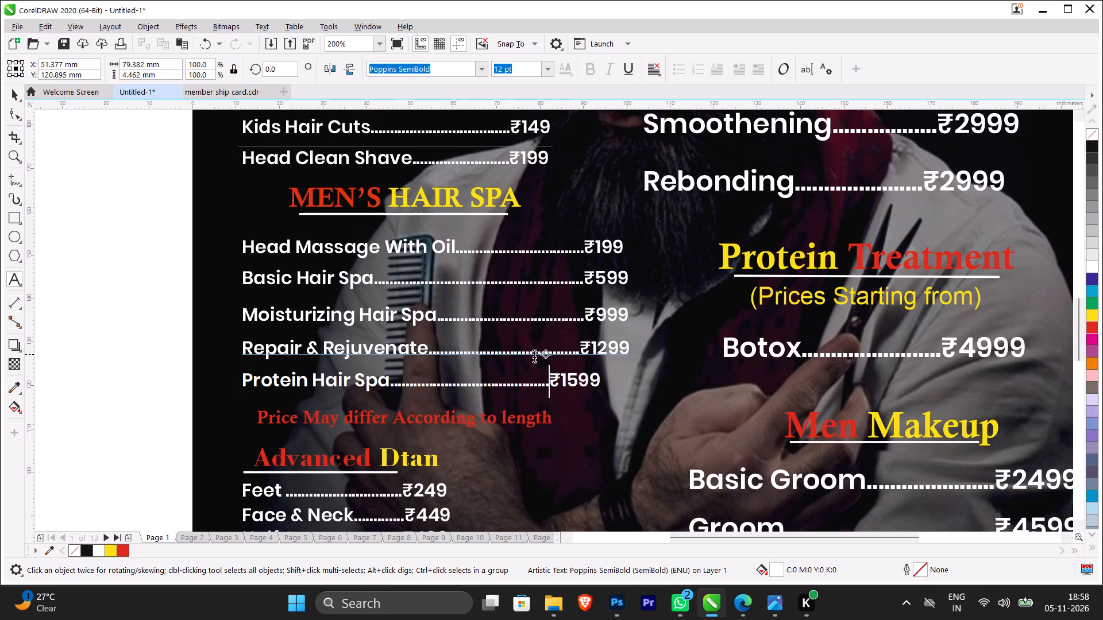
Shorten the Repair & Rejuvenate dot leader by eight dots to align its price with Protein Hair Spa.
left_click(534, 355)
key("BackSpace")
key("BackSpace")
key("BackSpace")
key("BackSpace")
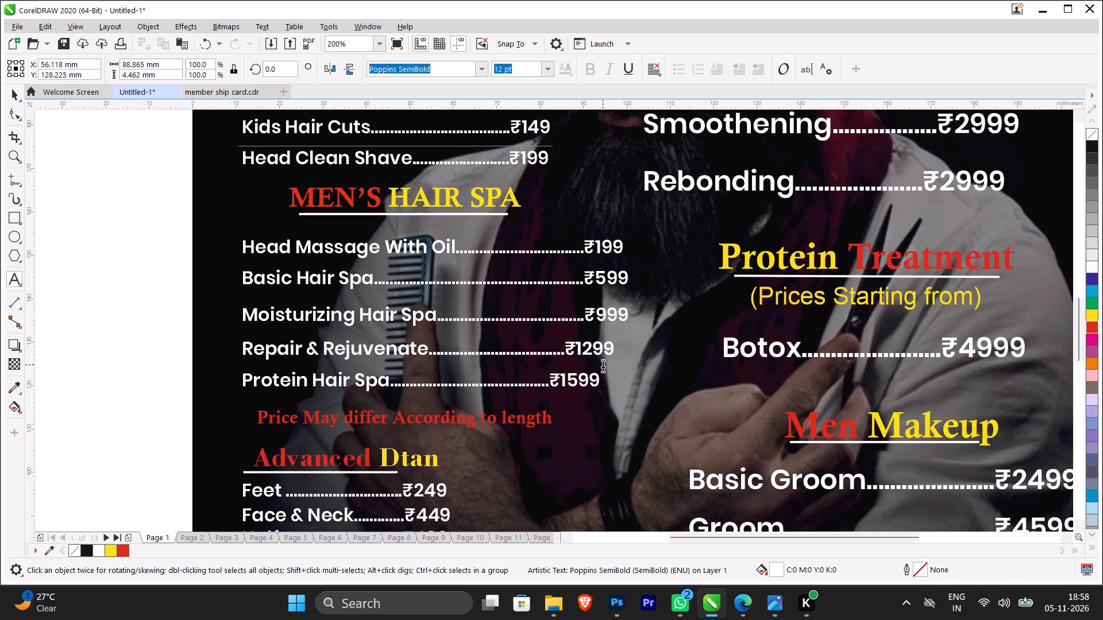
key("BackSpace")
key("BackSpace")
key("BackSpace")
key("BackSpace")
Shorten the Moisturizing Hair Spa dot leader by 10 dots to align its price with the entries below.
left_click(550, 320)
key("BackSpace")
key("BackSpace")
key("BackSpace")
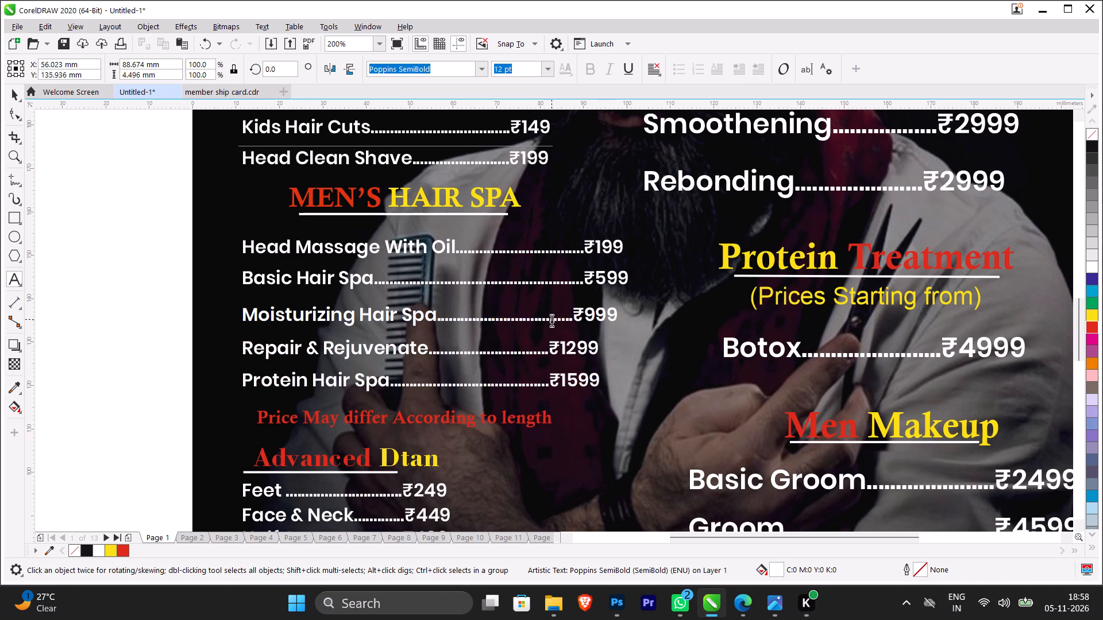
key("BackSpace")
key("BackSpace")
key("BackSpace")
key("BackSpace")
key("BackSpace")
key("BackSpace")
key("BackSpace")
Shorten the Basic Hair Spa dot leader by 10 dots to align its price with Moisturizing Hair Spa.
left_click(532, 280)
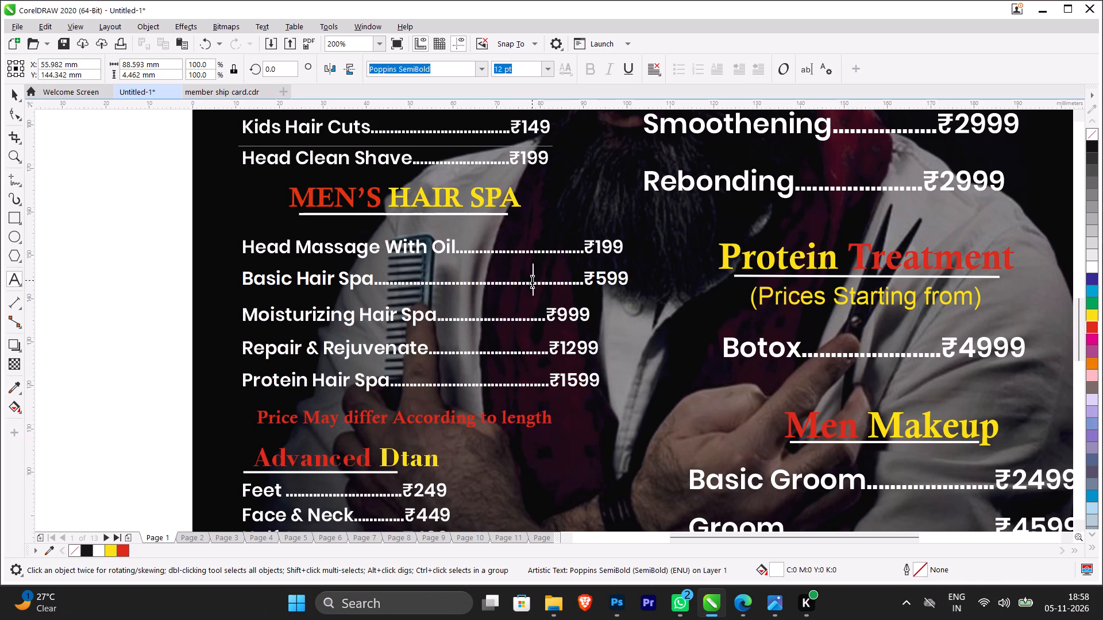
key("BackSpace")
key("BackSpace")
key("BackSpace")
key("BackSpace")
key("BackSpace")
key("BackSpace")
key("BackSpace")
key("BackSpace")
key("BackSpace")
key("BackSpace")
key("BackSpace")
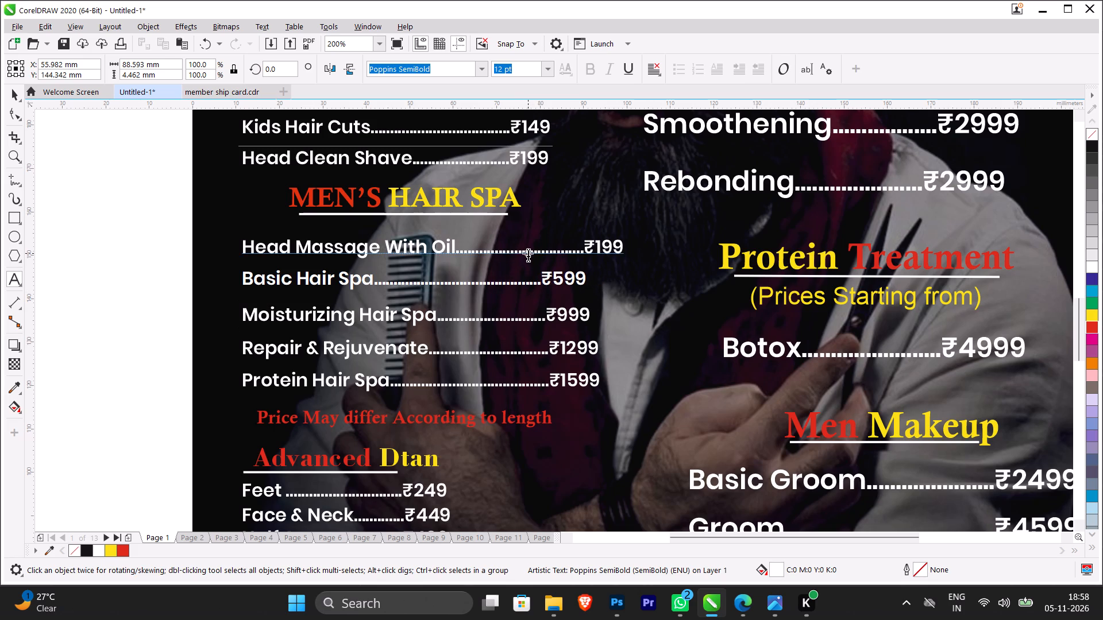
key("space")
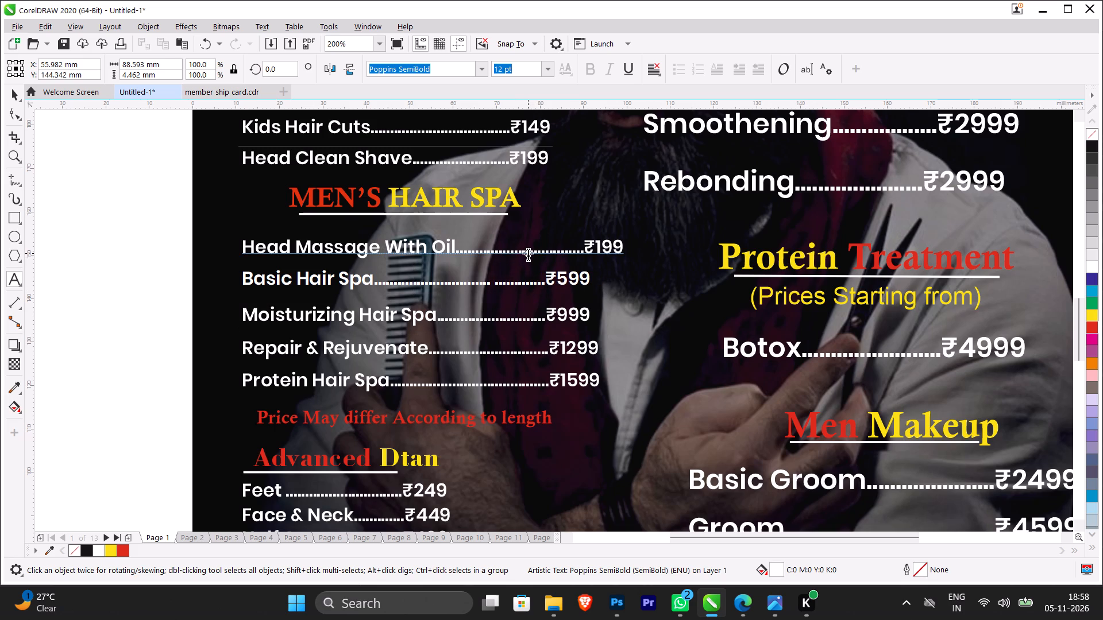
key("BackSpace")
key("period")
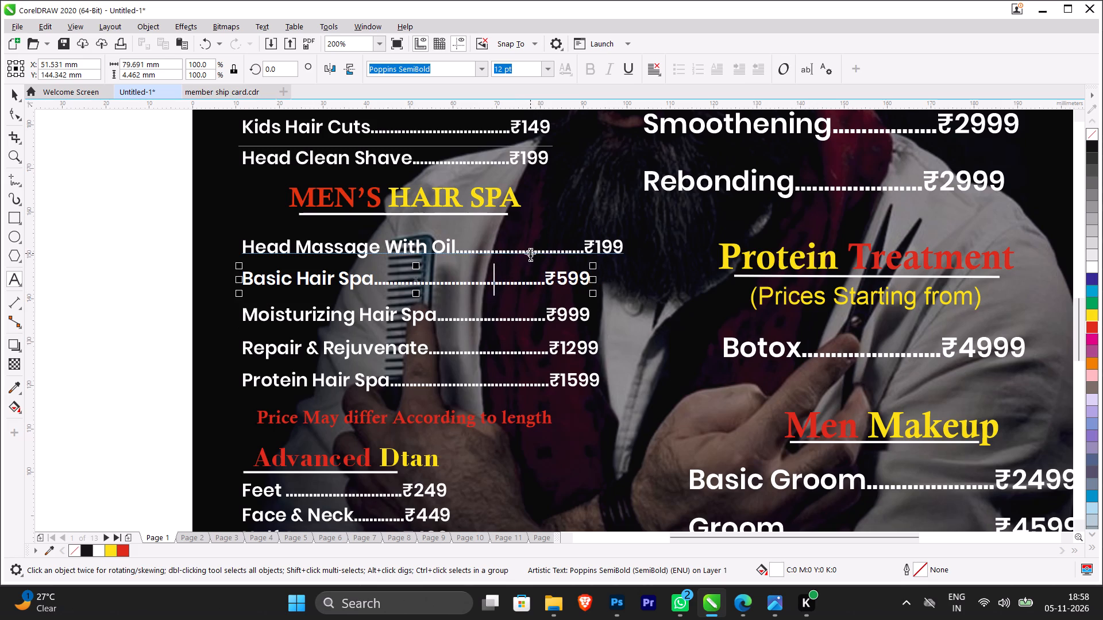
Shorten the Head Massage With Oil dot leader by 10 dots to align its price with Basic Hair Spa.
left_click(530, 253)
key("BackSpace")
key("BackSpace")
key("BackSpace")
key("BackSpace")
key("BackSpace")
key("BackSpace")
key("BackSpace")
key("BackSpace")
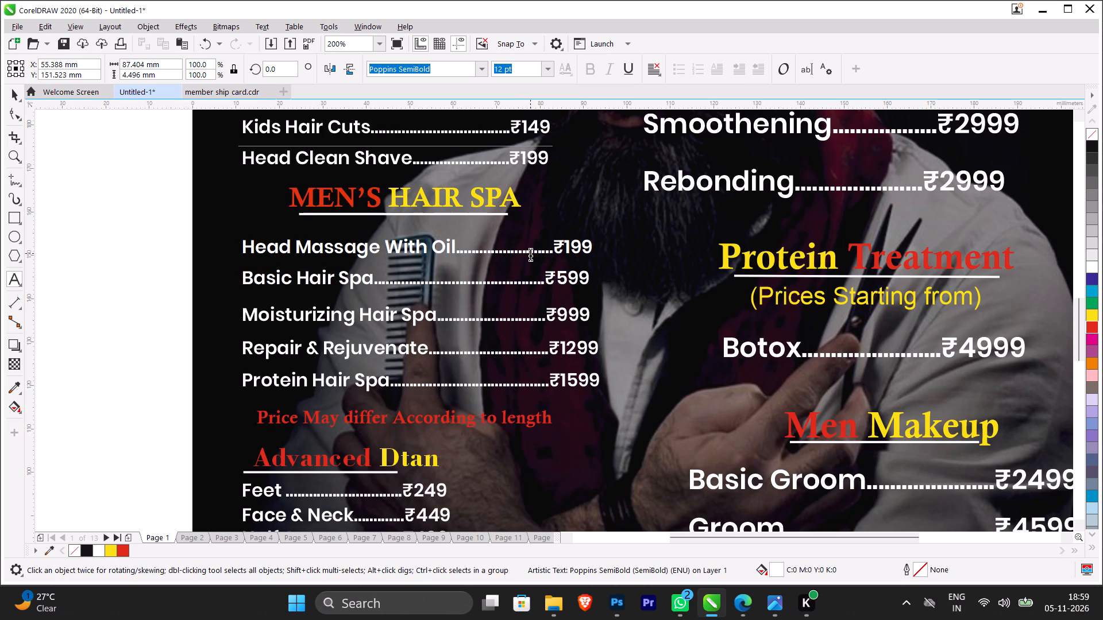
key("BackSpace")
key("BackSpace")
key("BackSpace")
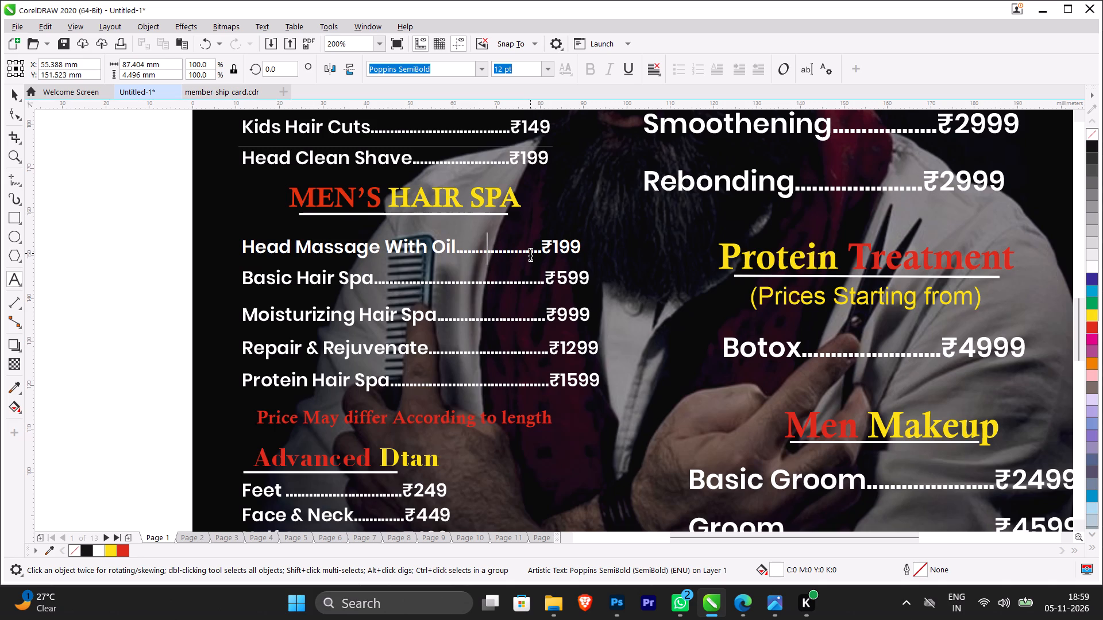
key("period")
Set the Advanced Dtan prices to ₹349 for Feet and ₹549 for Face & Neck.
scroll(560, 316, "down", 1)
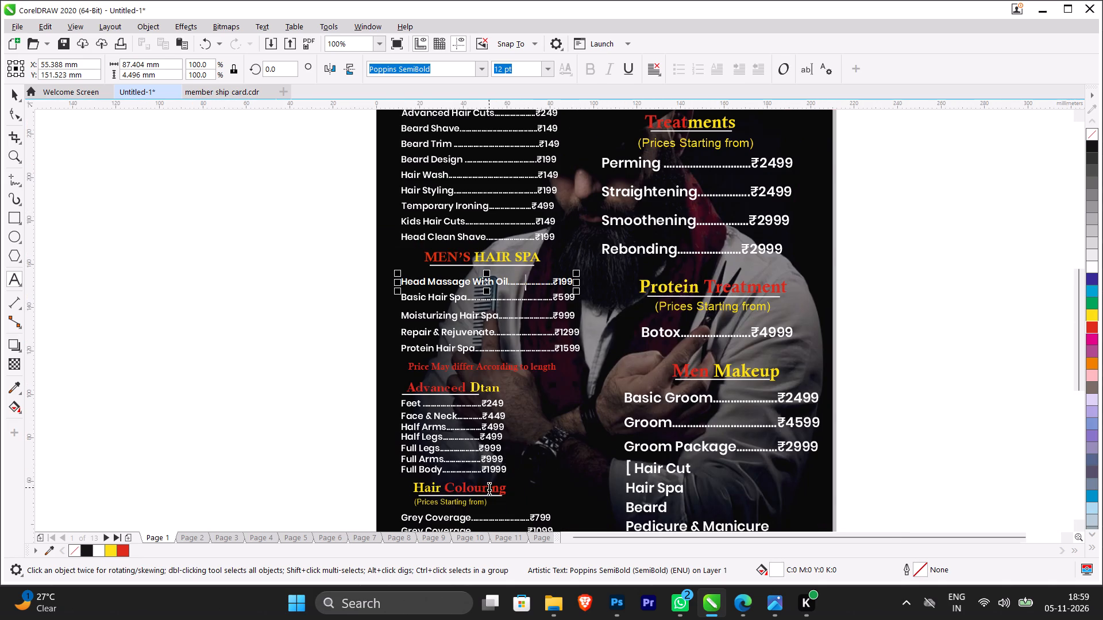
scroll(489, 487, "up", 2)
scroll(483, 477, "down", 1)
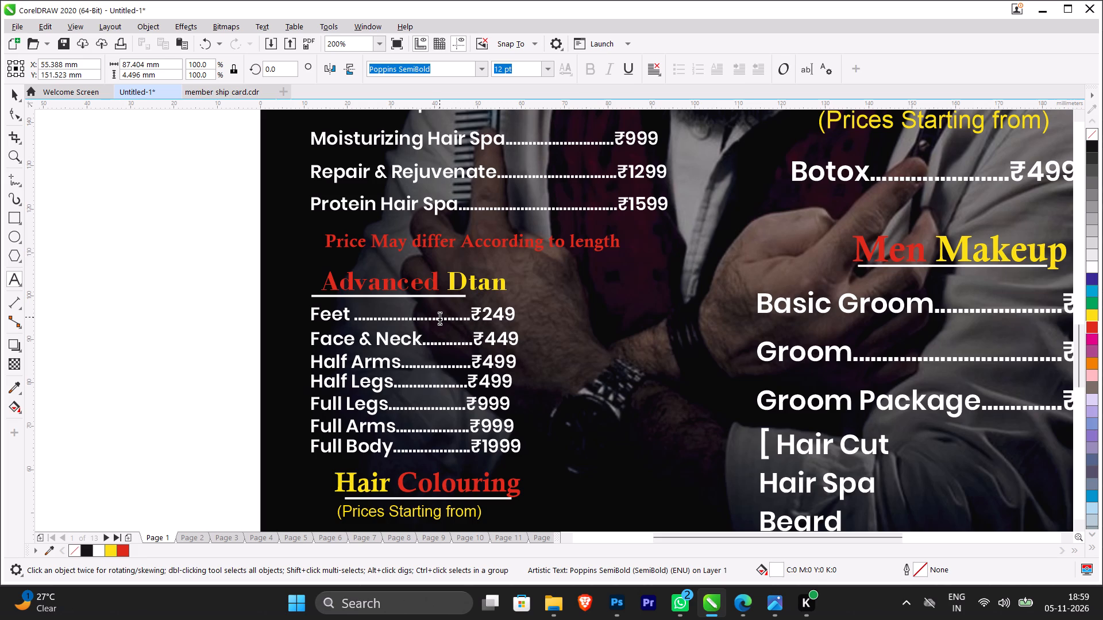
left_click(488, 311)
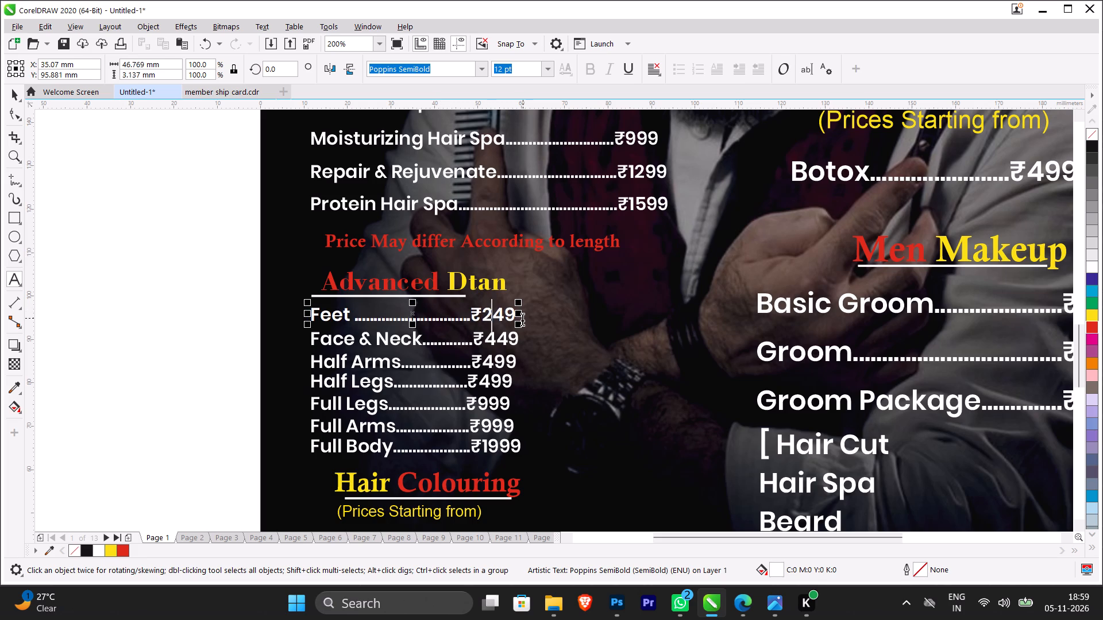
key("BackSpace")
key("3")
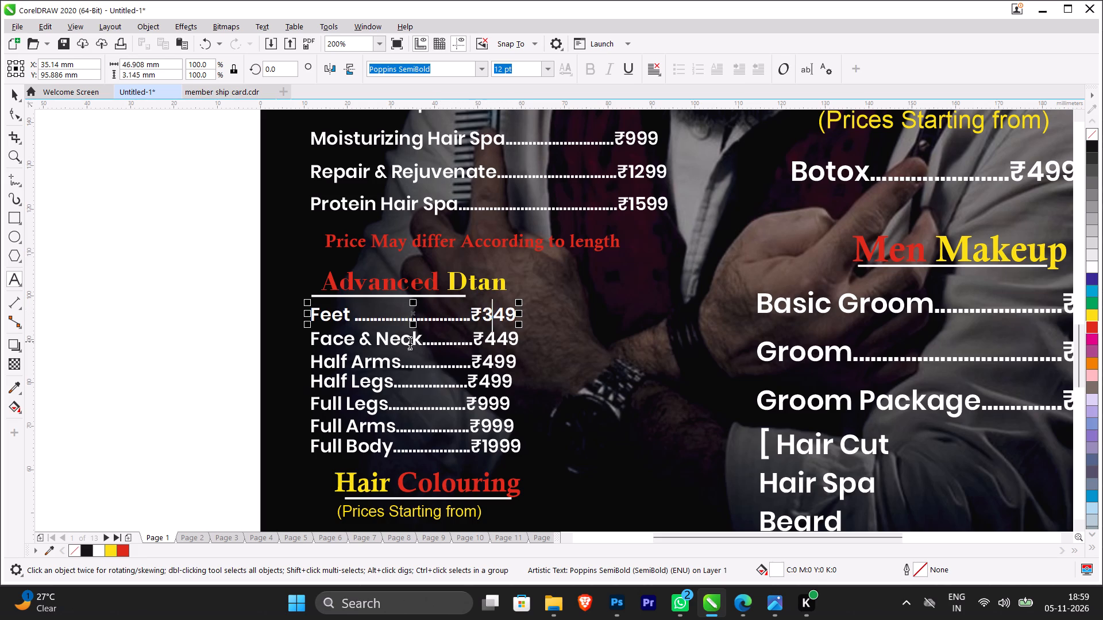
left_click(495, 339)
key("BackSpace")
key("5")
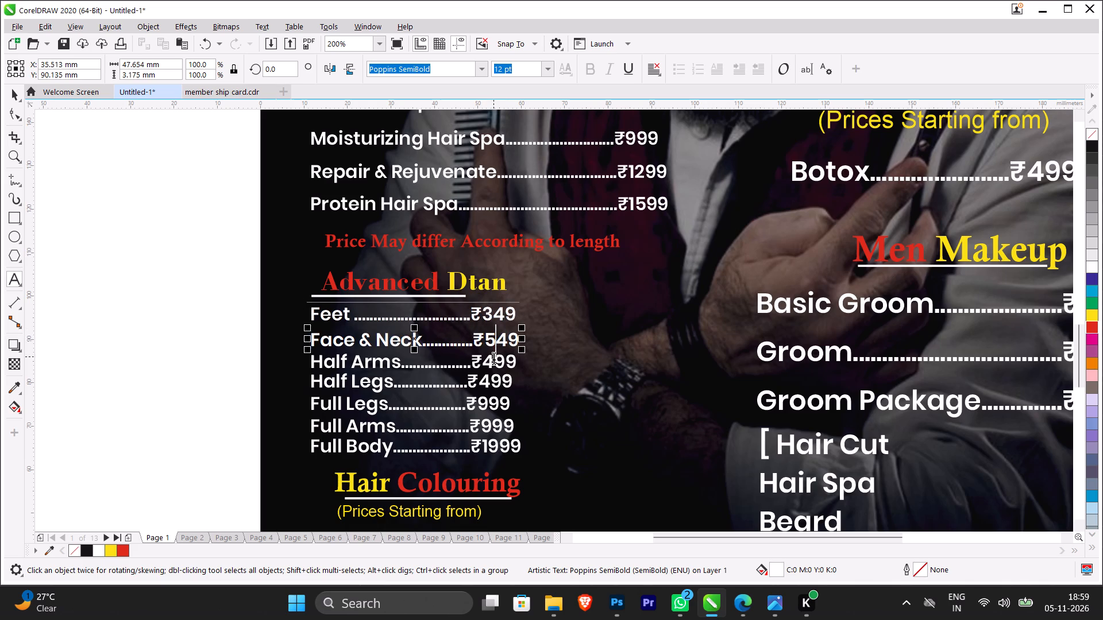
Set the Advanced Dtan prices for Half Arms and Half Legs to ₹599 each.
left_click(493, 357)
left_click(494, 363)
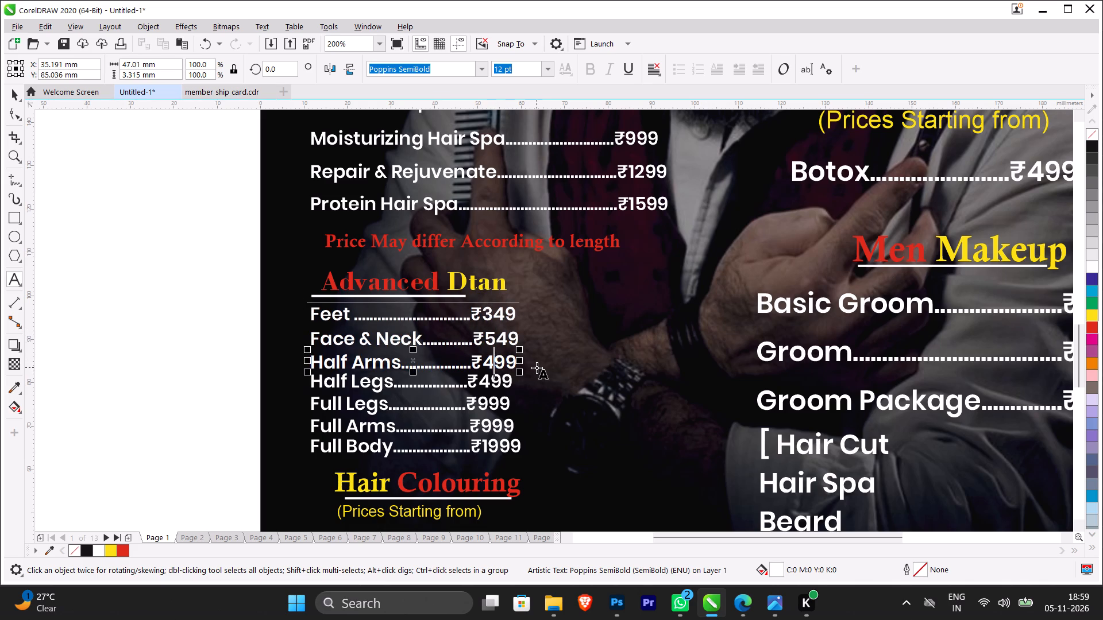
key("BackSpace")
key("5")
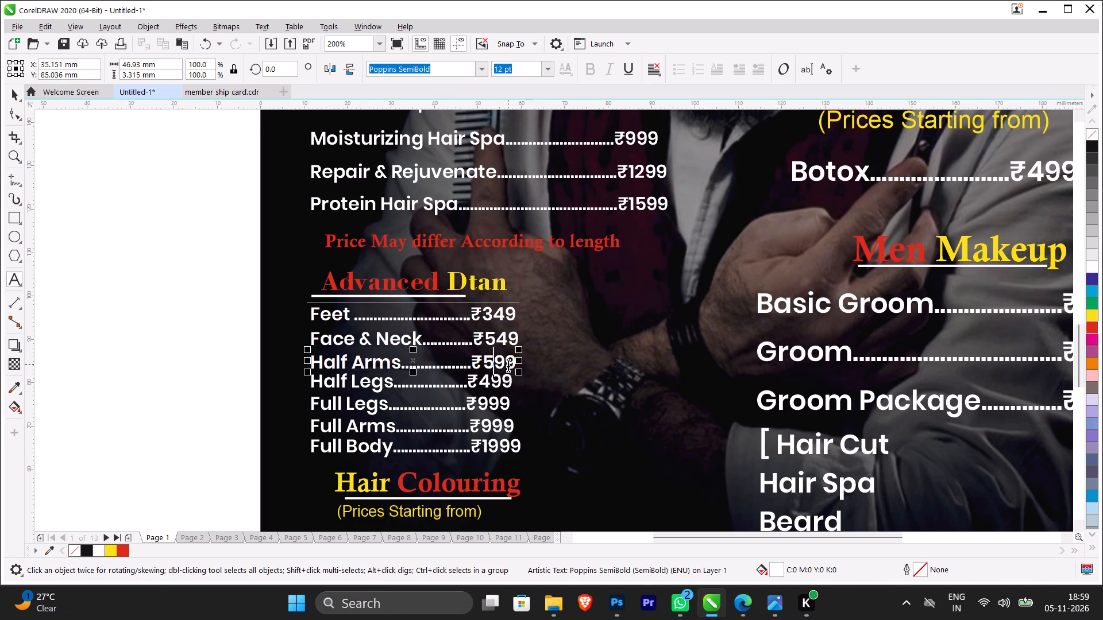
left_click(508, 364)
key("BackSpace")
key("5")
key("BackSpace")
key("9")
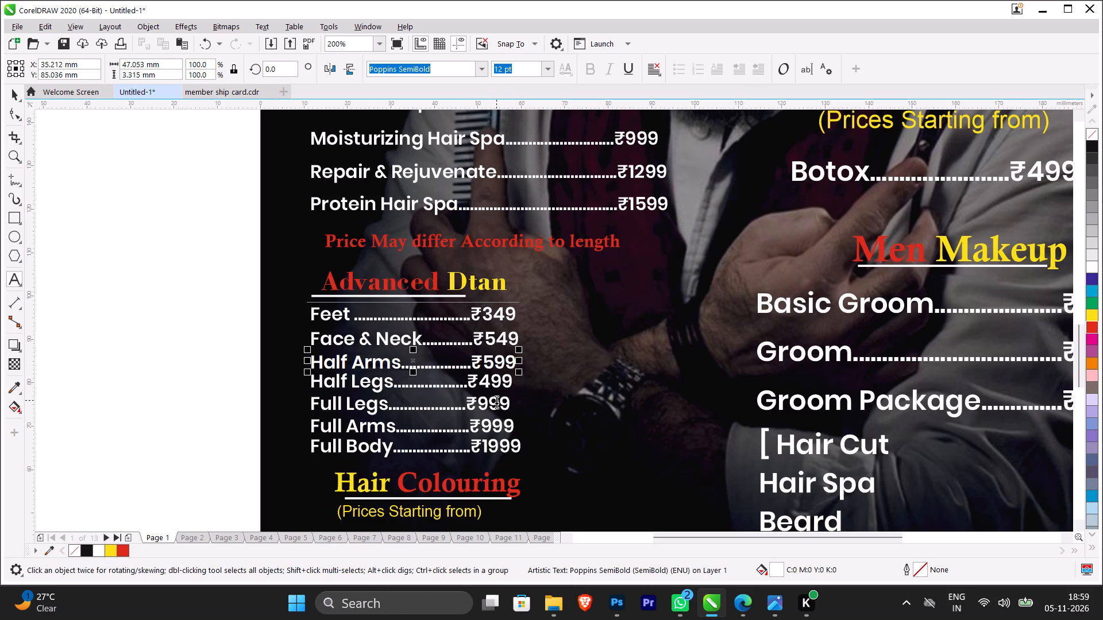
left_click(489, 382)
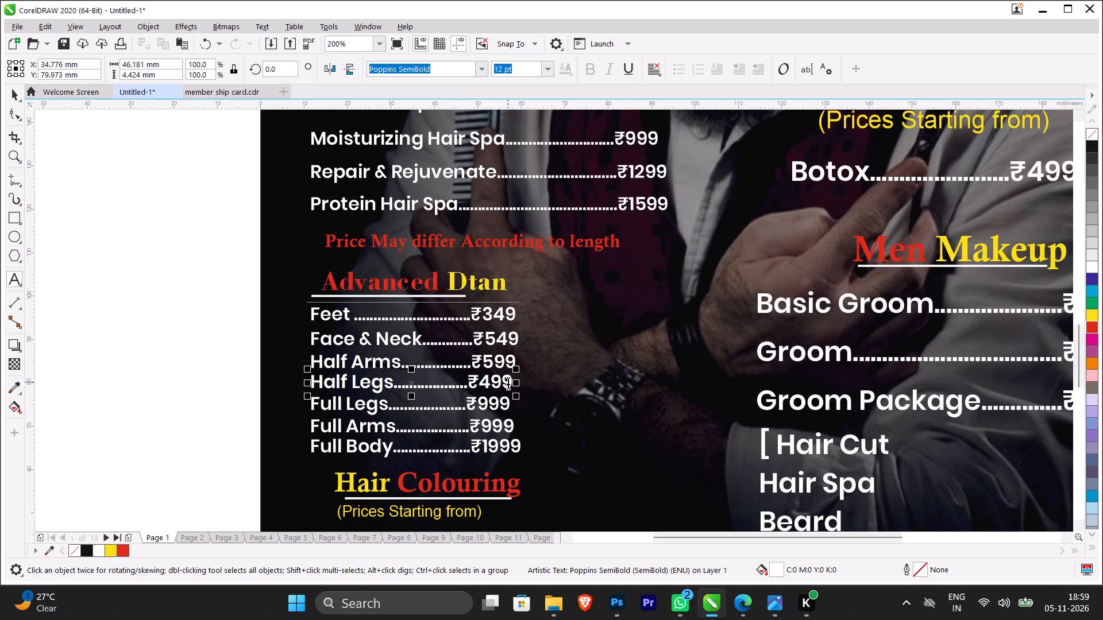
key("BackSpace")
key("5")
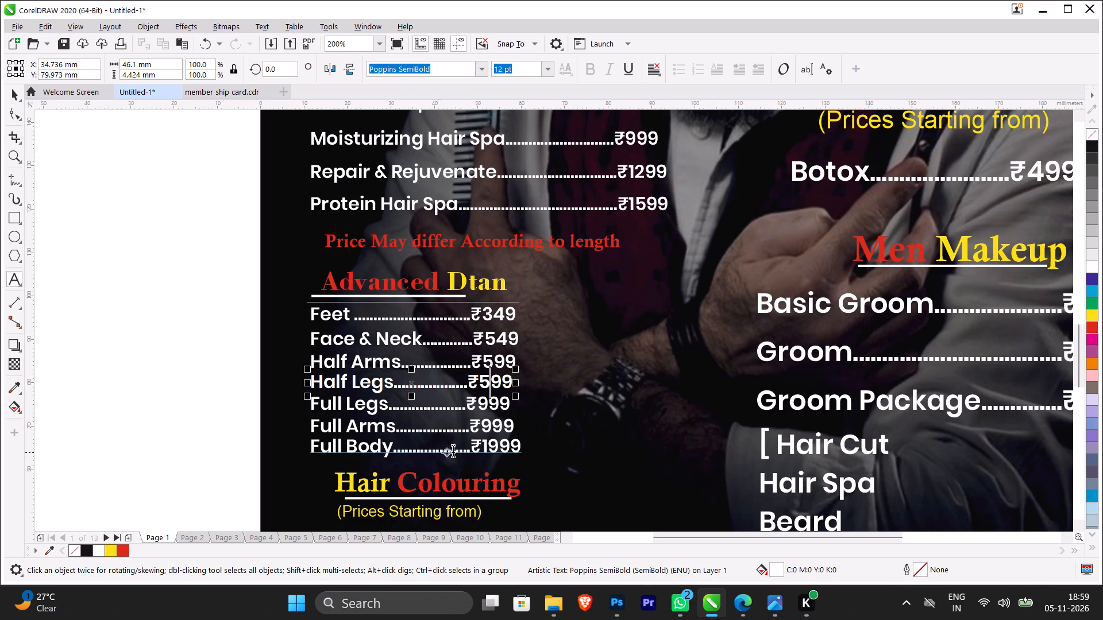
Set the Advanced Dtan price for Full Body to ₹2499.
left_click(484, 444)
left_click(488, 443)
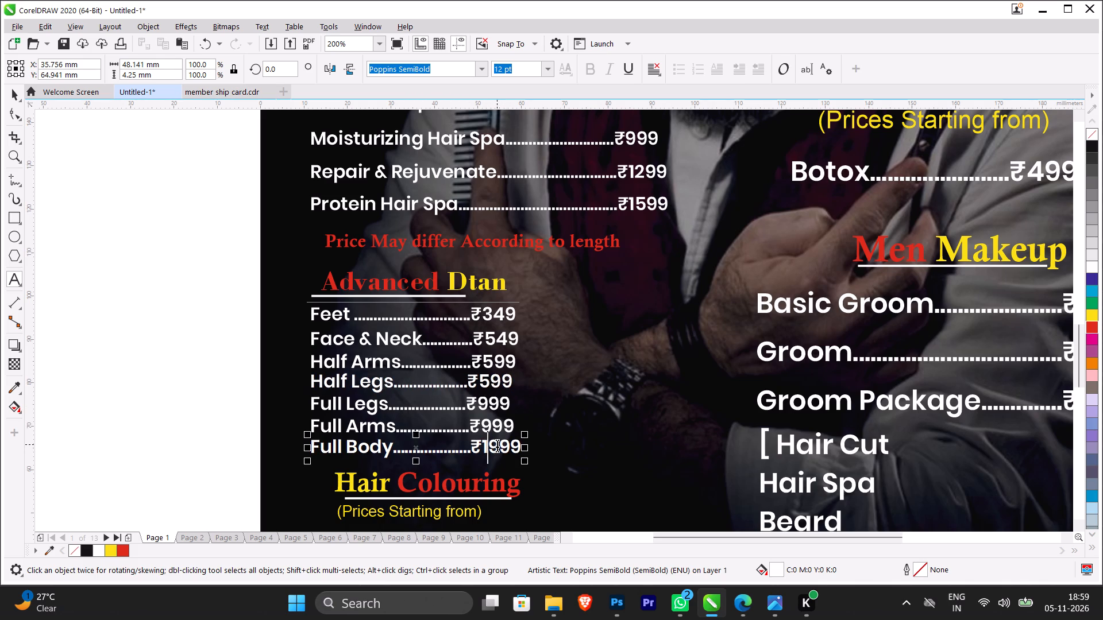
left_click(497, 447)
key("BackSpace")
key("BackSpace")
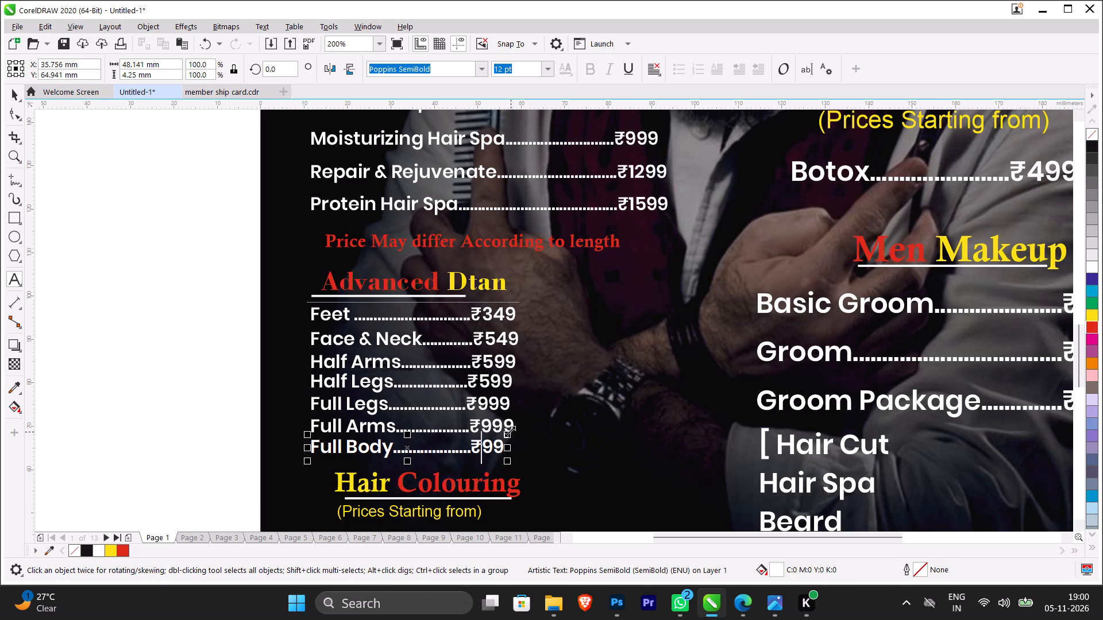
key("2")
key("4")
Set the Classic Manicure starting price to ₹449.
scroll(510, 430, "down", 2)
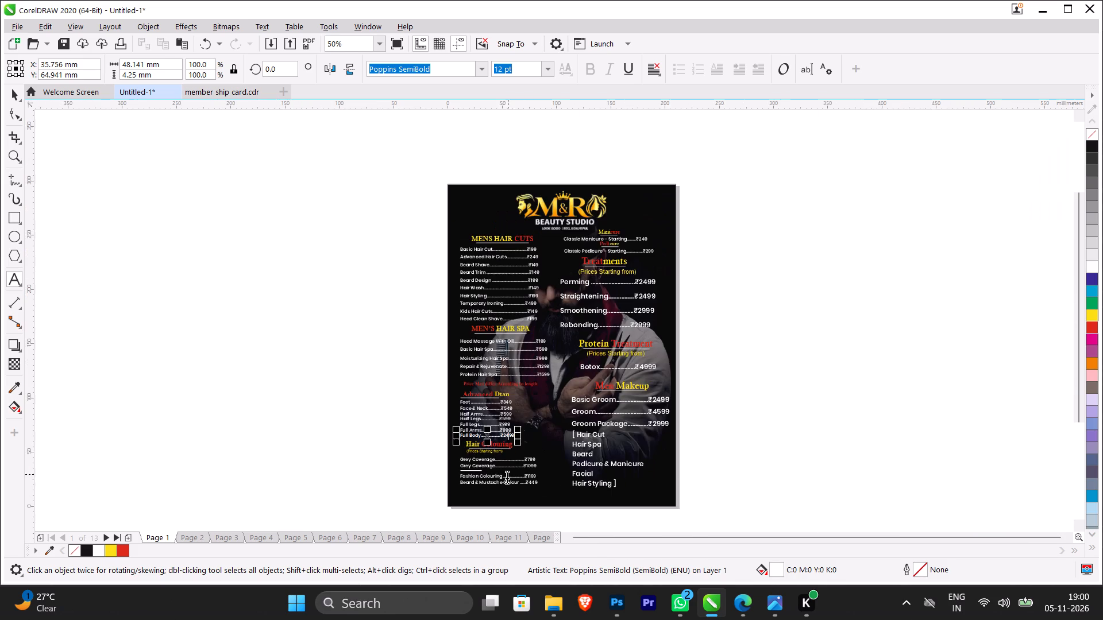
scroll(503, 490, "up", 3)
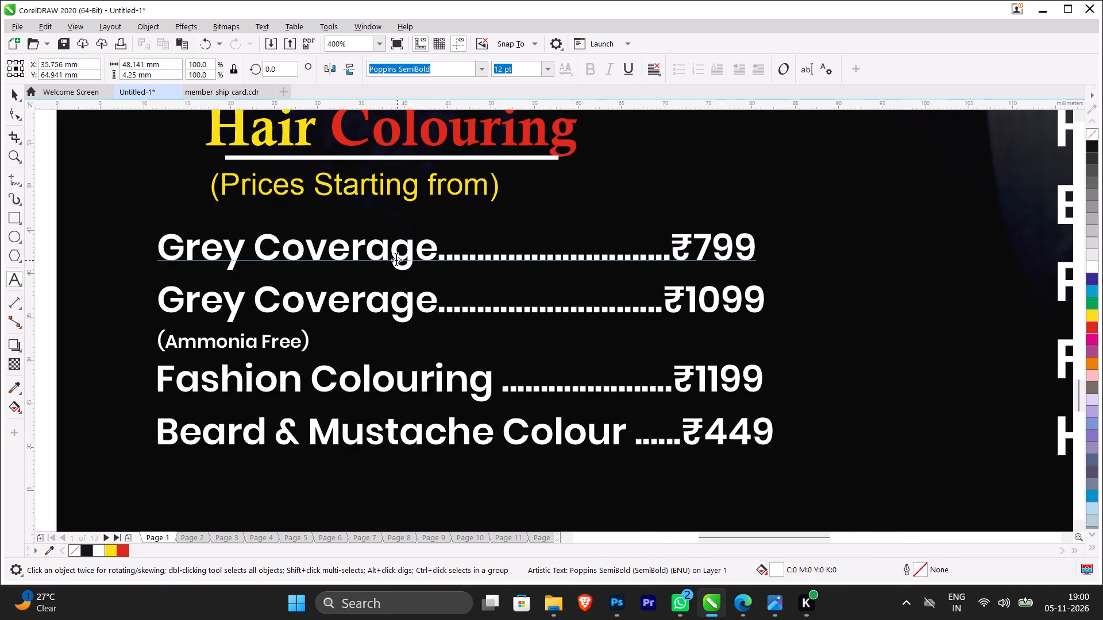
scroll(396, 258, "down", 1)
scroll(468, 226, "down", 1)
scroll(535, 167, "down", 2)
scroll(559, 122, "up", 1)
scroll(564, 133, "down", 2)
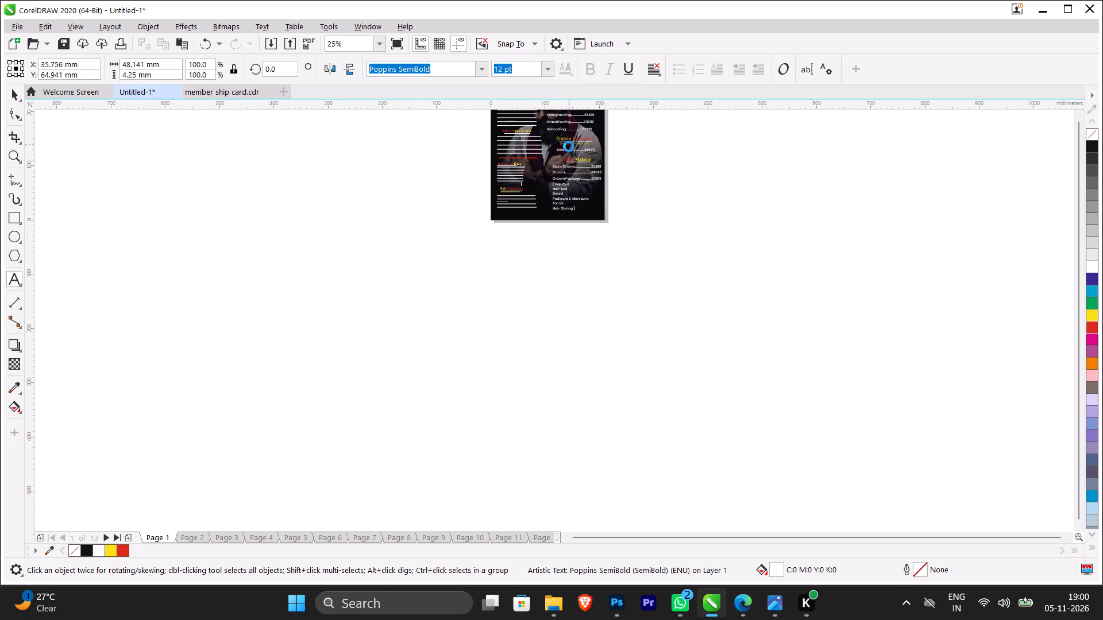
scroll(569, 146, "down", 1)
scroll(570, 122, "up", 3)
scroll(563, 172, "up", 2)
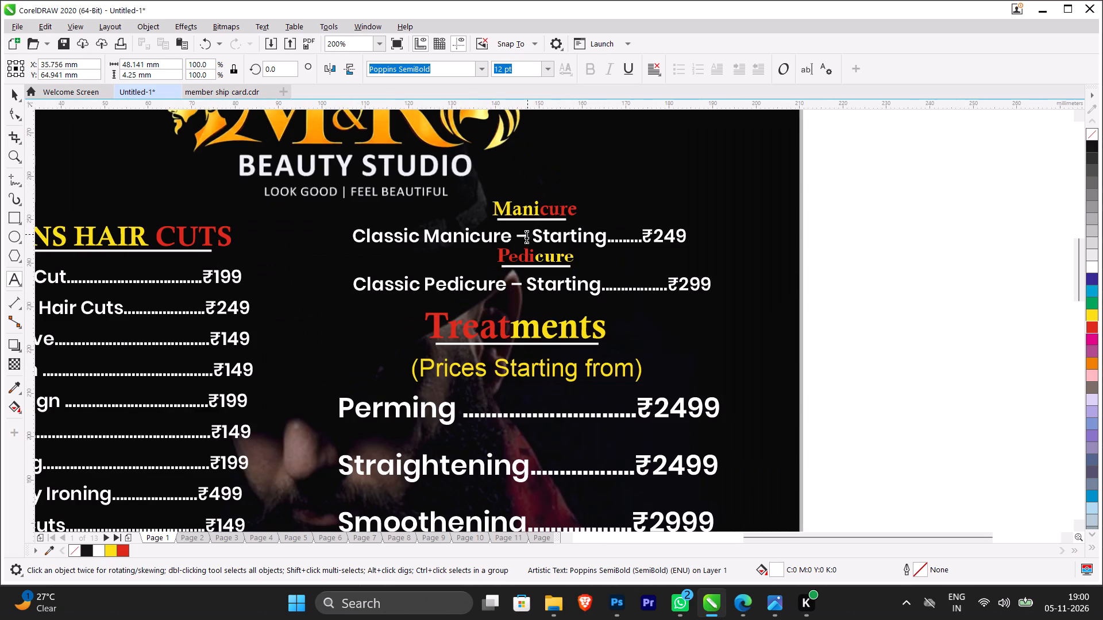
scroll(662, 232, "up", 1)
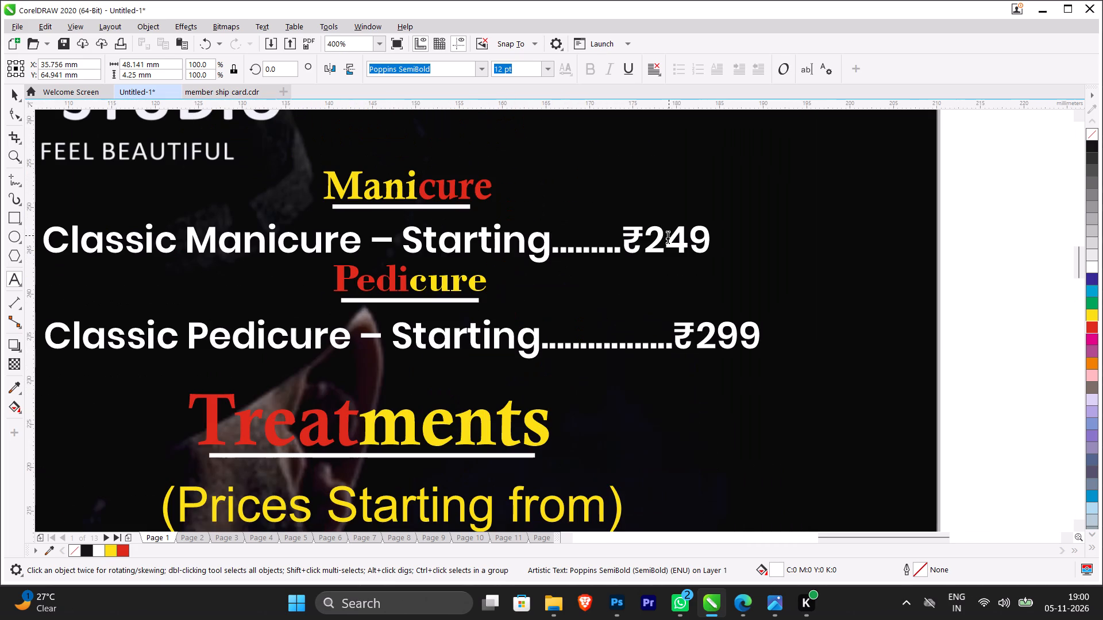
left_click(668, 236)
key("BackSpace")
key("4")
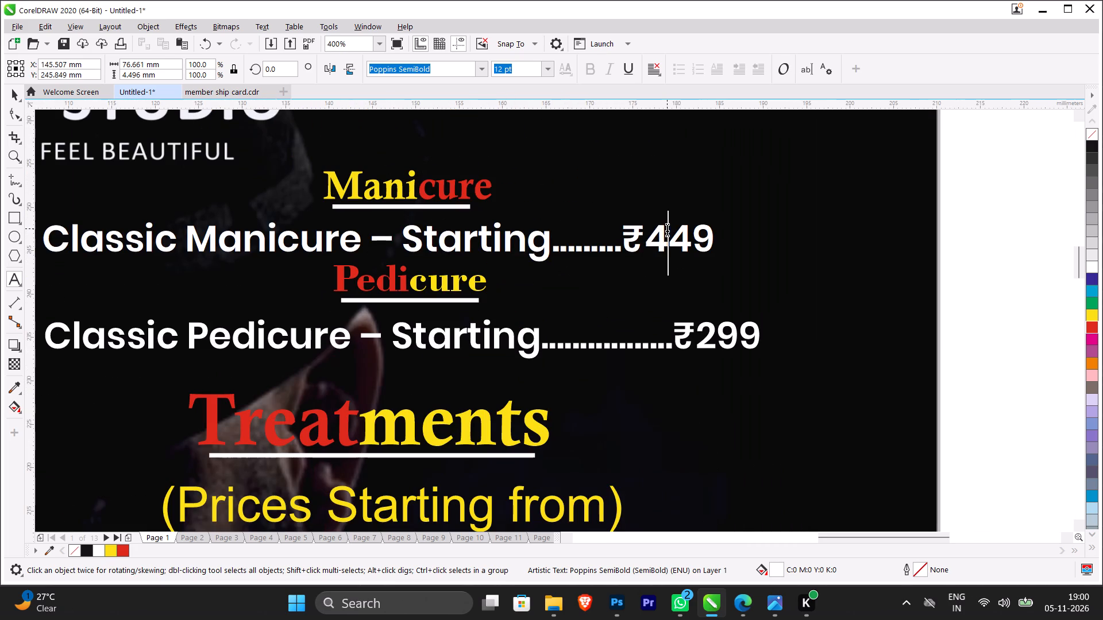
Set the Classic Pedicure starting price to ₹499.
left_click(691, 331)
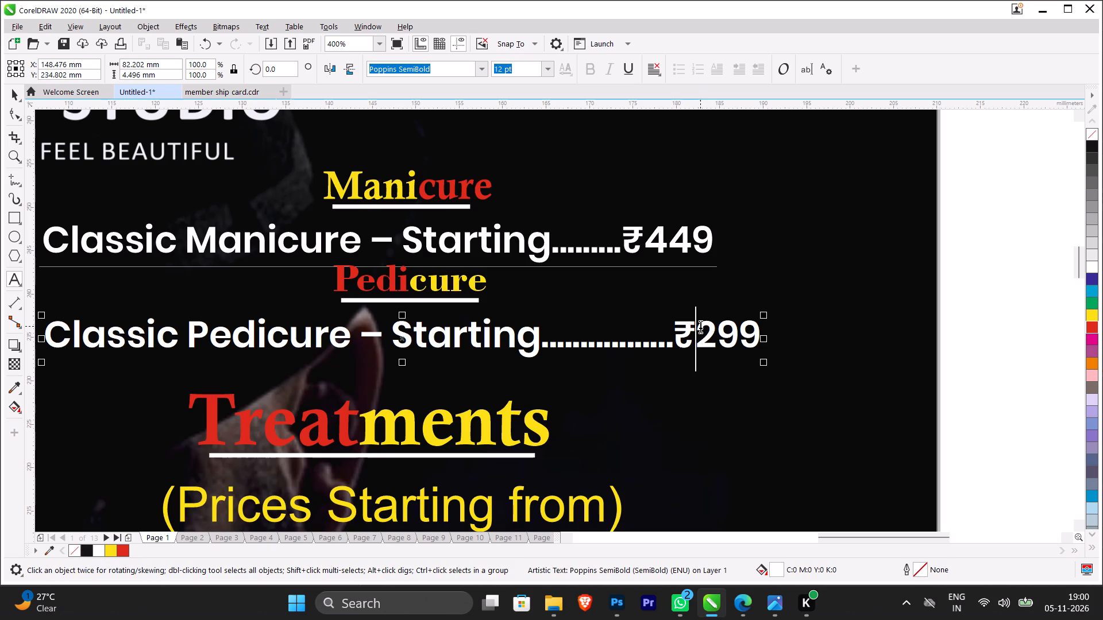
left_click(718, 327)
key("BackSpace")
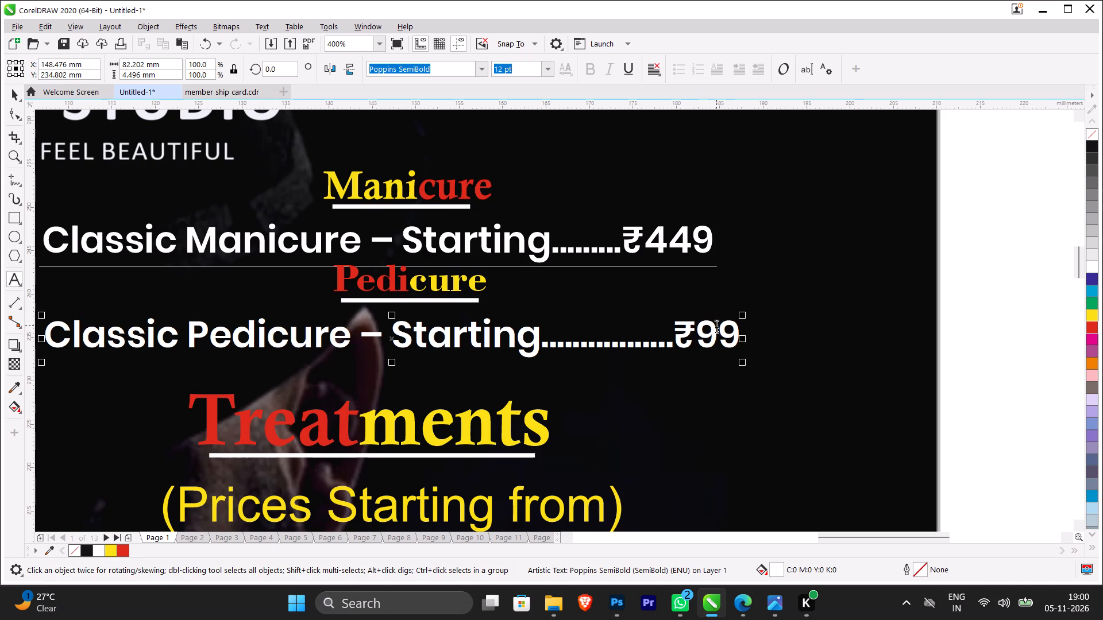
key("4")
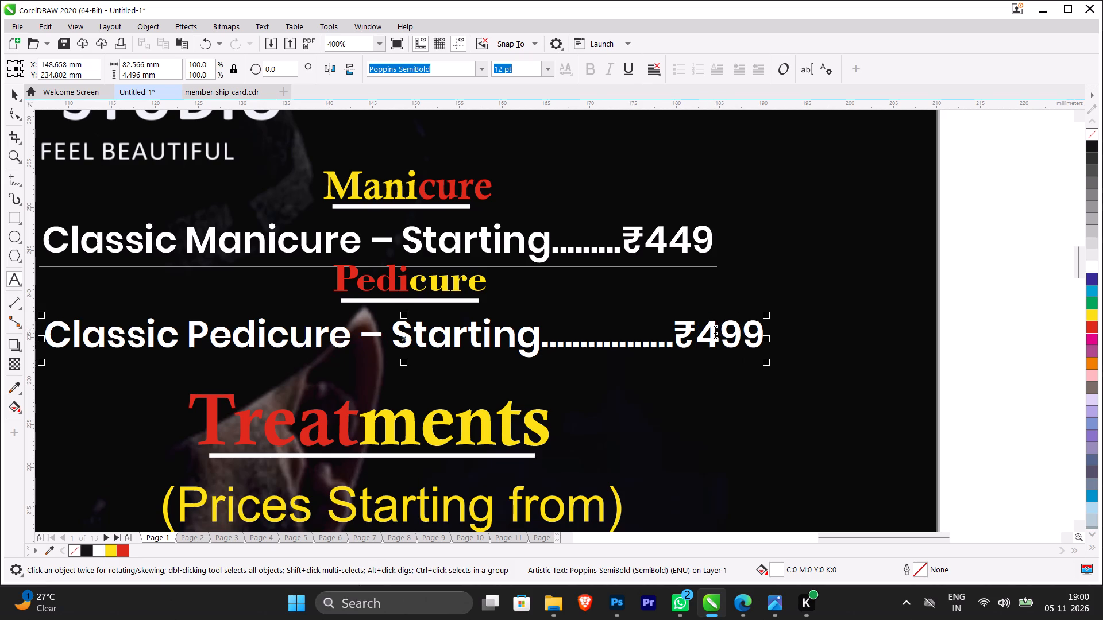
Under Hair Colouring, set the Grey Coverage price to ₹899 and the ammonia-free Grey Coverage price to ₹1299.
scroll(633, 334, "down", 2)
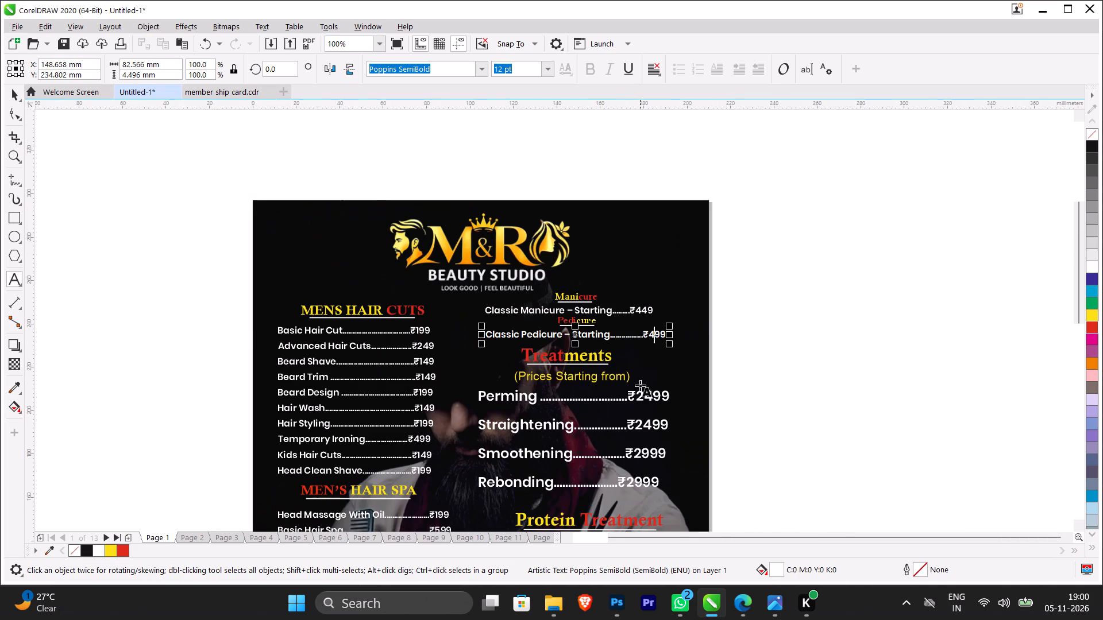
scroll(616, 412, "down", 4)
scroll(576, 519, "up", 5)
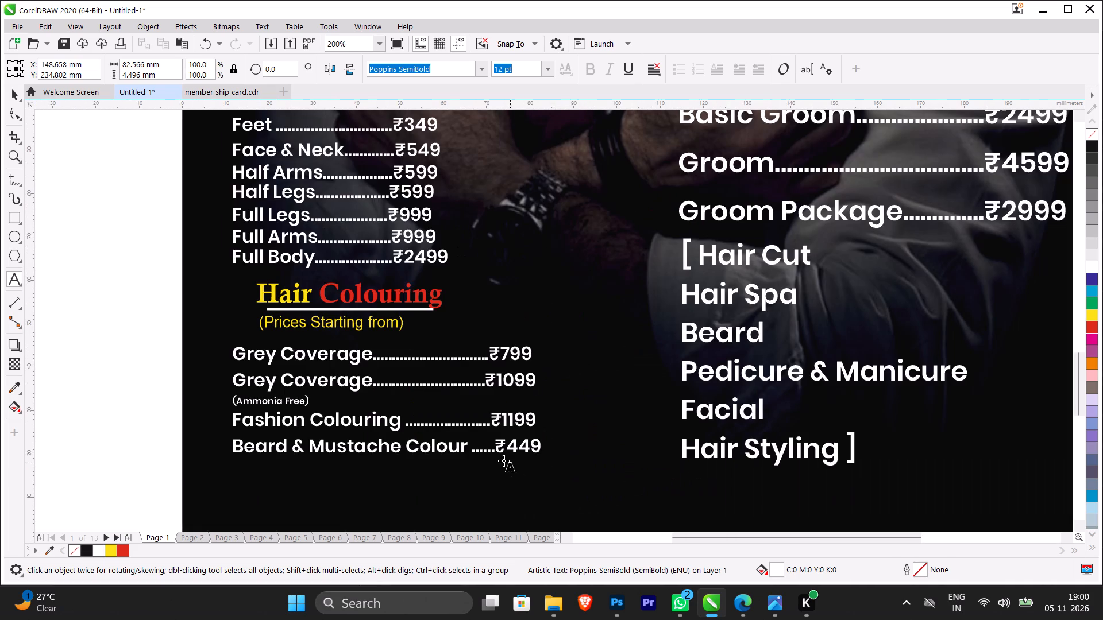
left_click(514, 351)
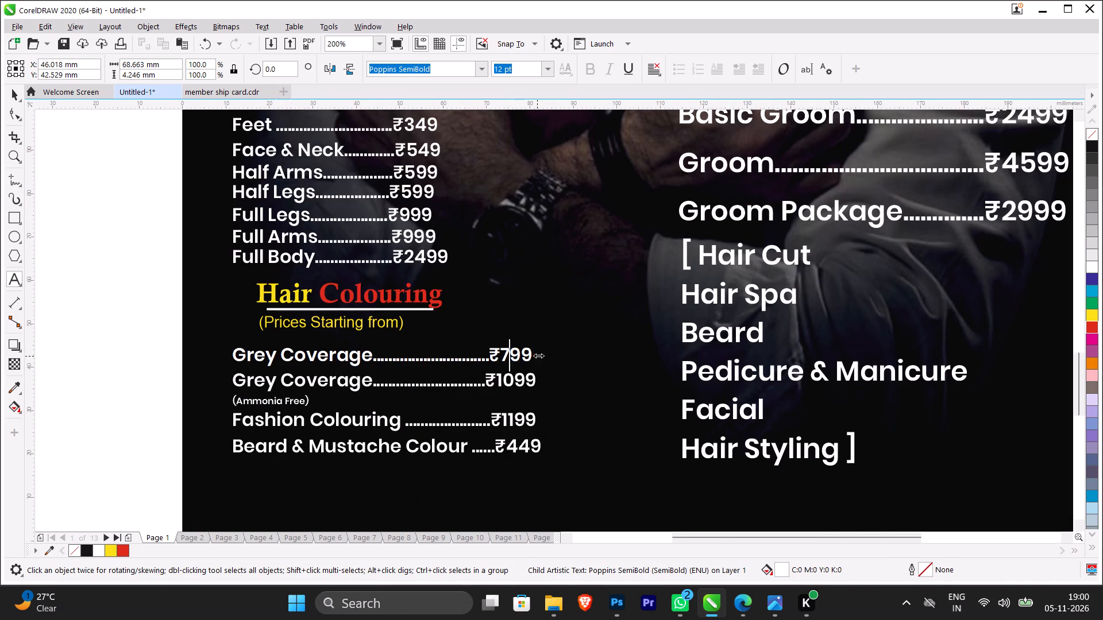
key("BackSpace")
key("8")
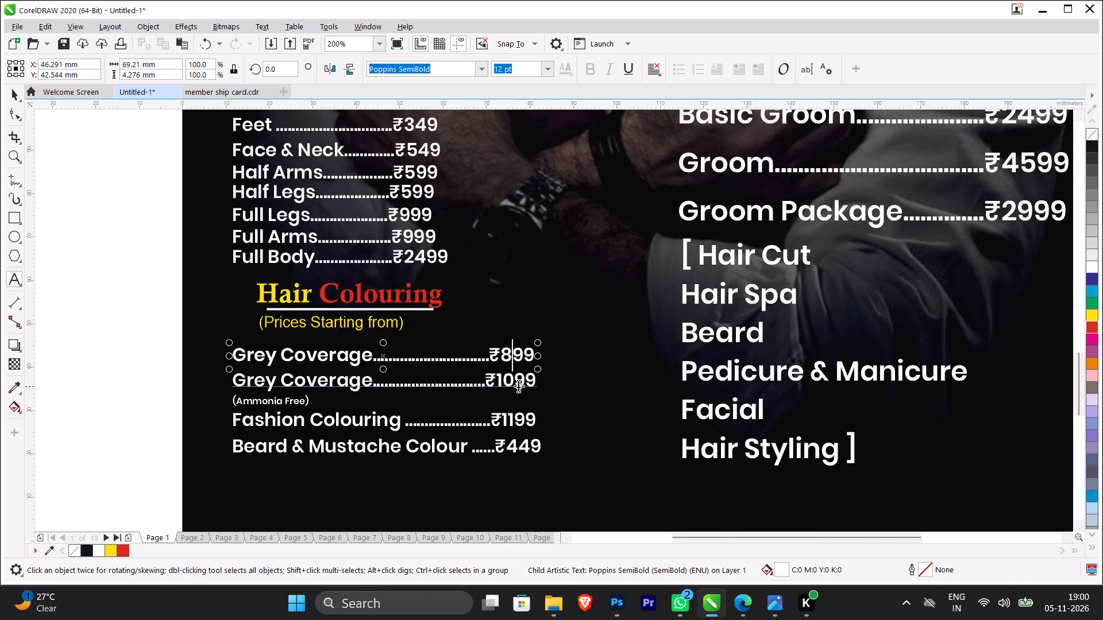
left_click(516, 382)
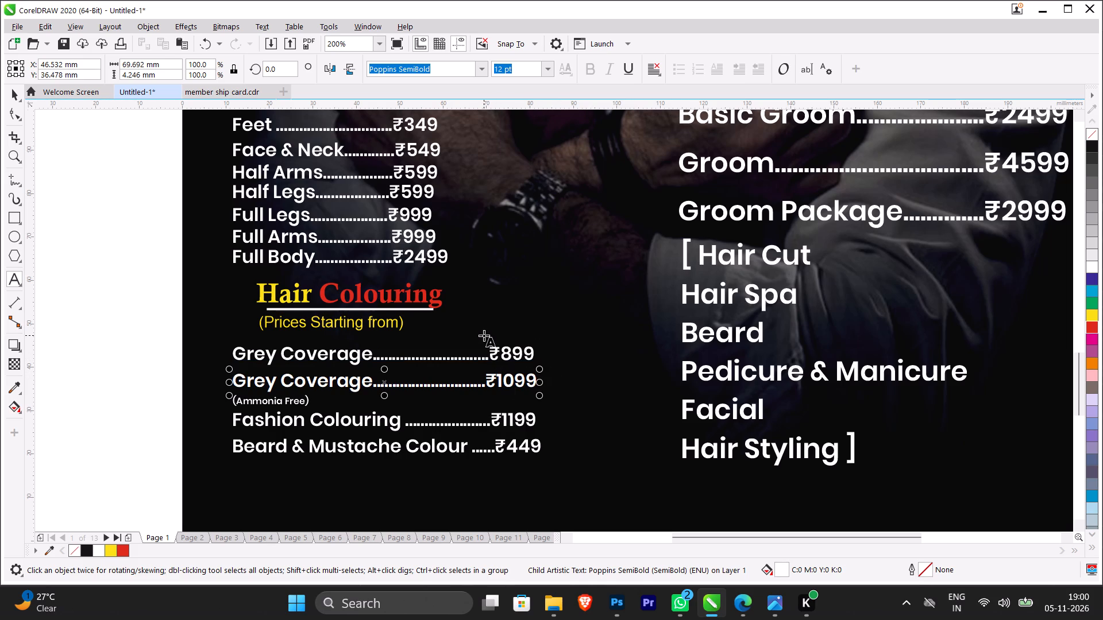
key("BackSpace")
type("23")
key("BackSpace")
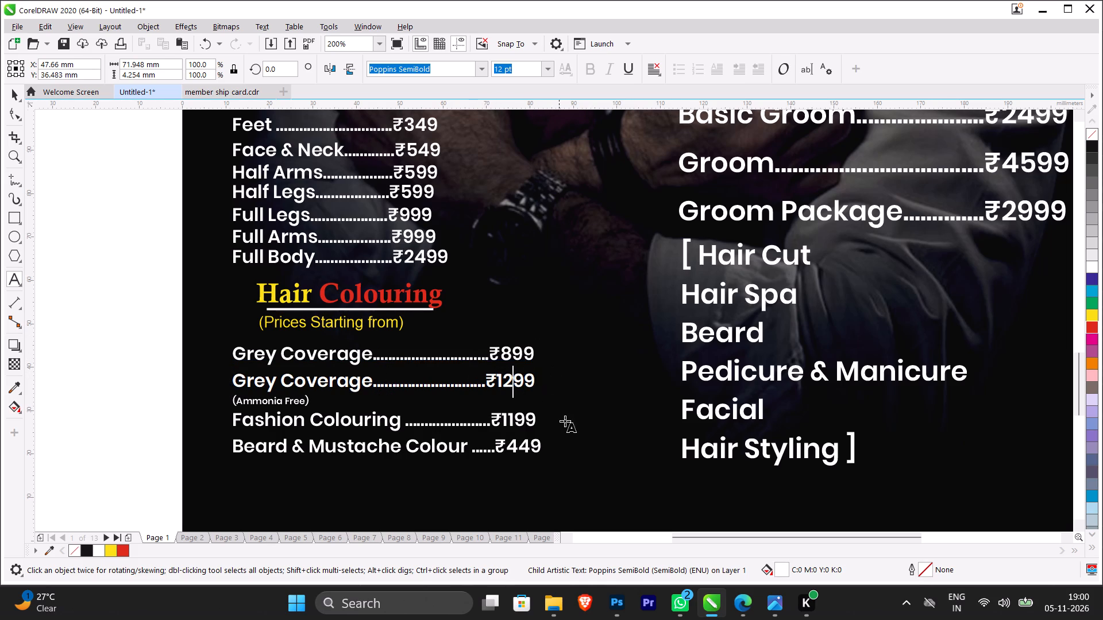
Set the Hair Colouring prices to ₹1299 for Fashion Colouring and ₹499 for Beard & Mustache Colour.
left_click(515, 421)
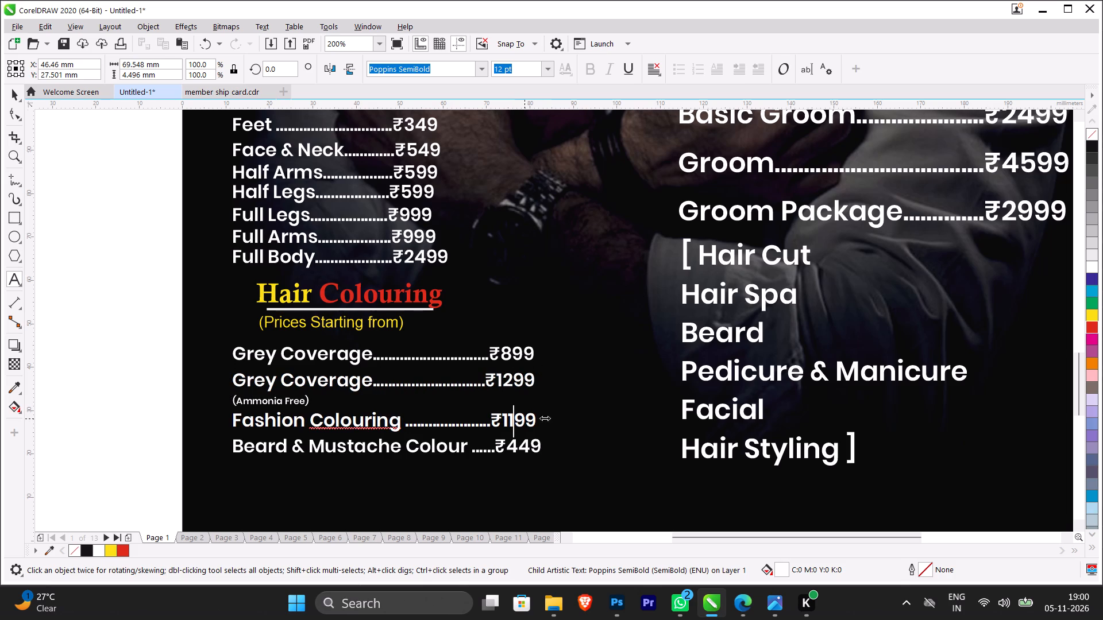
key("BackSpace")
key("2")
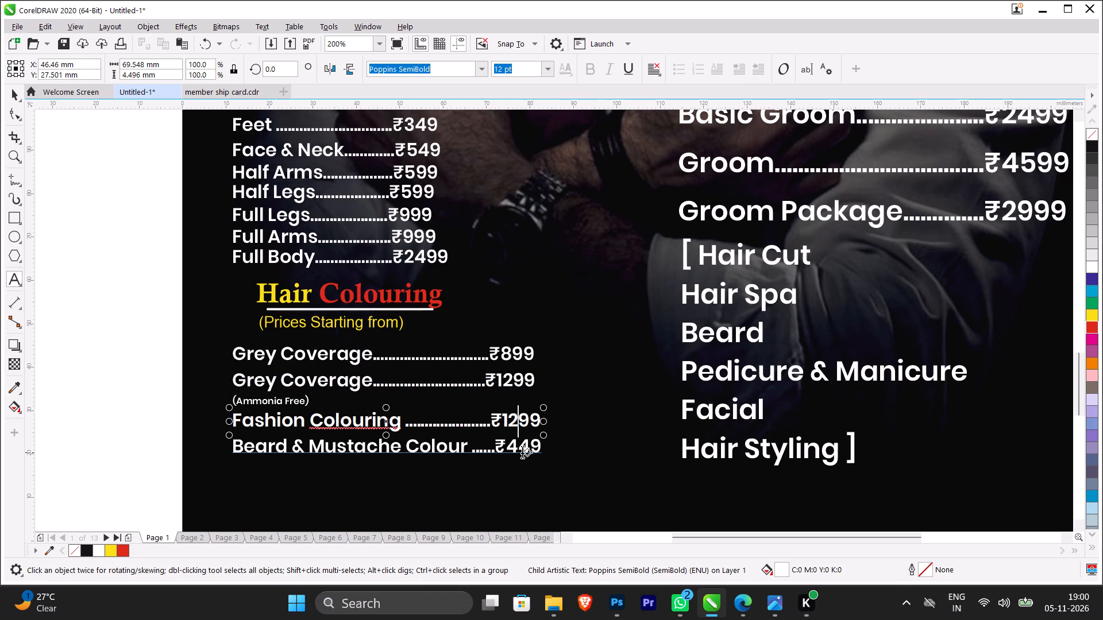
left_click(519, 450)
left_click(535, 443)
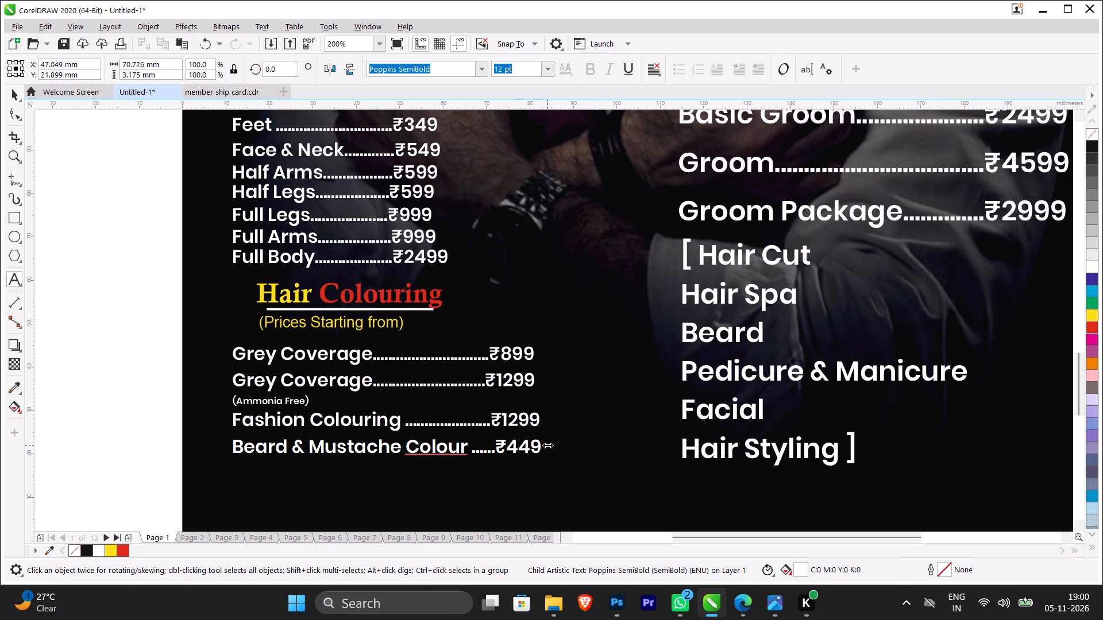
key("BackSpace")
type("98")
key("BackSpace")
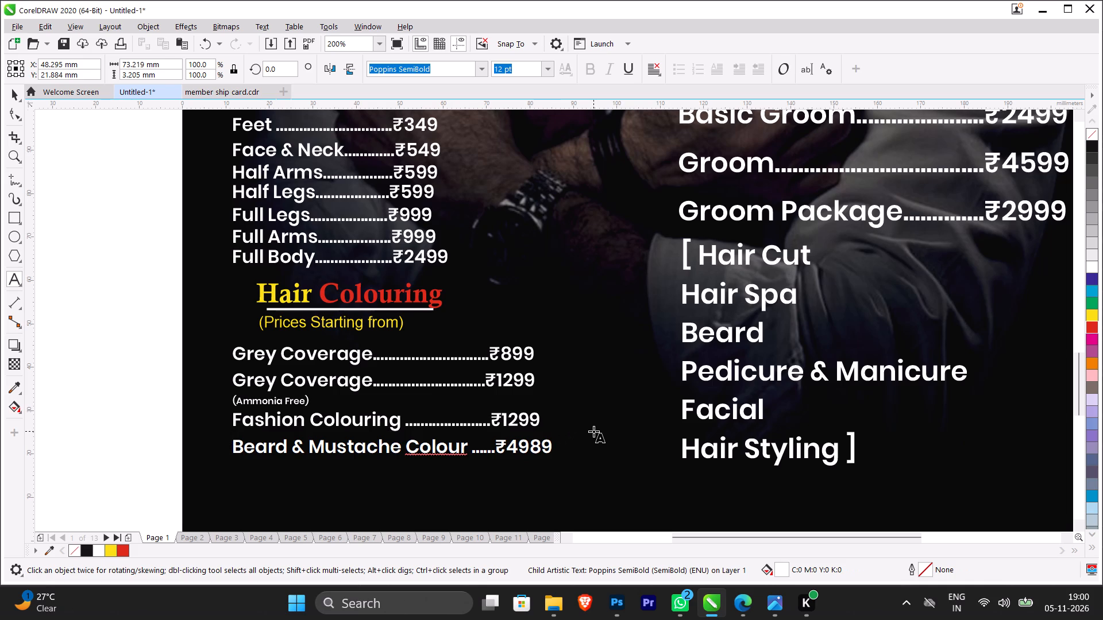
Set the Botox price under Protein Treatment to ₹5999.
scroll(598, 427, "down", 2)
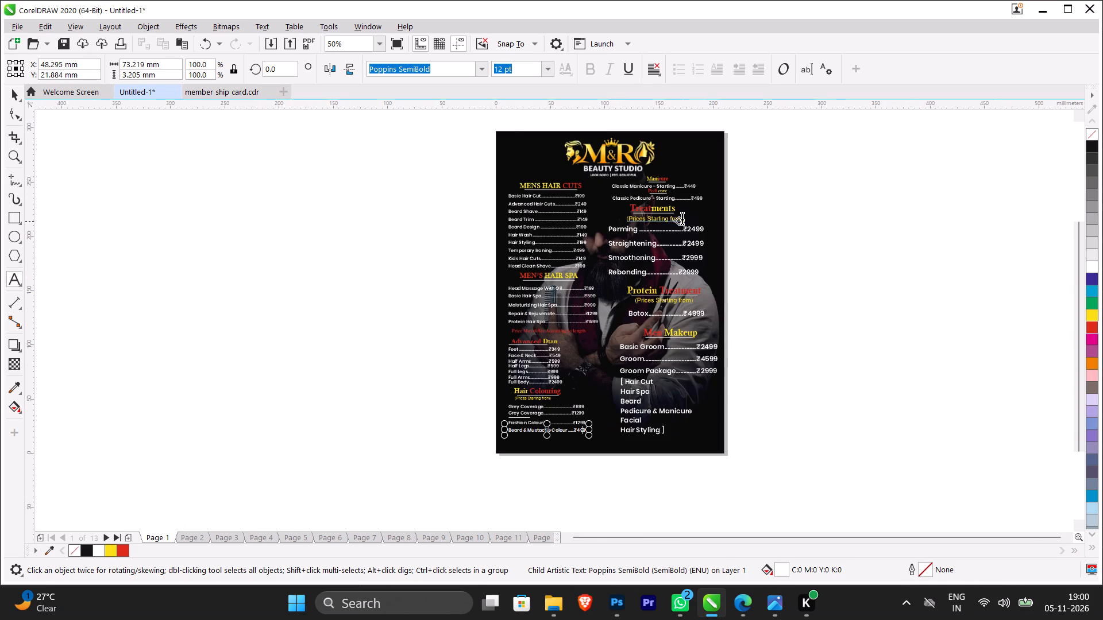
scroll(684, 216, "up", 2)
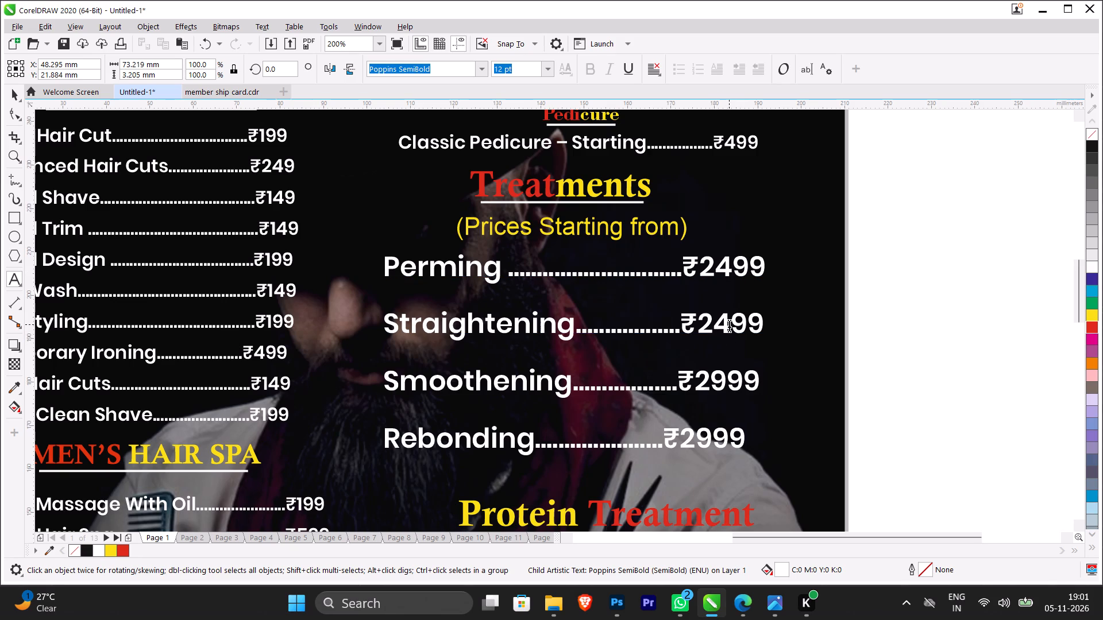
scroll(708, 387, "down", 2)
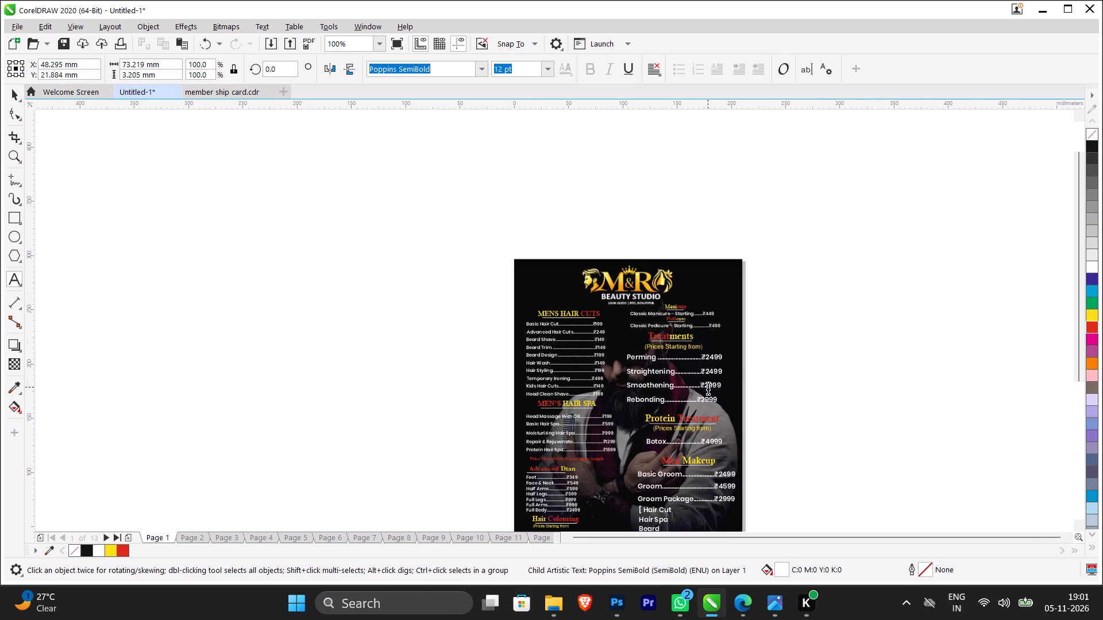
scroll(704, 478, "up", 2)
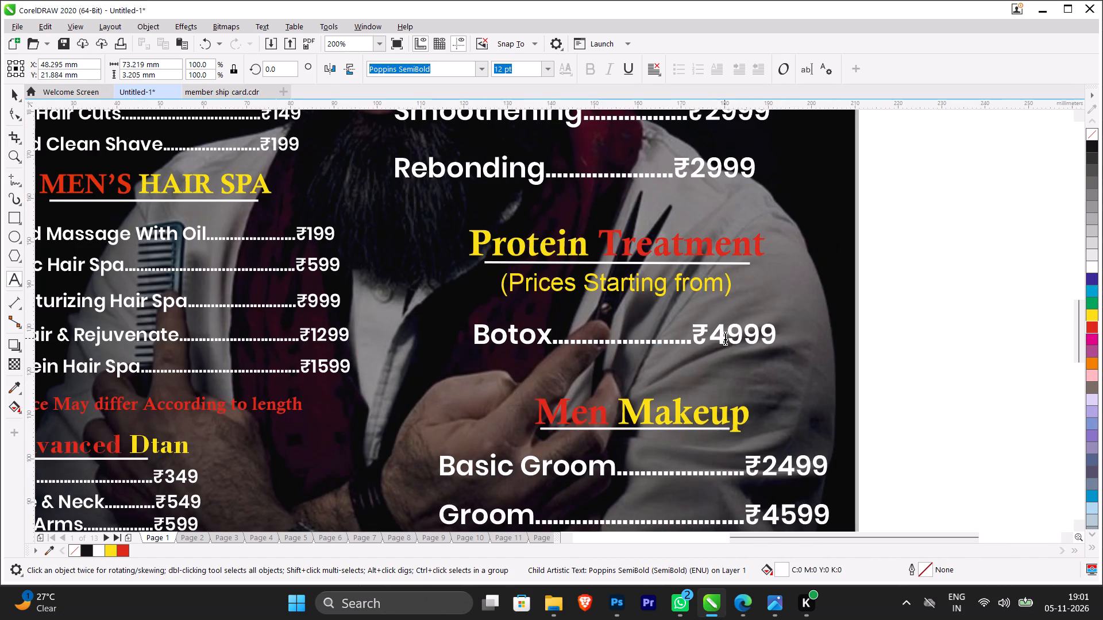
left_click(726, 336)
key("BackSpace")
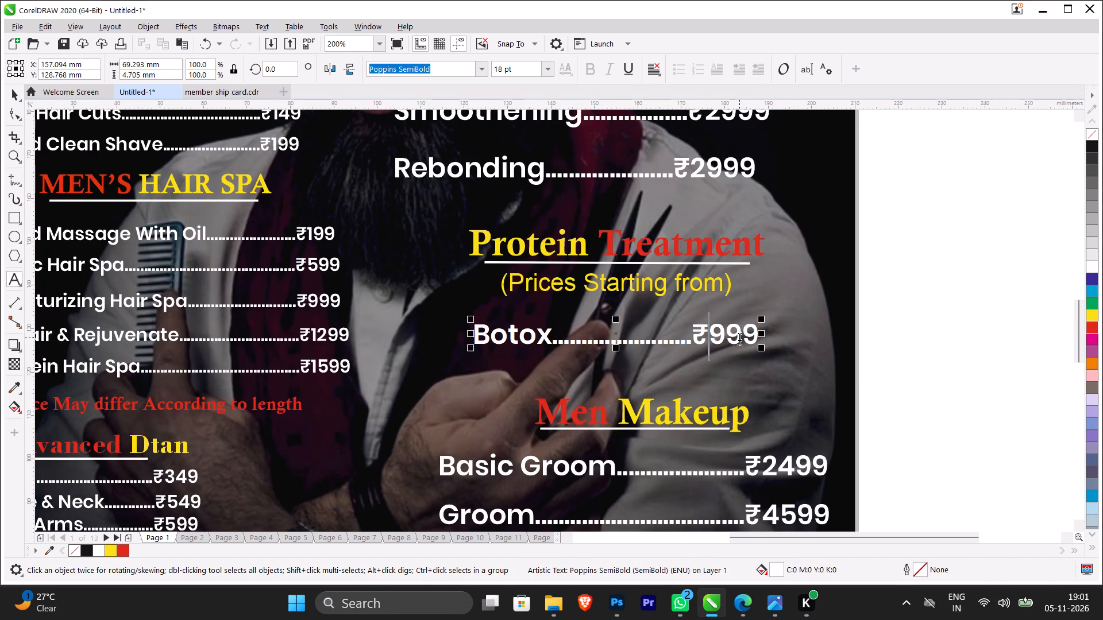
key("5")
Set the Groom Package price under Men Makeup to ₹3999.
scroll(728, 385, "down", 2)
scroll(746, 437, "up", 1)
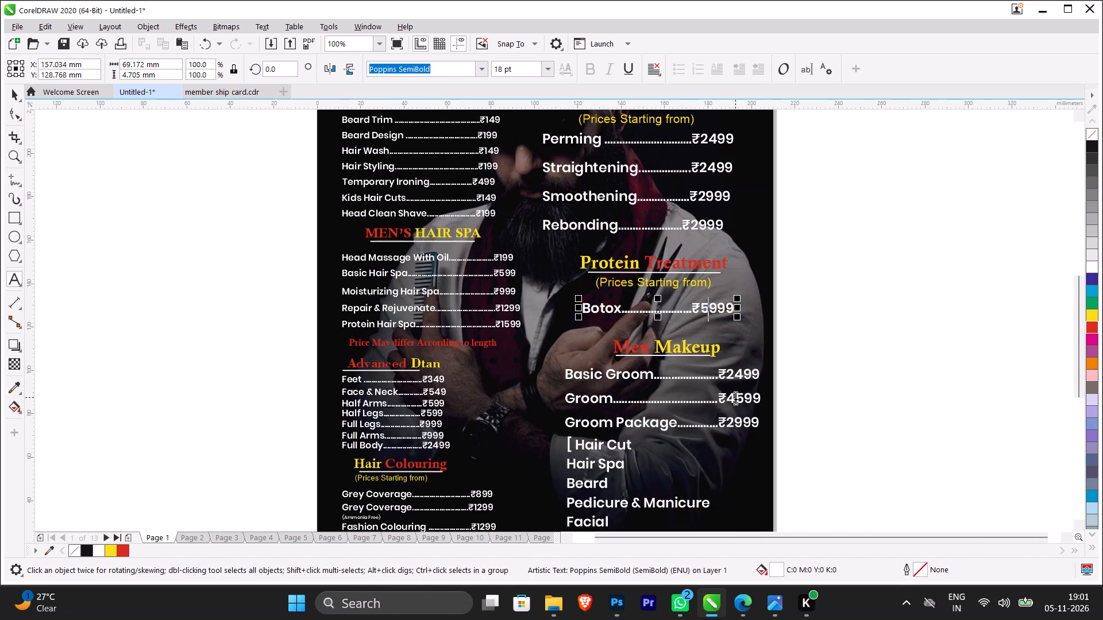
scroll(735, 384, "up", 2)
scroll(735, 384, "down", 1)
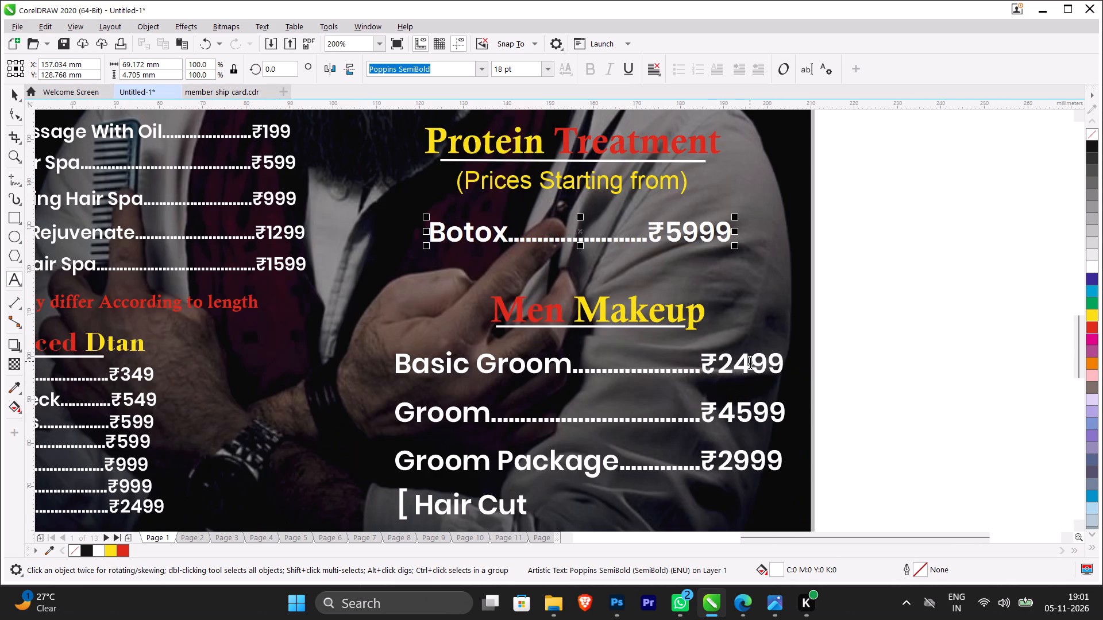
left_click(750, 361)
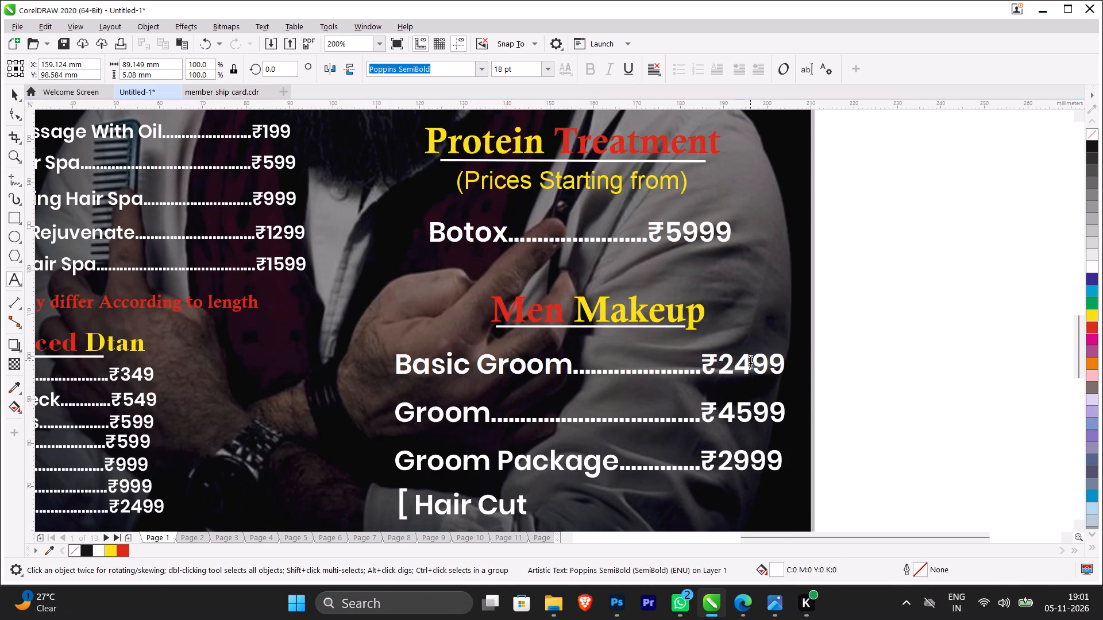
left_click(733, 464)
key("BackSpace")
key("3")
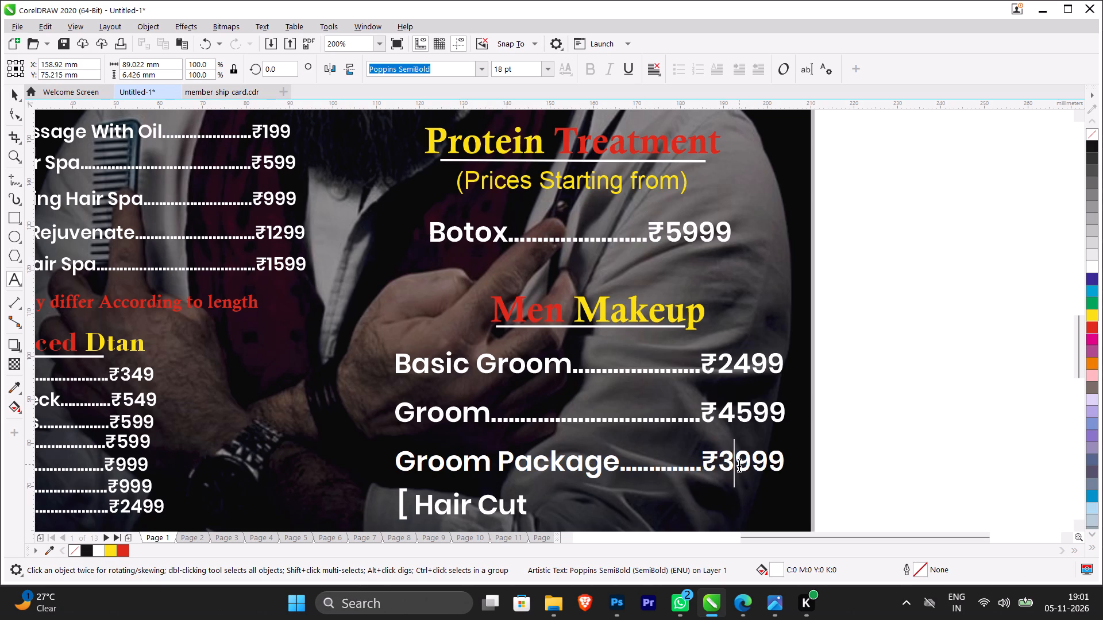
On Page 2, set the Blow Dry Setting price under Hair Wash to ₹399.
scroll(749, 446, "down", 1)
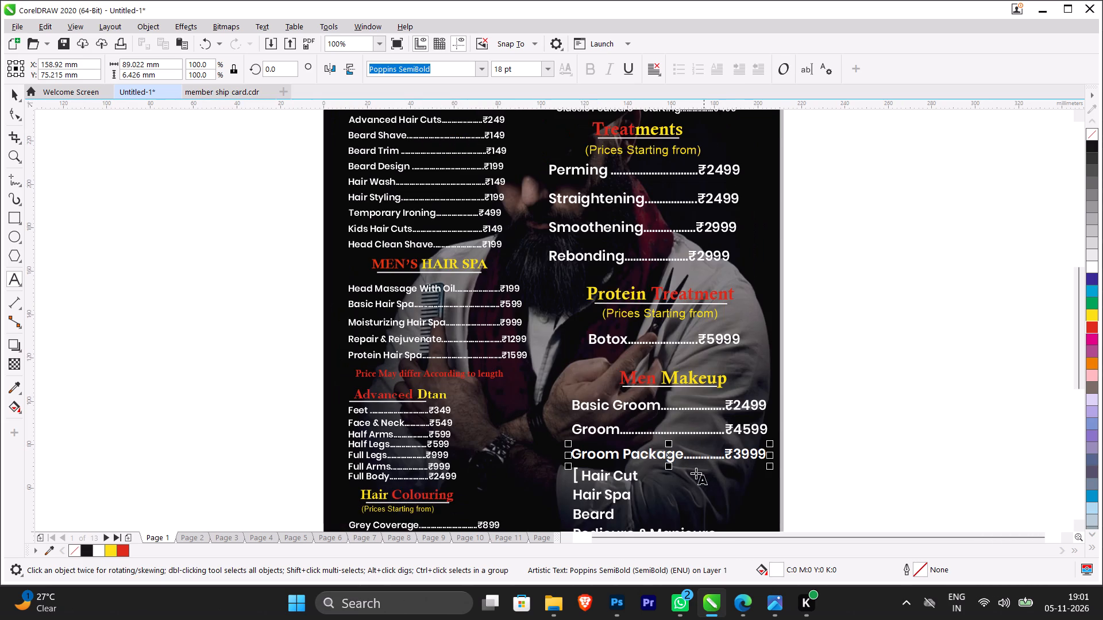
left_click(193, 536)
scroll(403, 266, "down", 2)
scroll(410, 206, "up", 3)
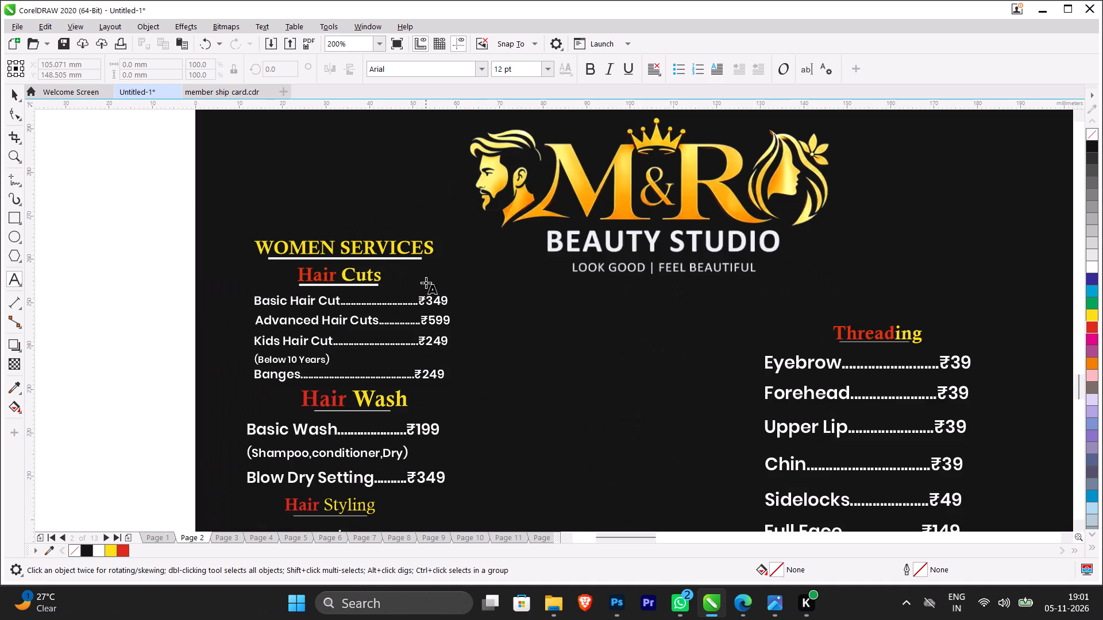
scroll(426, 285, "up", 1)
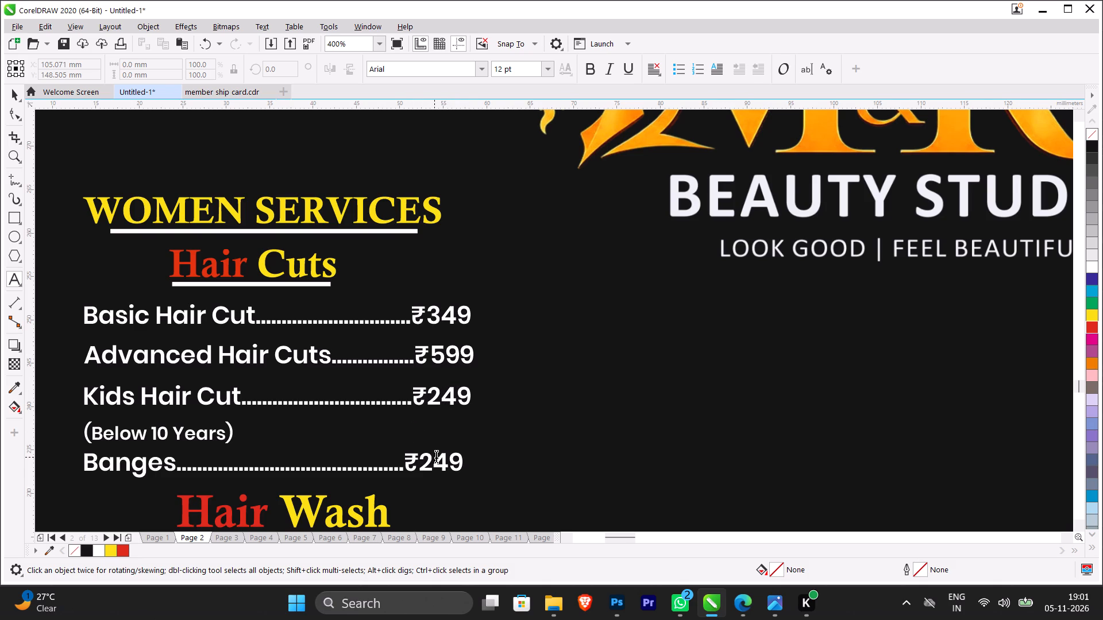
scroll(436, 455, "down", 4)
scroll(429, 502, "up", 4)
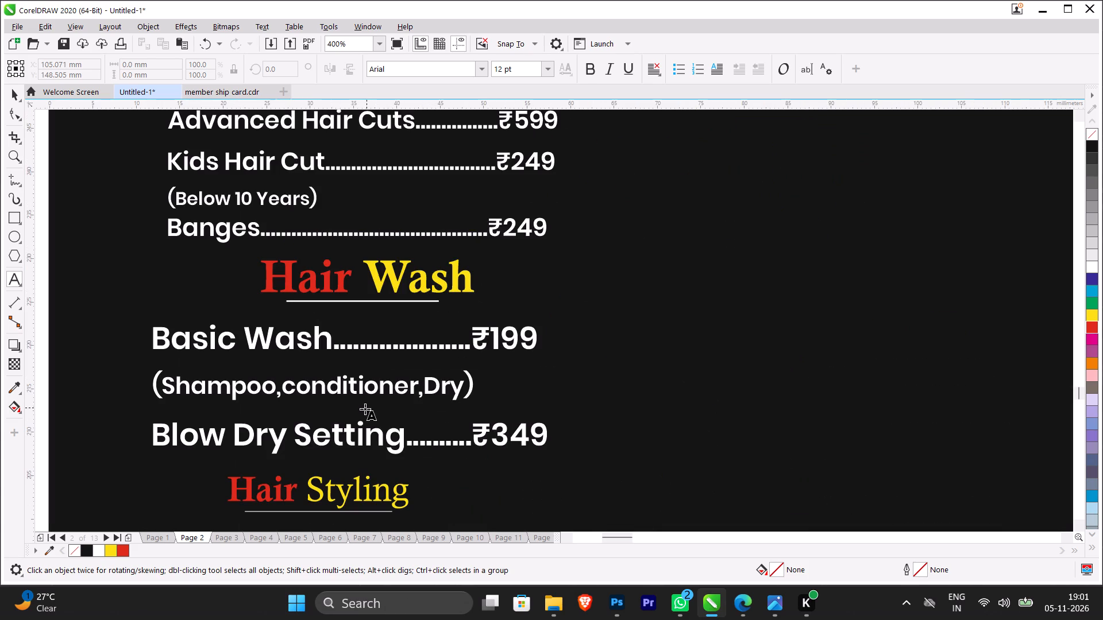
left_click(523, 433)
key("BackSpace")
type("89")
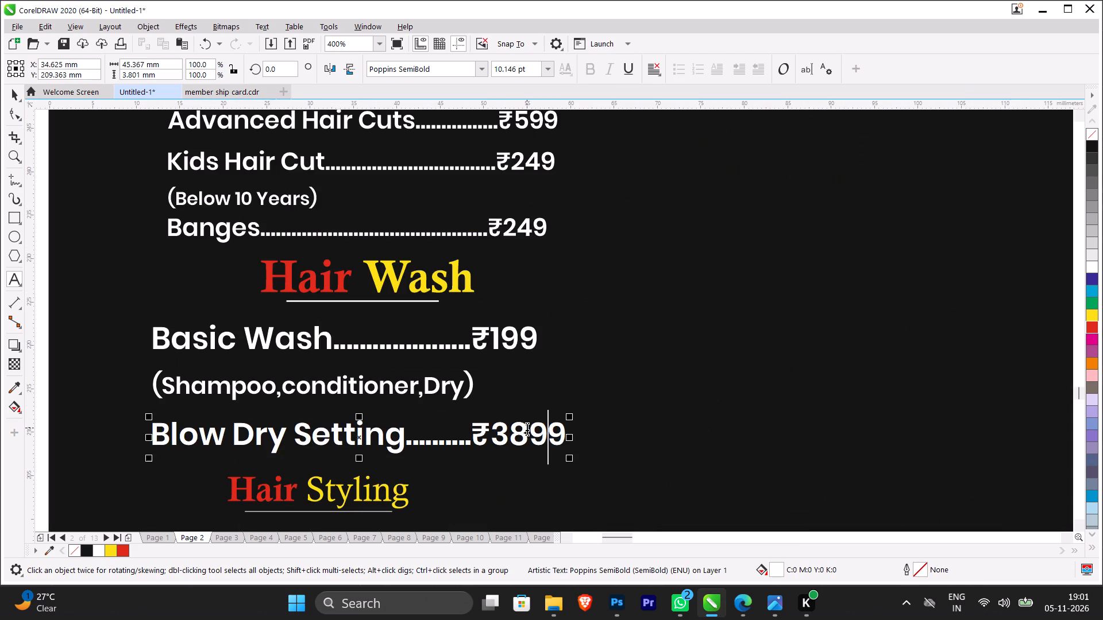
key("BackSpace")
key("BackSpace")
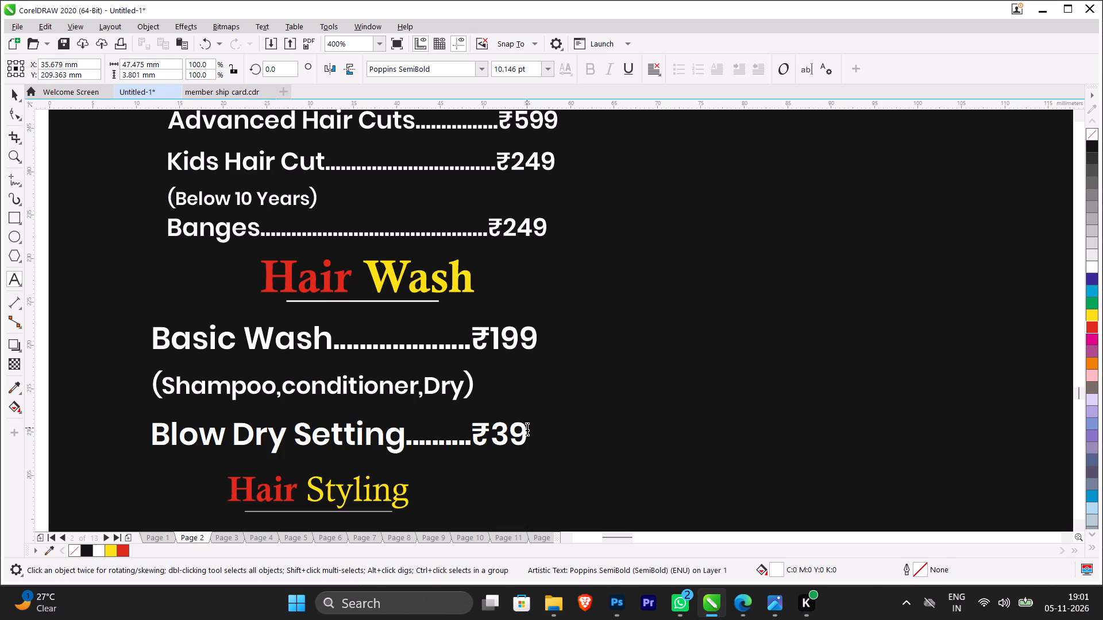
key("9")
Set the D-Tan & Bleach prices on Page 2 to ₹1999 for Full Body and ₹599 for Back.
scroll(527, 428, "down", 2)
scroll(515, 486, "up", 2)
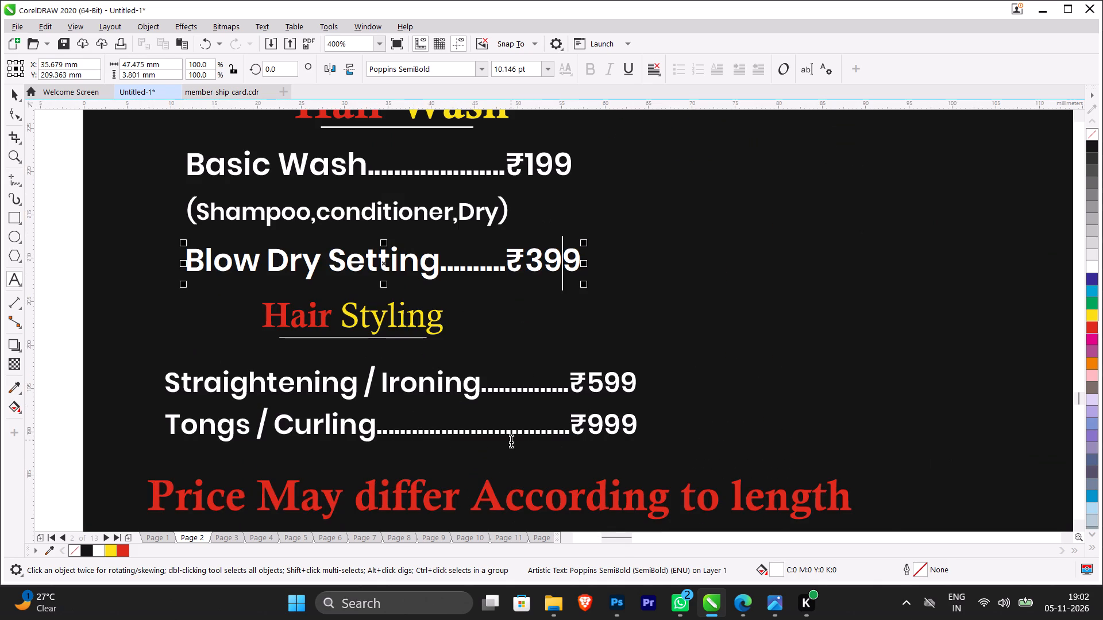
scroll(511, 440, "down", 3)
scroll(520, 490, "up", 4)
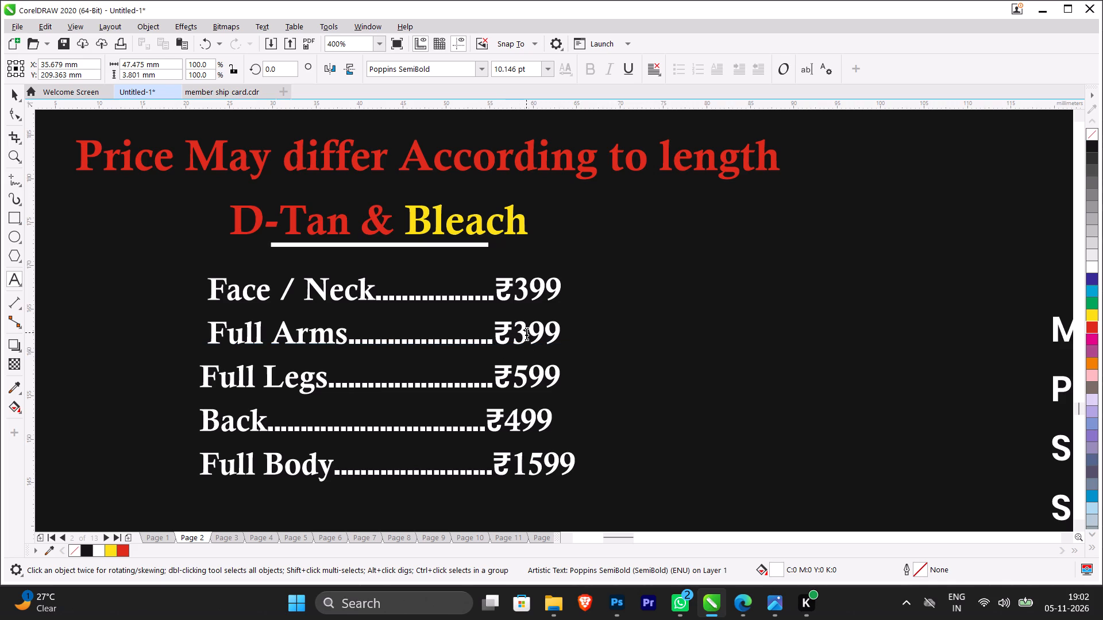
left_click(541, 463)
key("BackSpace")
key("9")
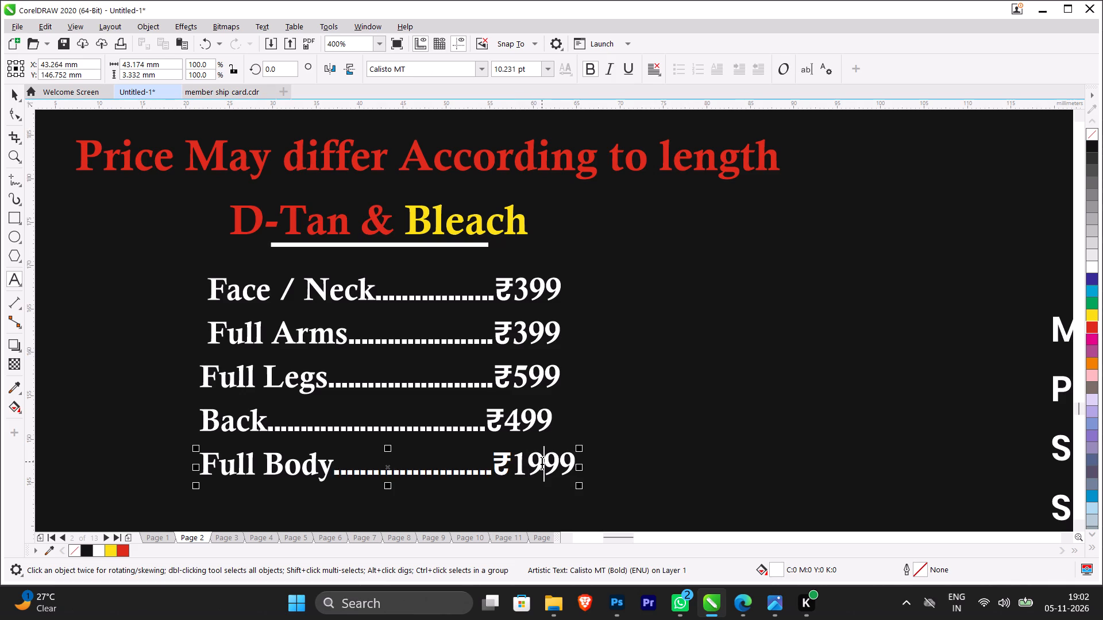
left_click(519, 422)
key("BackSpace")
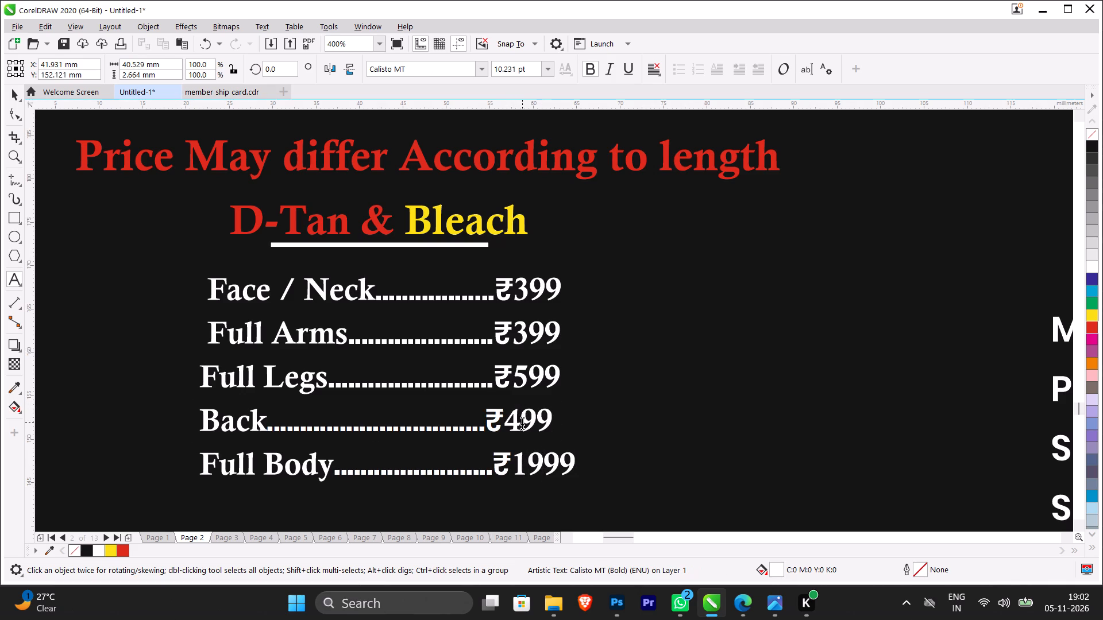
key("5")
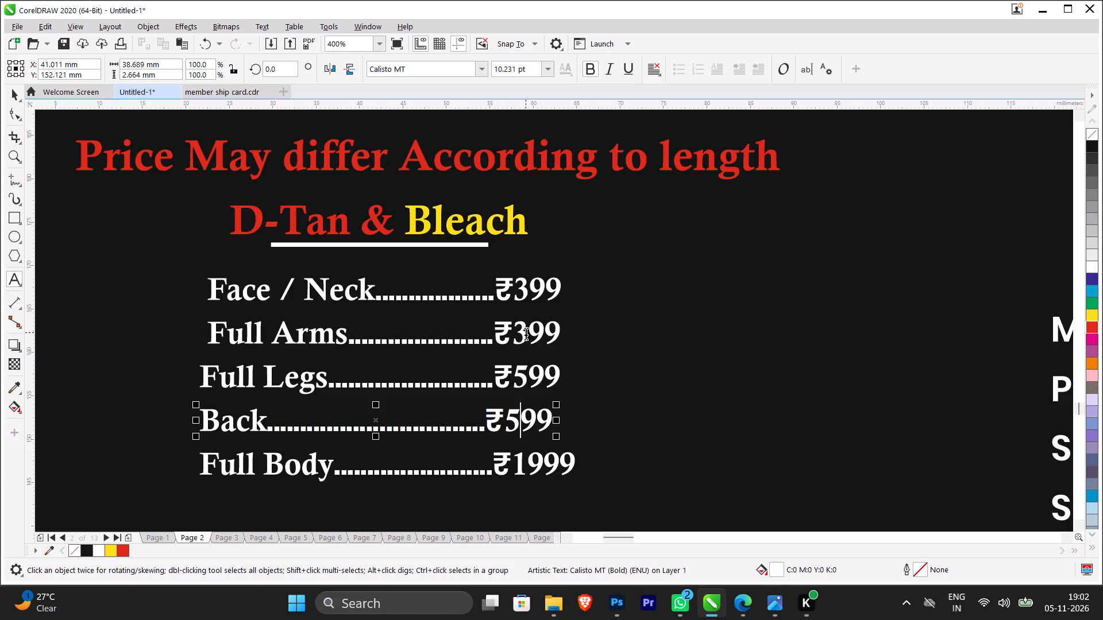
Move the Skin Care heading and its underline on Page 2 slightly down, closer to the Cleanup line.
scroll(526, 331, "down", 1)
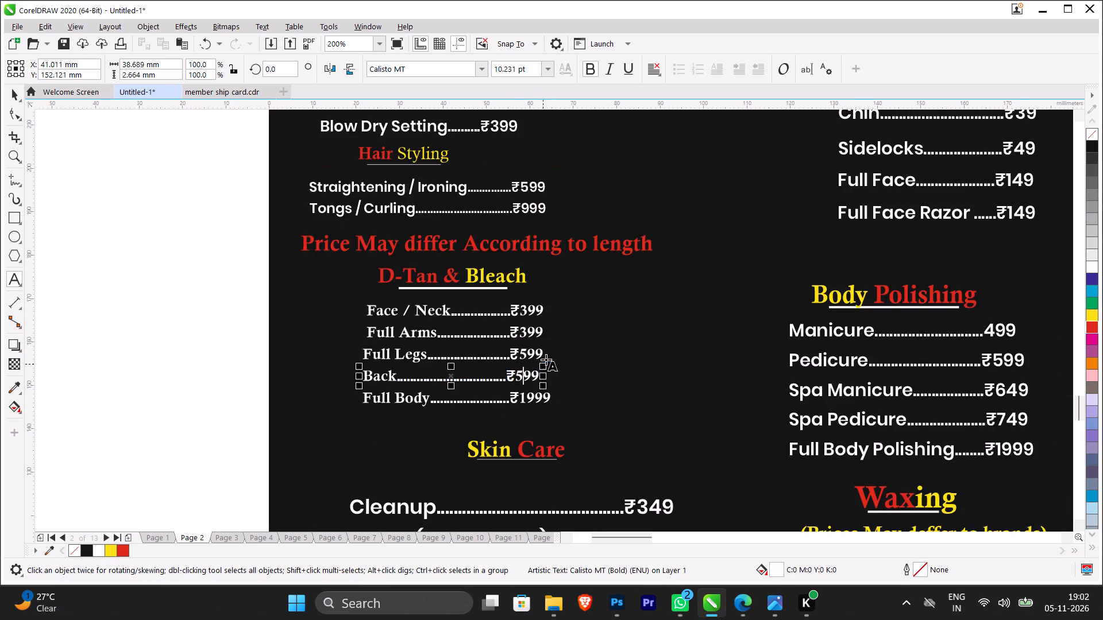
scroll(637, 388, "down", 2)
scroll(636, 468, "up", 3)
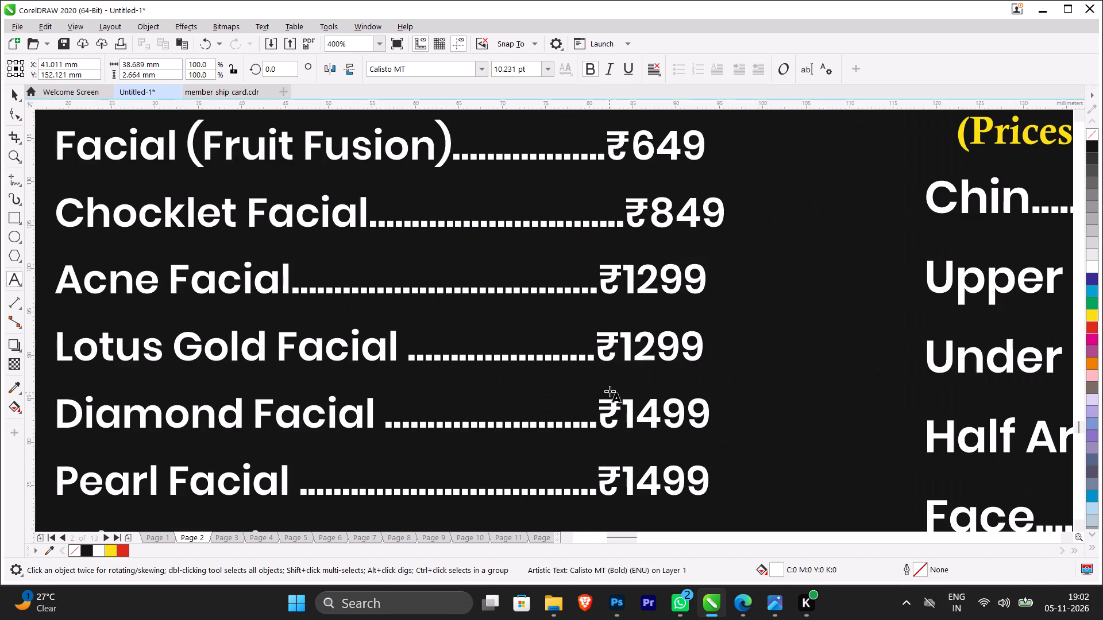
scroll(365, 337, "down", 1)
scroll(410, 174, "down", 2)
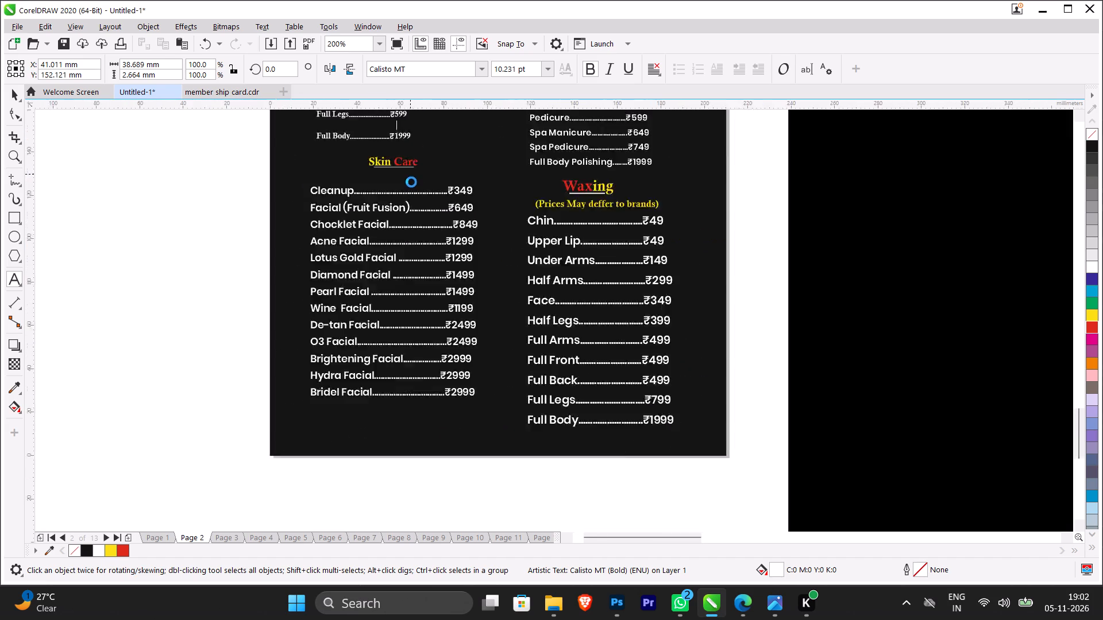
scroll(409, 161, "up", 2)
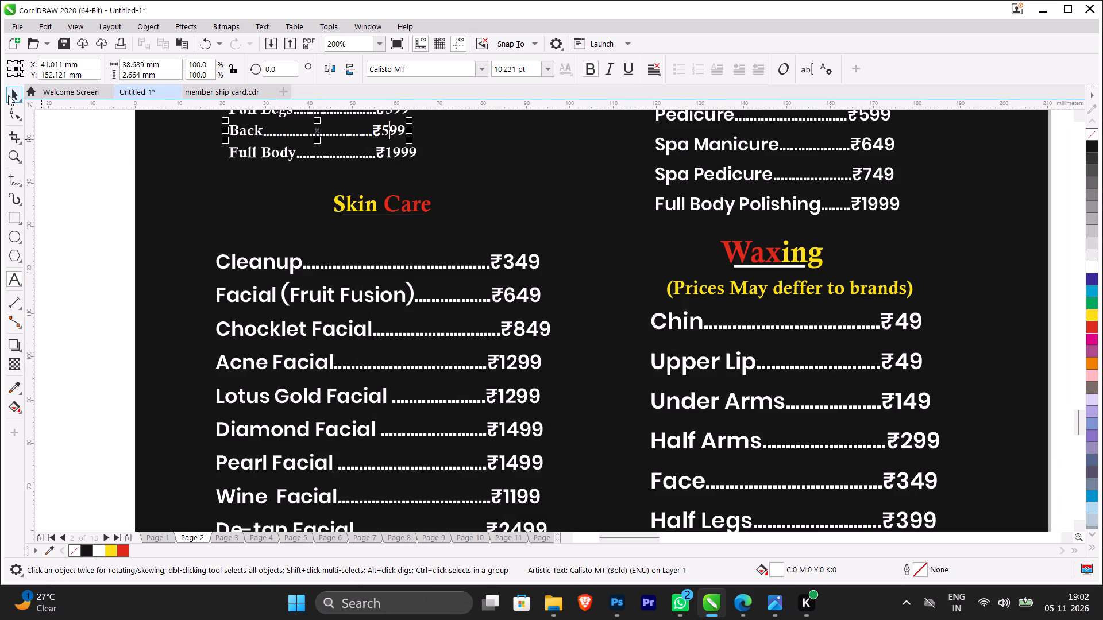
left_click(8, 95)
left_click_drag(454, 220, 259, 165)
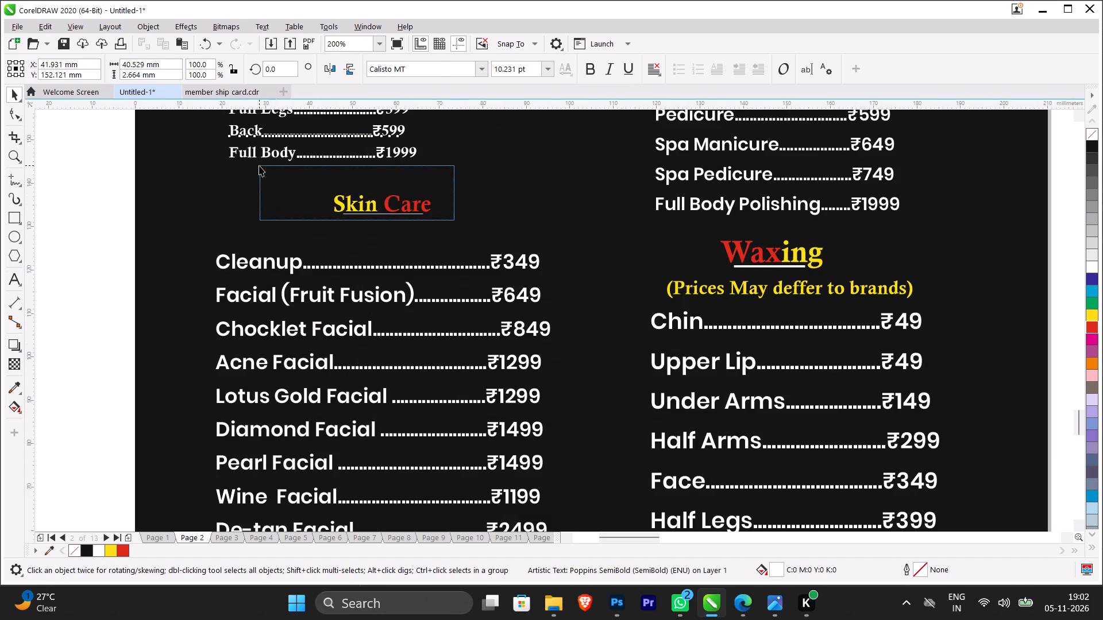
left_click_drag(259, 165, 261, 166)
left_click_drag(389, 205, 387, 221)
Move the whole Body Polishing block, heading and price lines together, slightly up towards the Threading list.
scroll(430, 214, "down", 2)
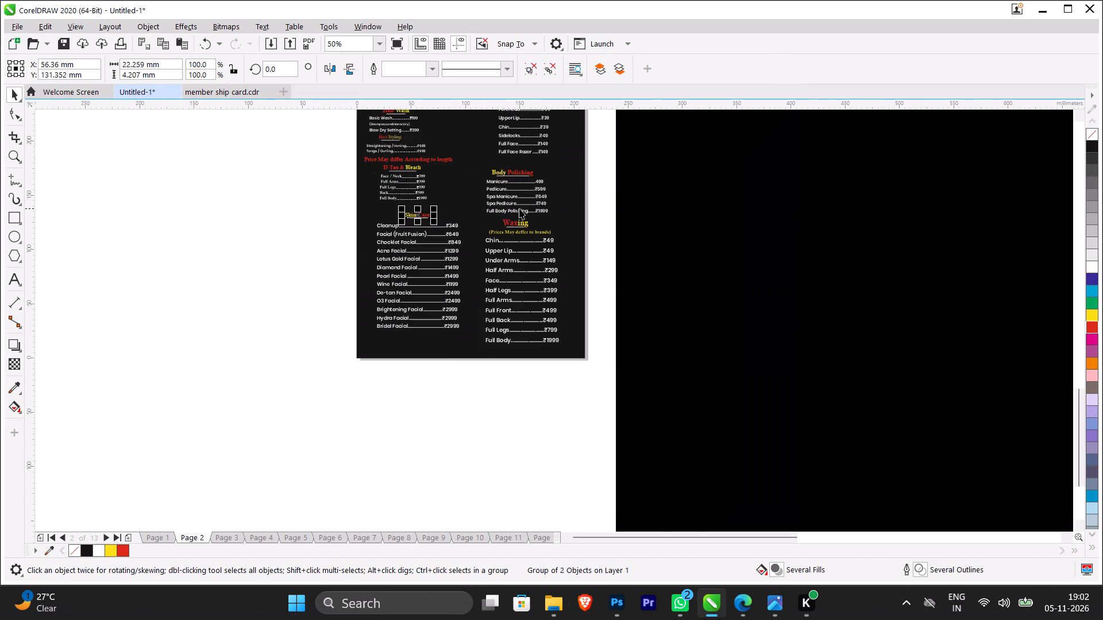
scroll(542, 154, "down", 3)
scroll(535, 133, "up", 3)
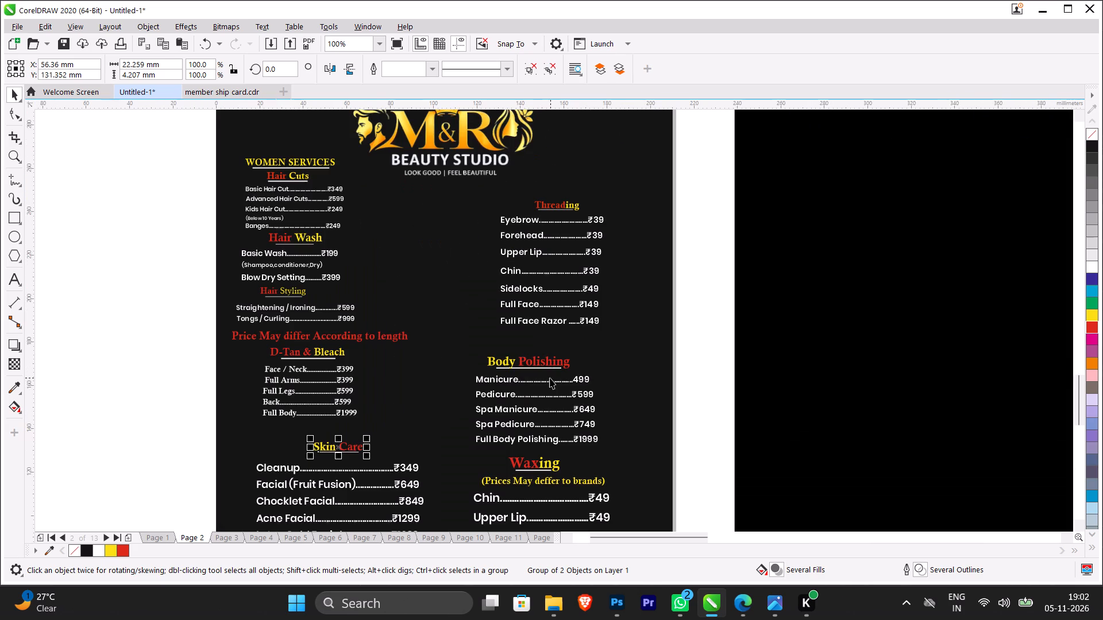
left_click_drag(626, 457, 547, 420)
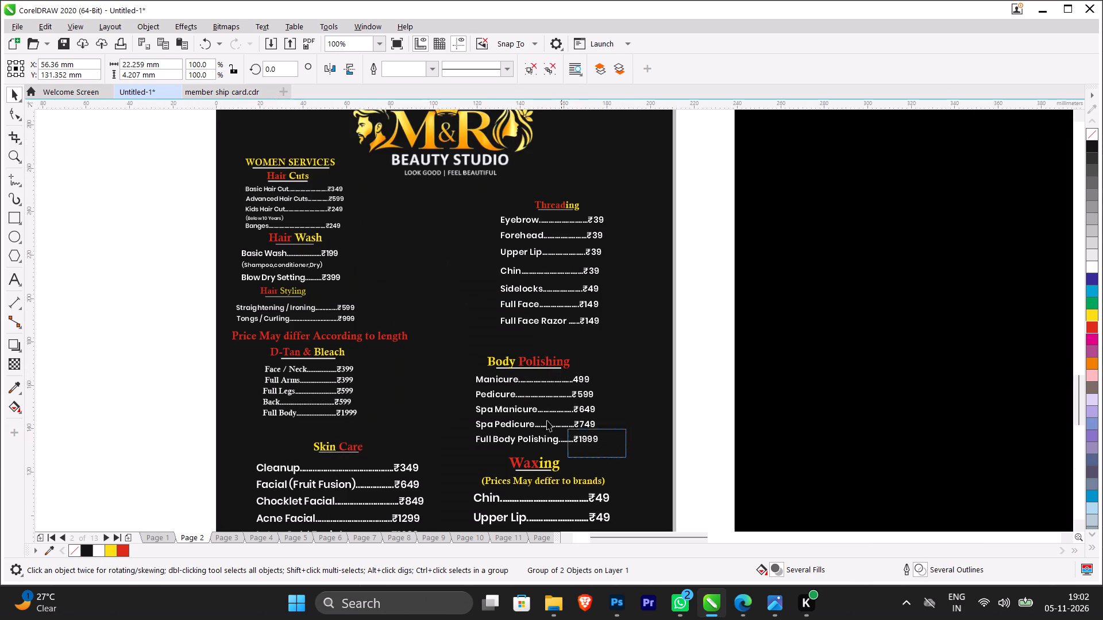
left_click_drag(547, 420, 442, 350)
left_click_drag(525, 383, 522, 373)
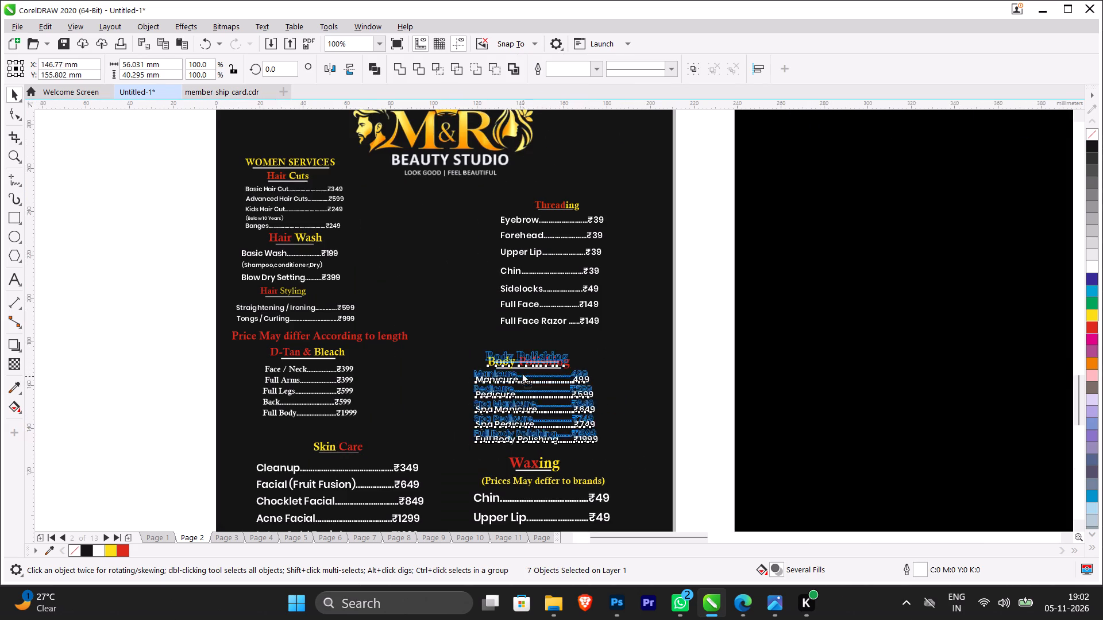
left_click_drag(522, 373, 521, 369)
left_click(736, 365)
Under Body Polishing, set the Manicure price to 599 and the Pedicure price to ₹699.
scroll(544, 361, "up", 1)
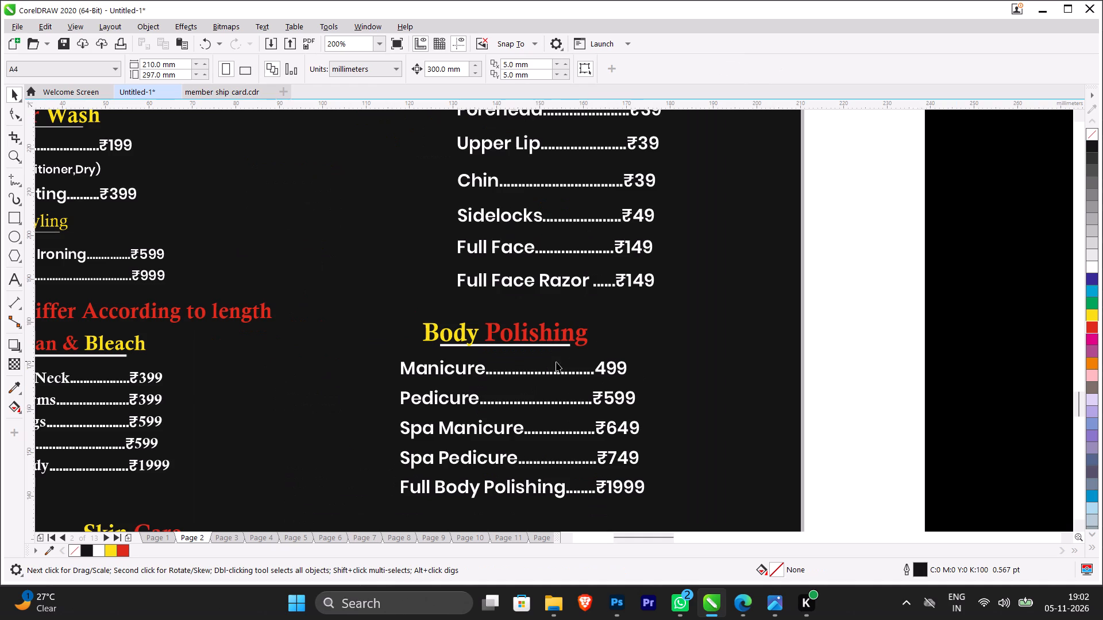
double_click(611, 370)
left_click(607, 367)
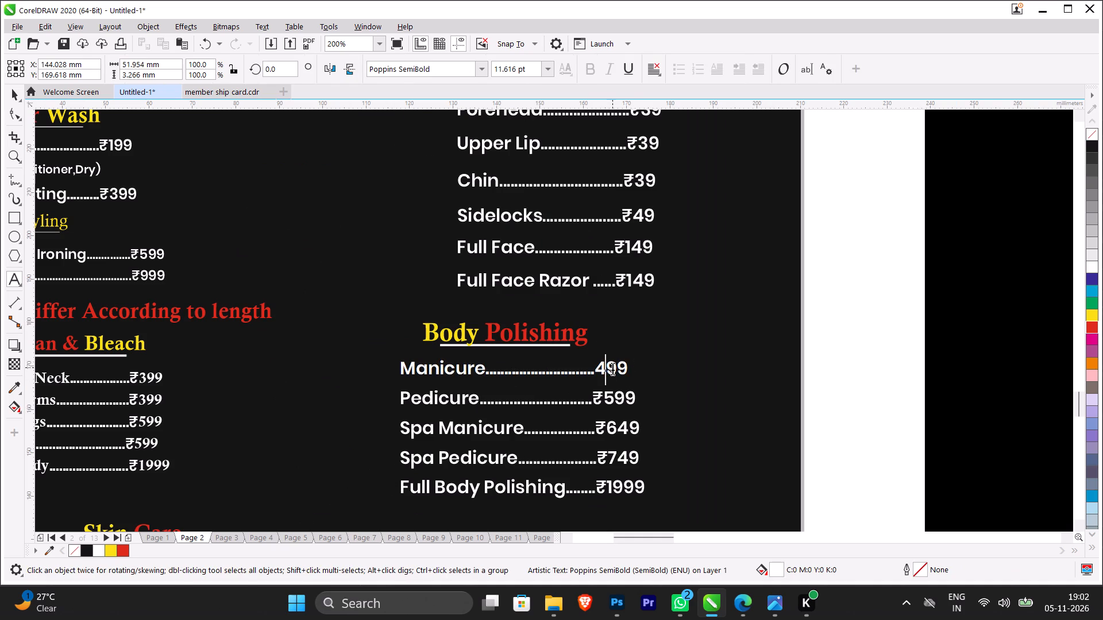
key("BackSpace")
key("5")
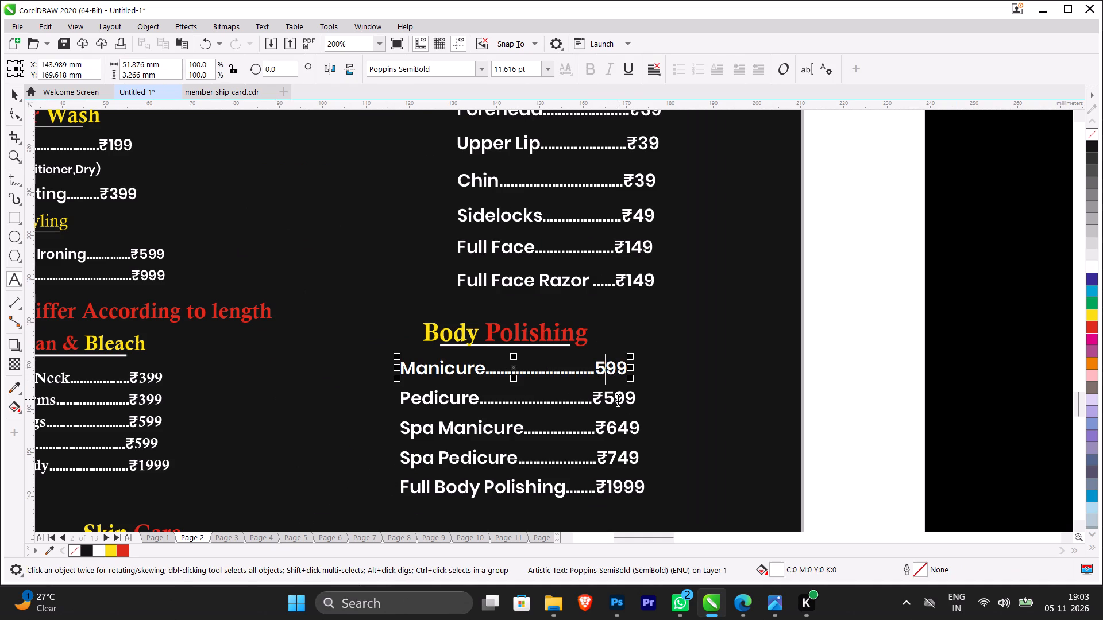
left_click(618, 398)
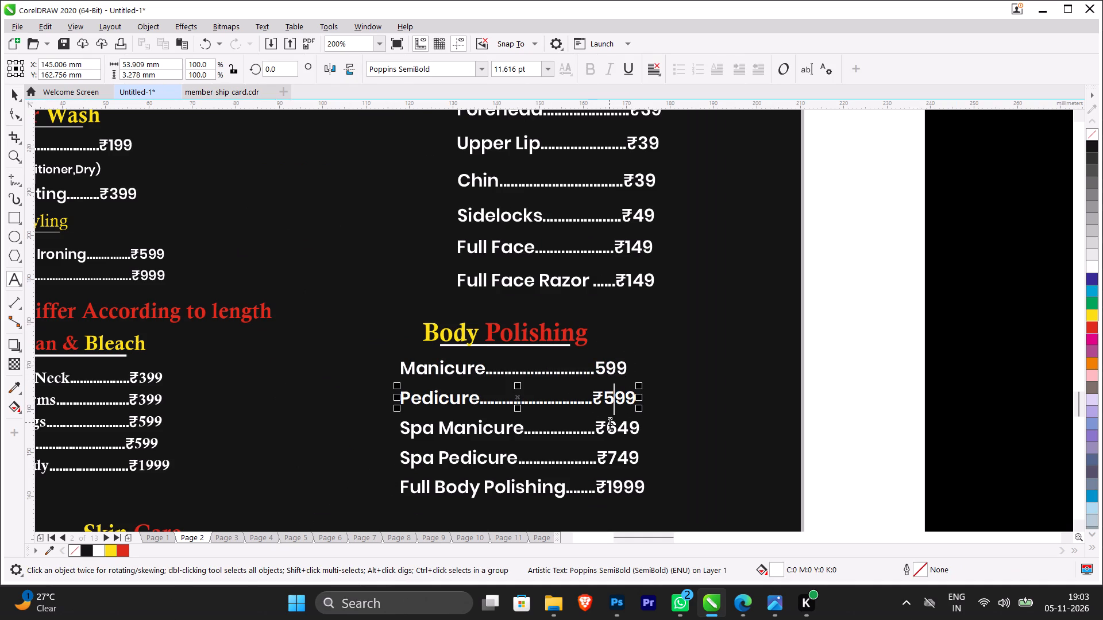
key("BackSpace")
key("6")
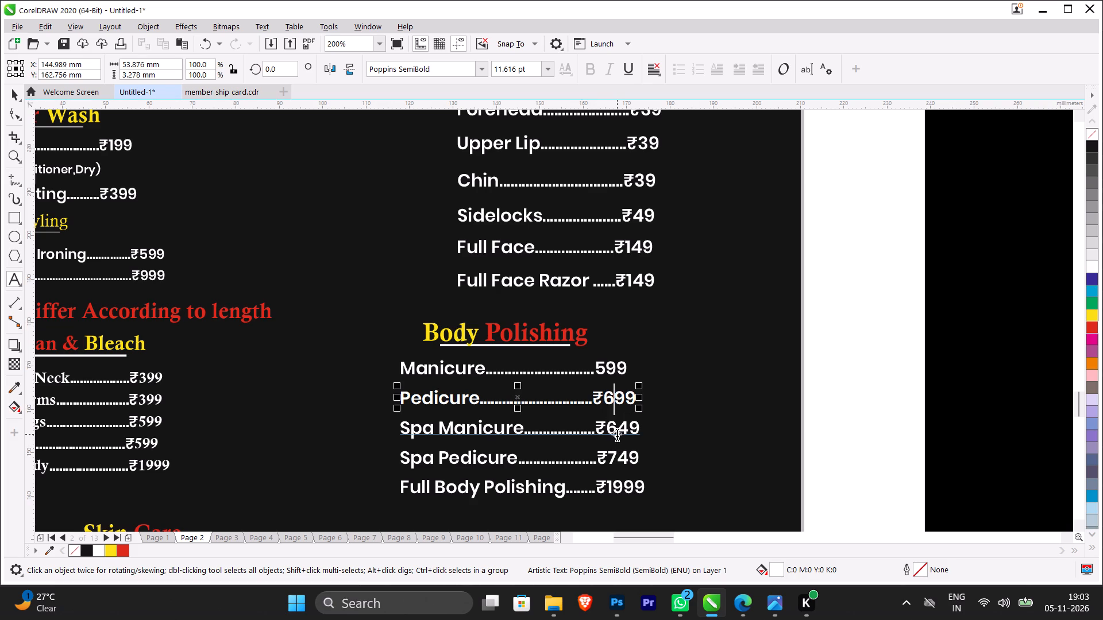
Under Body Polishing, set the Spa Manicure price to ₹749 and the Spa Pedicure price to ₹849.
left_click(618, 429)
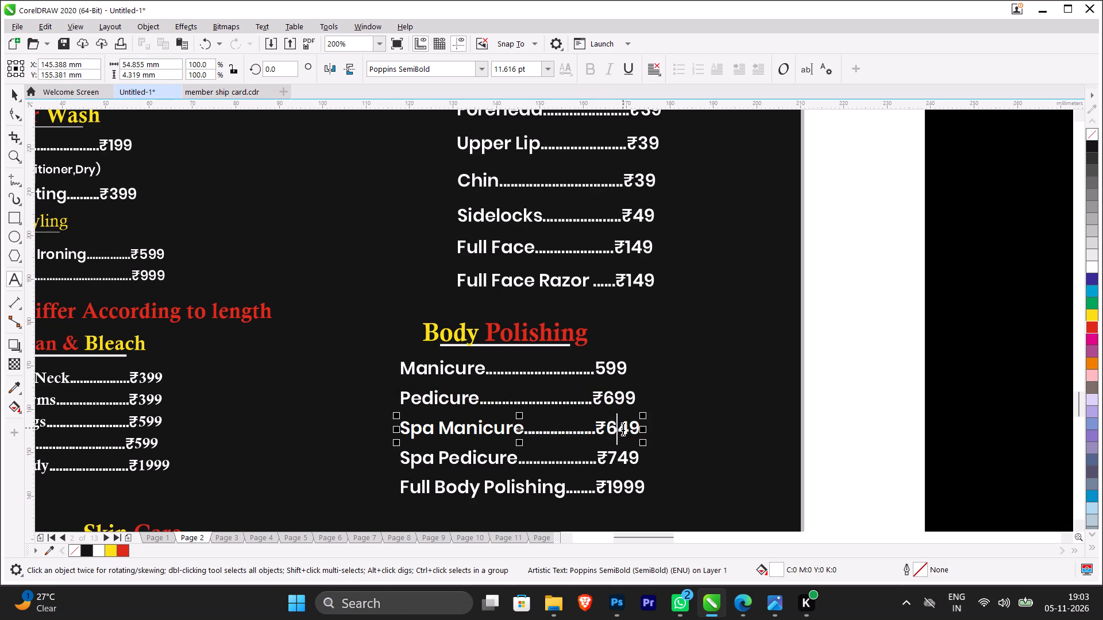
key("BackSpace")
key("7")
left_click(618, 454)
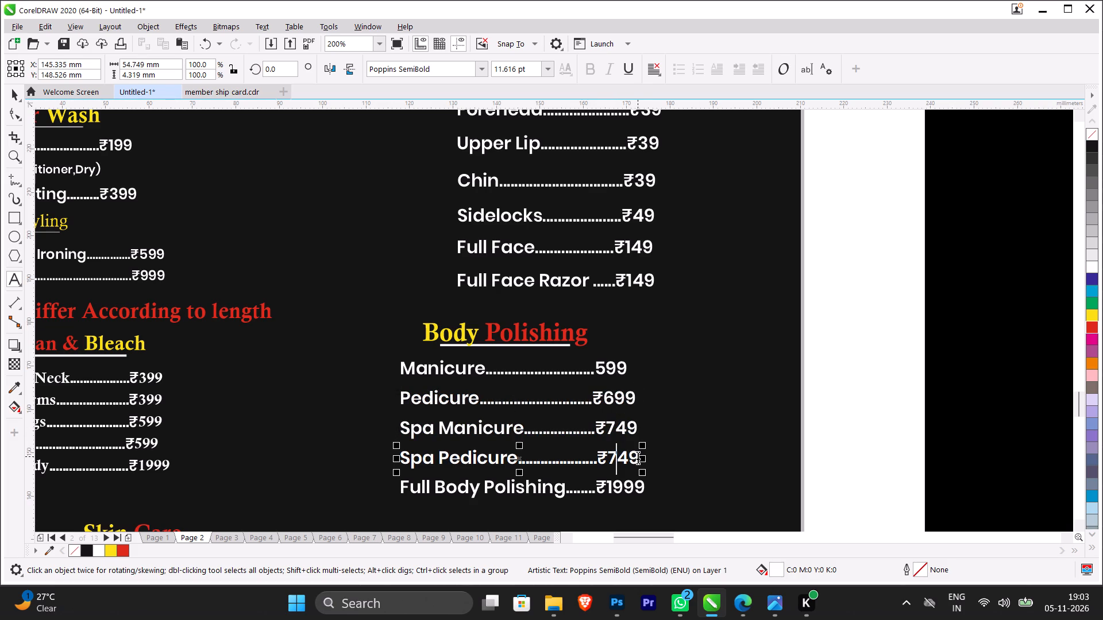
key("BackSpace")
key("8")
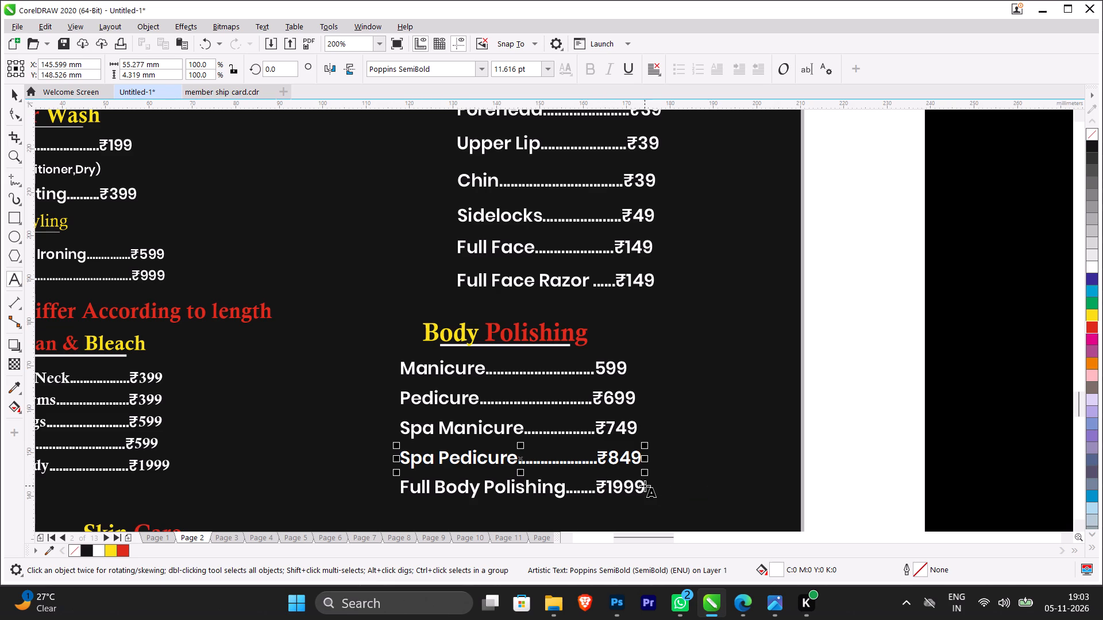
Delete the Full Body Polishing line from the Body Polishing list.
left_click_drag(643, 486, 388, 486)
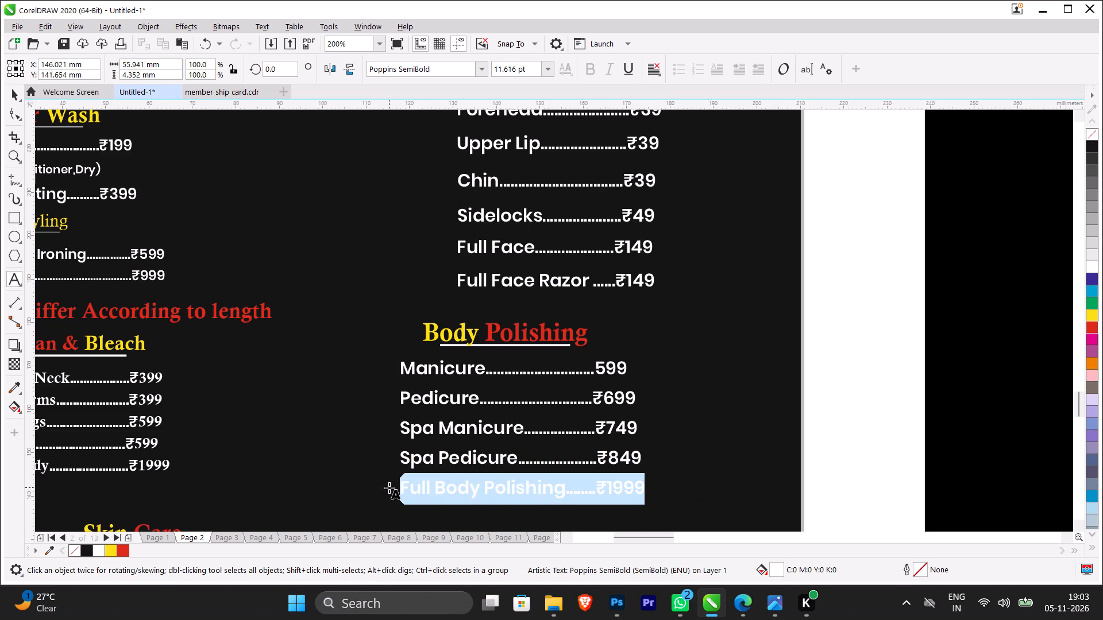
key("BackSpace")
key("BackSpace")
Set the Cleanup price under Skin Care to ₹449.
scroll(408, 492, "down", 1)
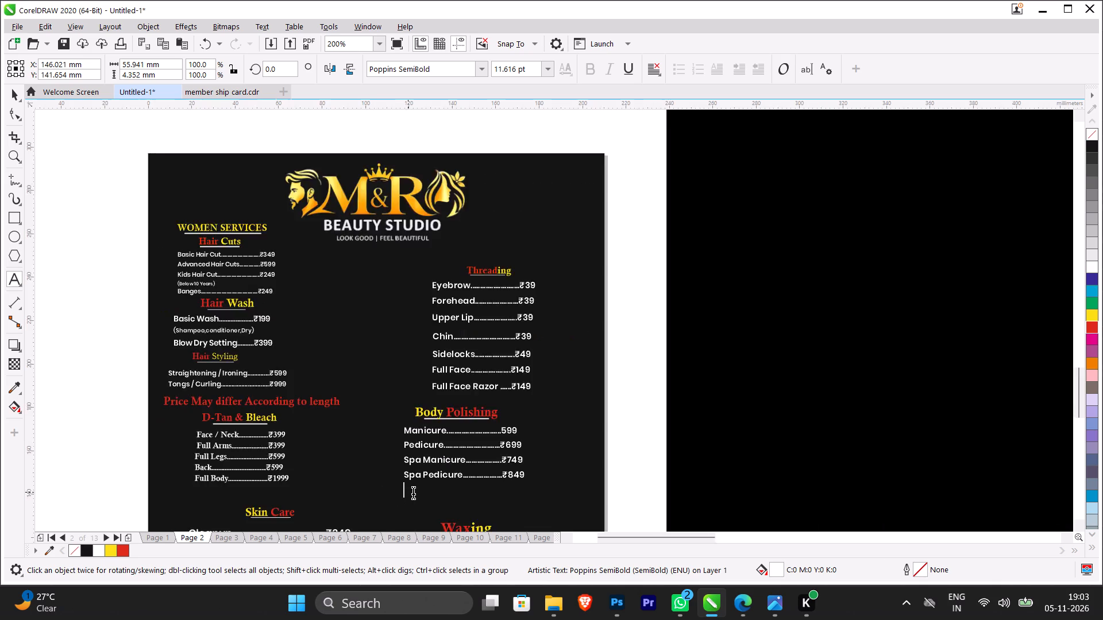
scroll(413, 491, "down", 3)
scroll(434, 519, "up", 3)
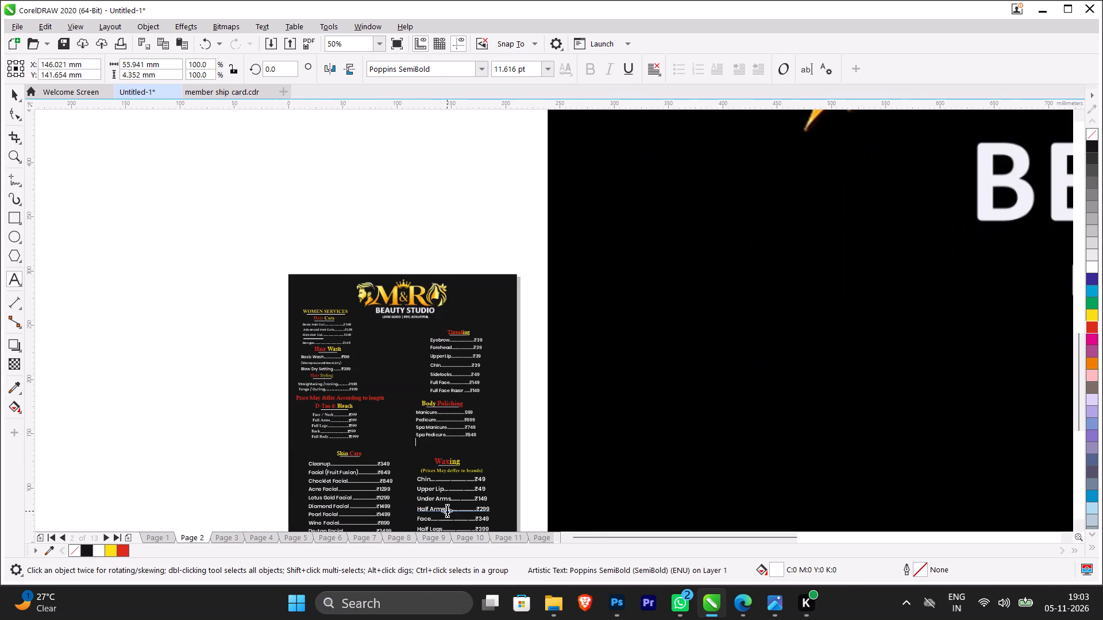
scroll(447, 508, "up", 1)
scroll(347, 481, "down", 3)
scroll(334, 509, "up", 3)
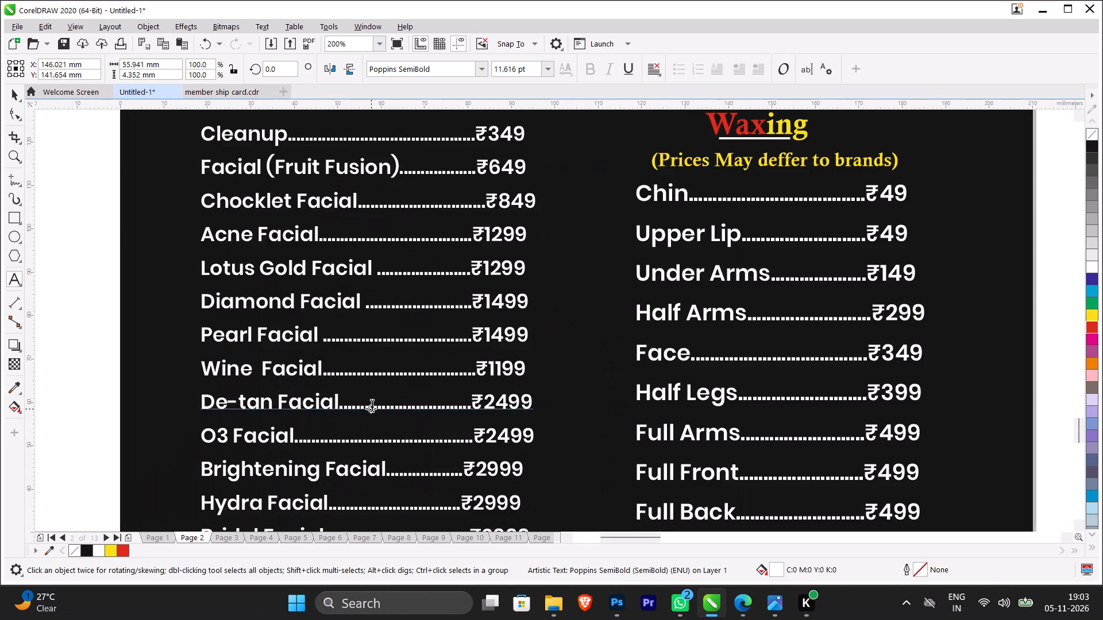
scroll(450, 126, "down", 1)
scroll(458, 123, "up", 1)
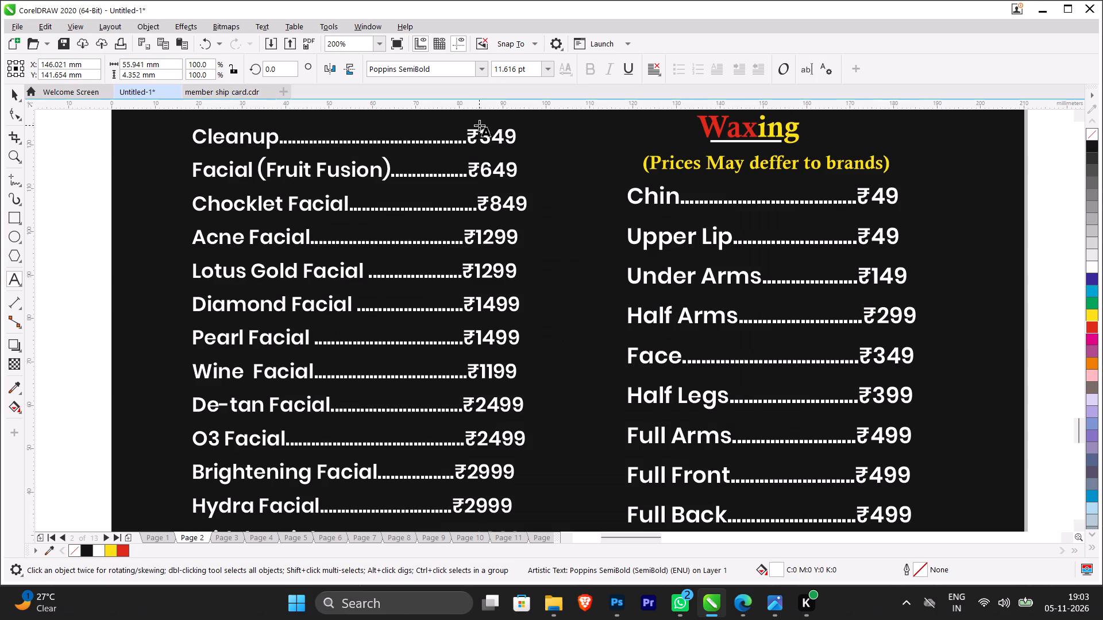
left_click(489, 134)
key("BackSpace")
key("4")
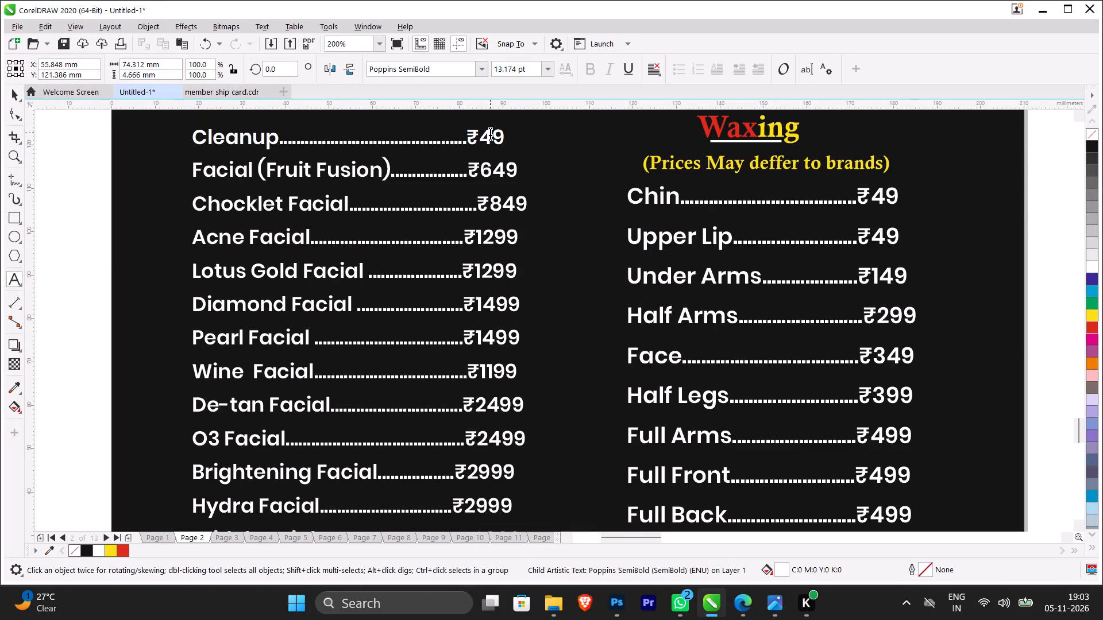
Under Skin Care, set the Facial (Fruit Fusion) price to ₹899 and the Chocklet Facial price to ₹999.
left_click(490, 165)
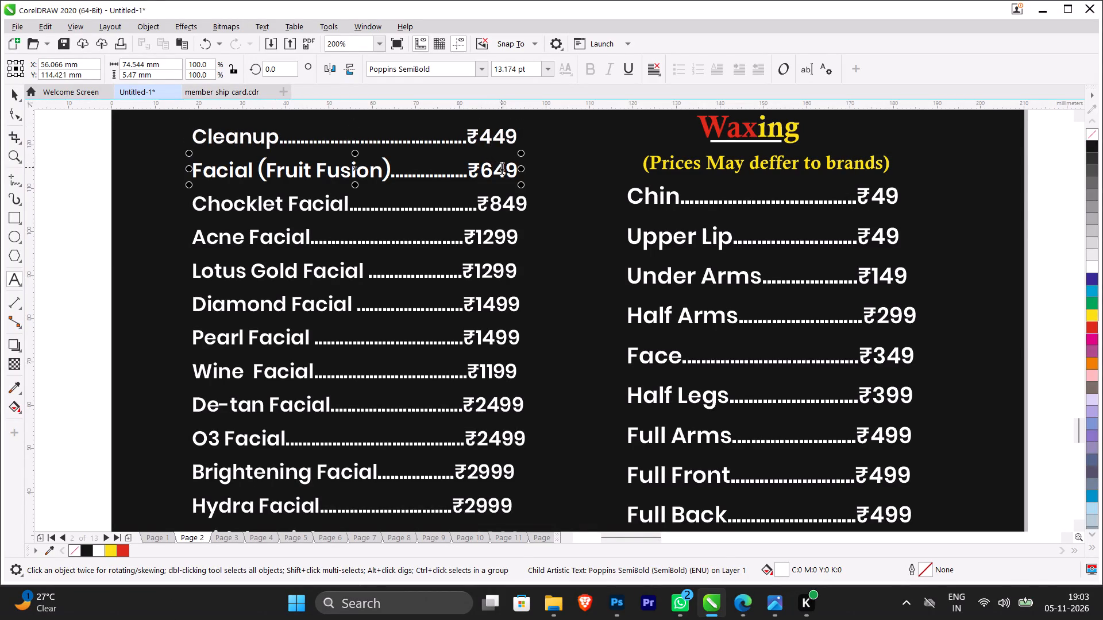
left_click(506, 166)
key("BackSpace")
key("BackSpace")
type("89")
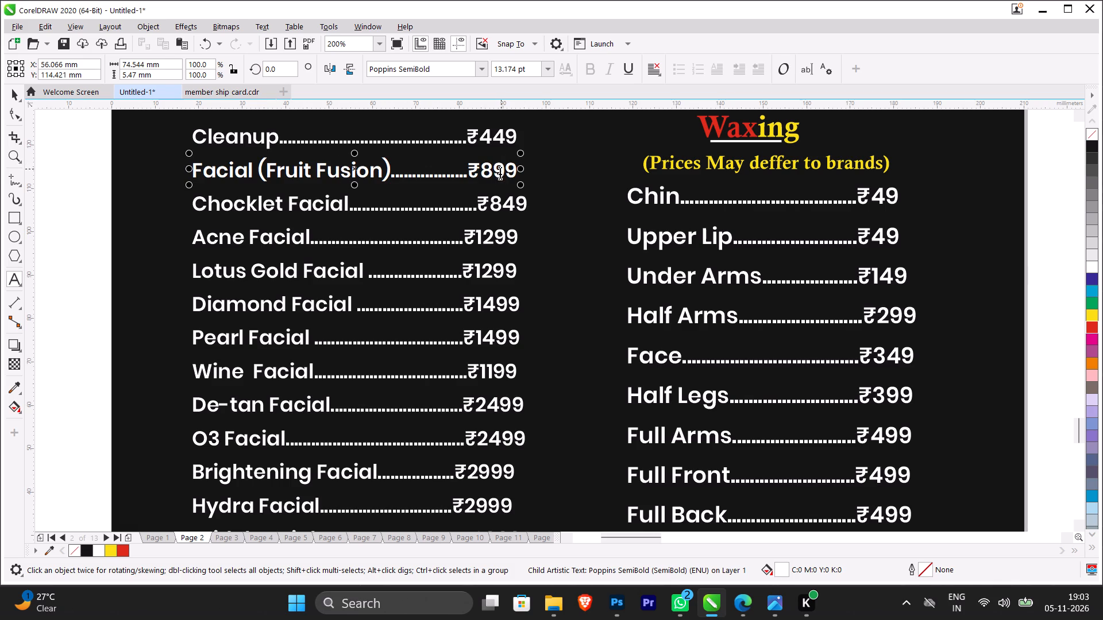
left_click(515, 201)
key("BackSpace")
key("BackSpace")
type("99")
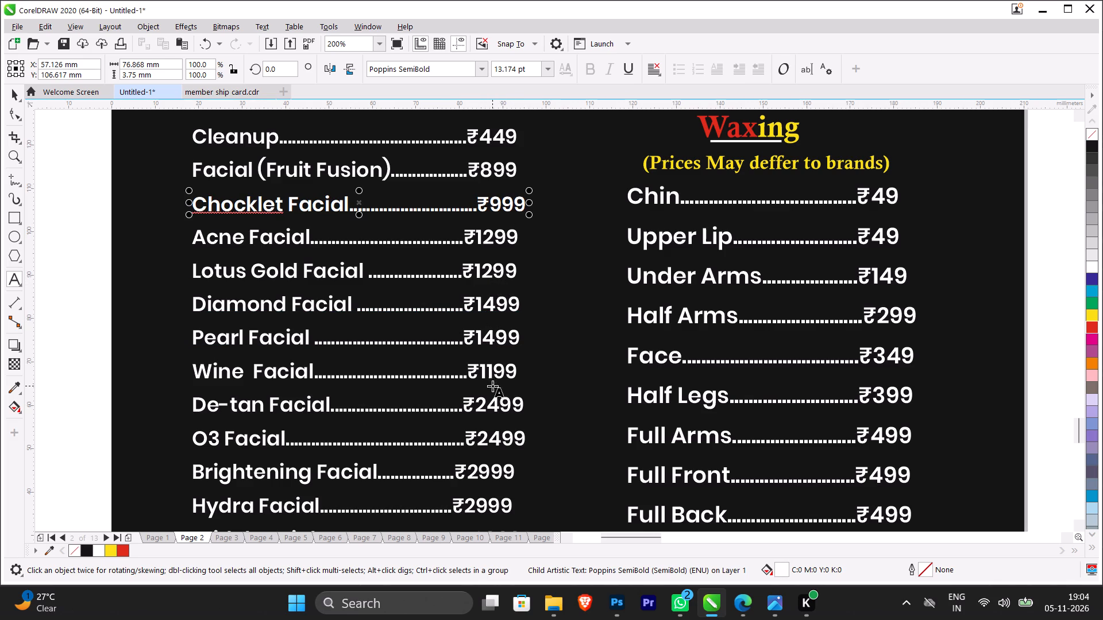
Set the Wine Facial price under Skin Care to ₹1299.
left_click(489, 371)
left_click(500, 370)
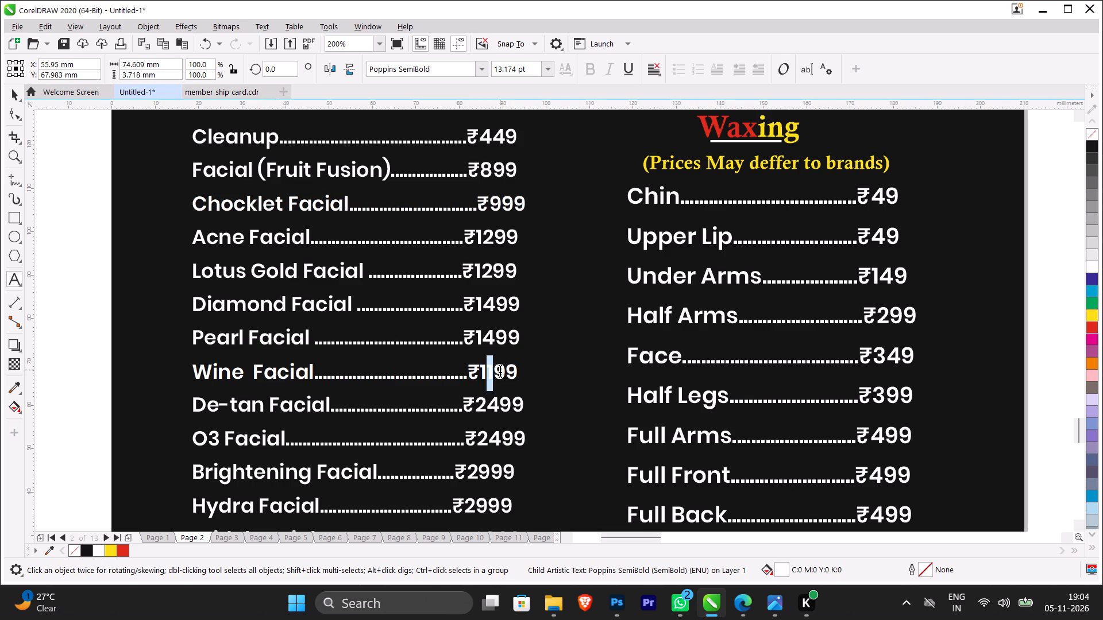
left_click(497, 371)
key("BackSpace")
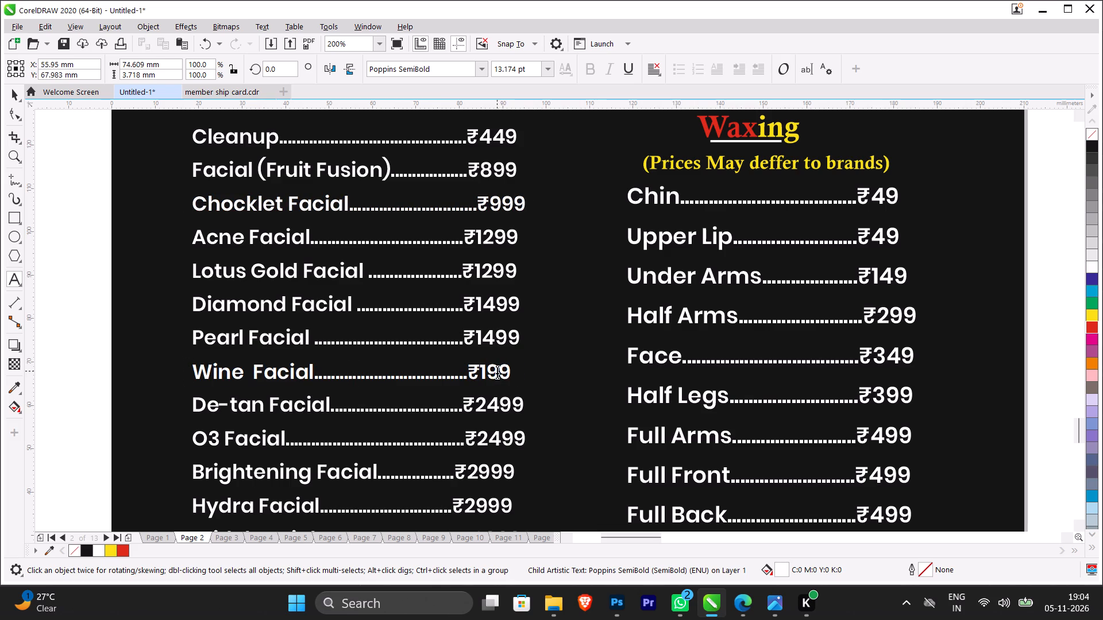
key("2")
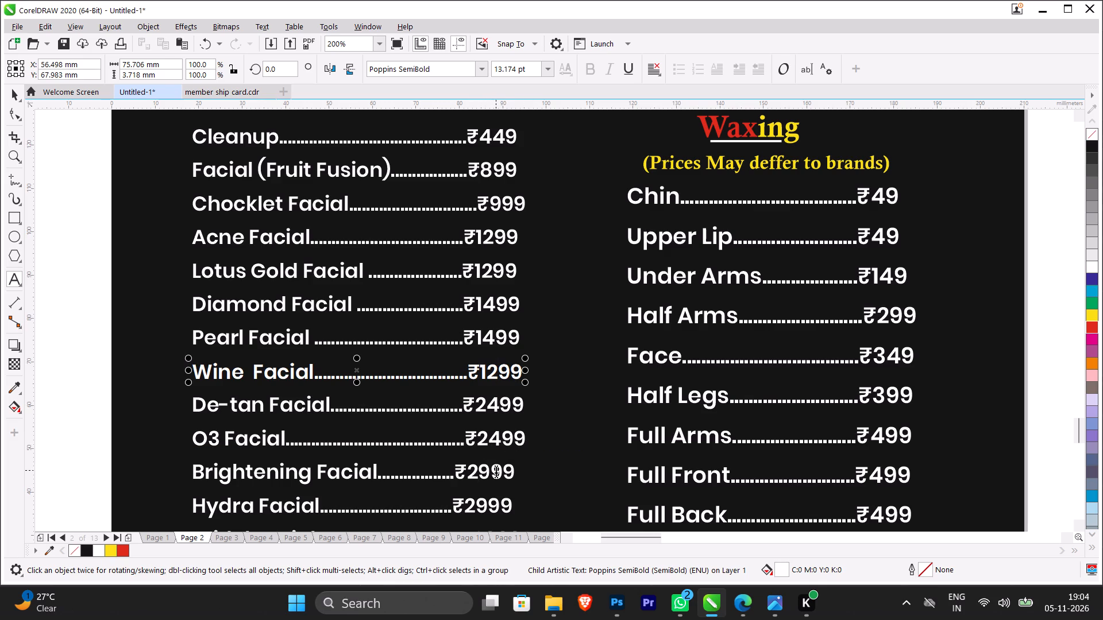
Set the Under Arms price under Waxing to ₹199.
scroll(503, 480, "down", 2)
scroll(510, 503, "up", 2)
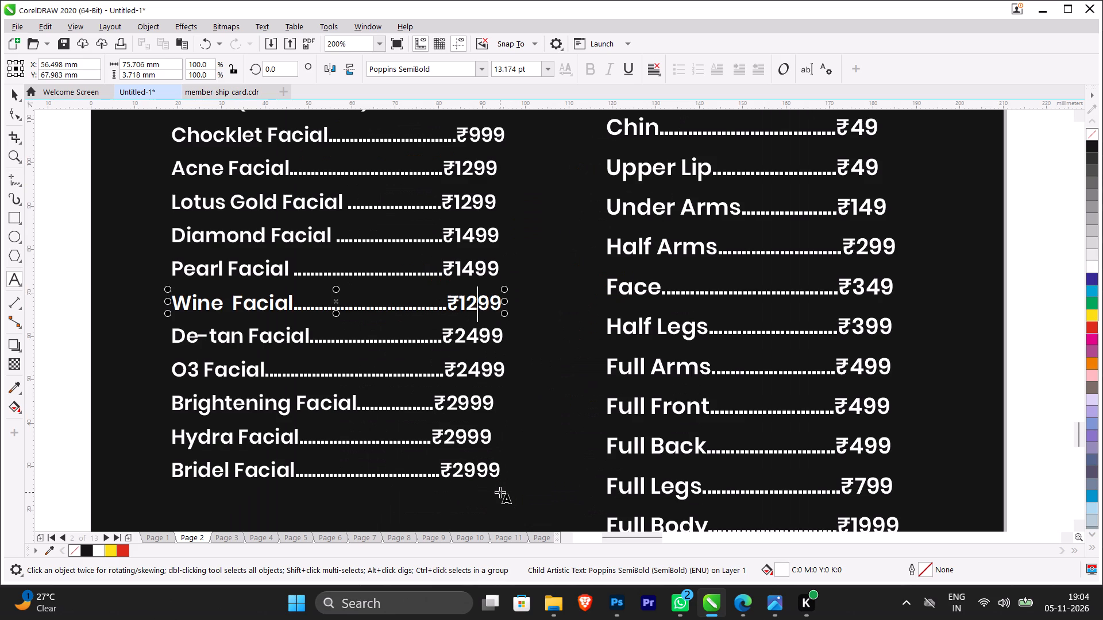
scroll(499, 492, "down", 2)
scroll(577, 373, "up", 2)
scroll(580, 401, "down", 2)
scroll(588, 452, "up", 1)
scroll(594, 392, "up", 2)
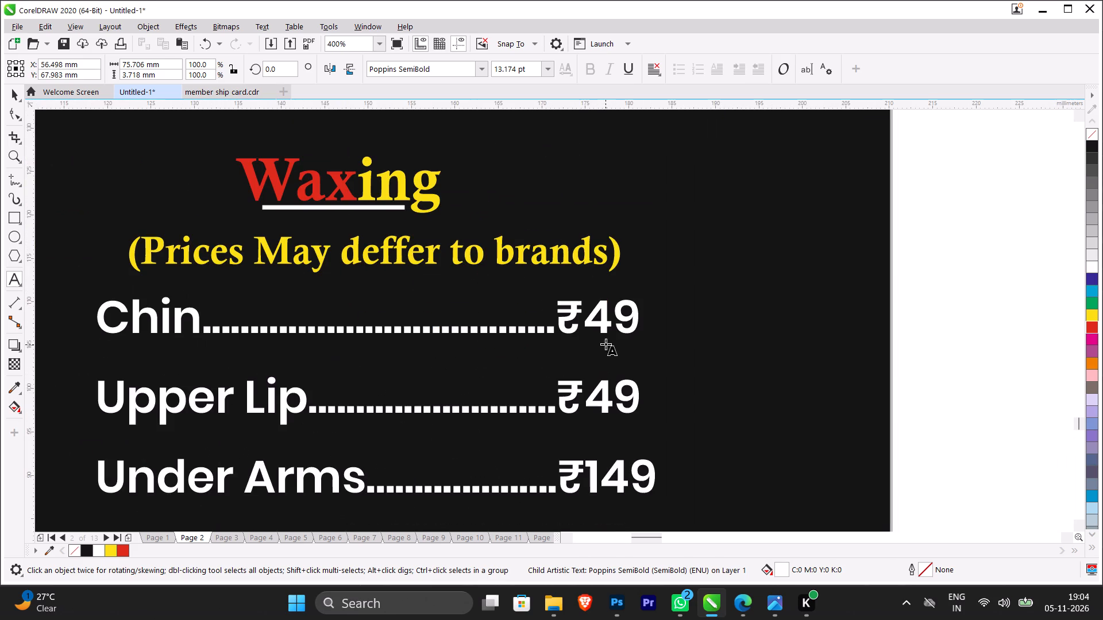
left_click(617, 316)
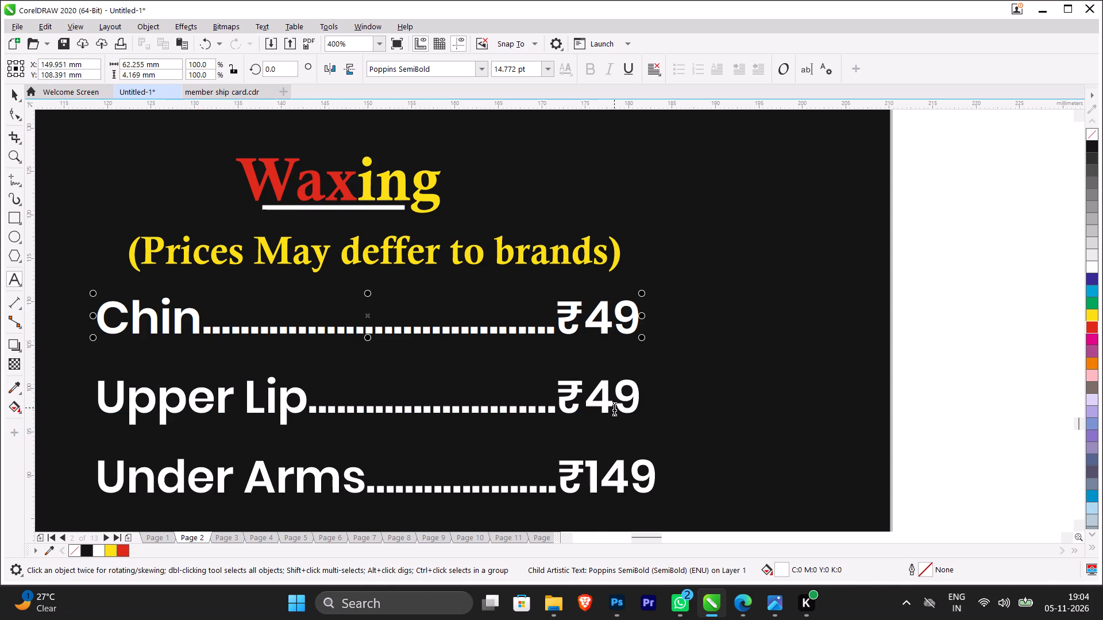
scroll(615, 409, "down", 1)
scroll(616, 462, "up", 1)
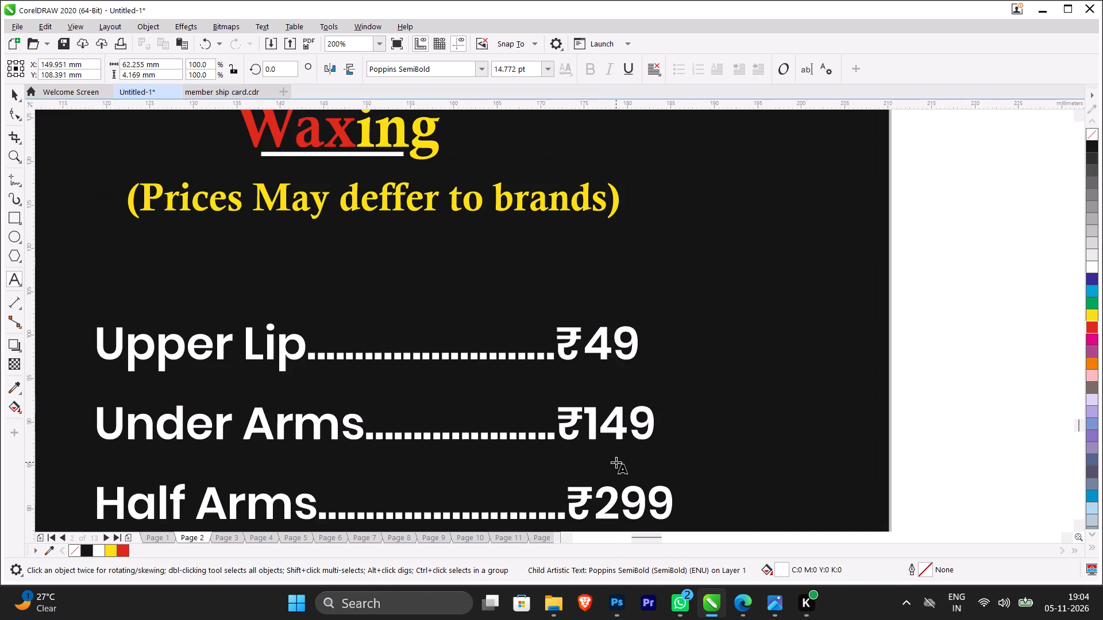
left_click(630, 425)
key("BackSpace")
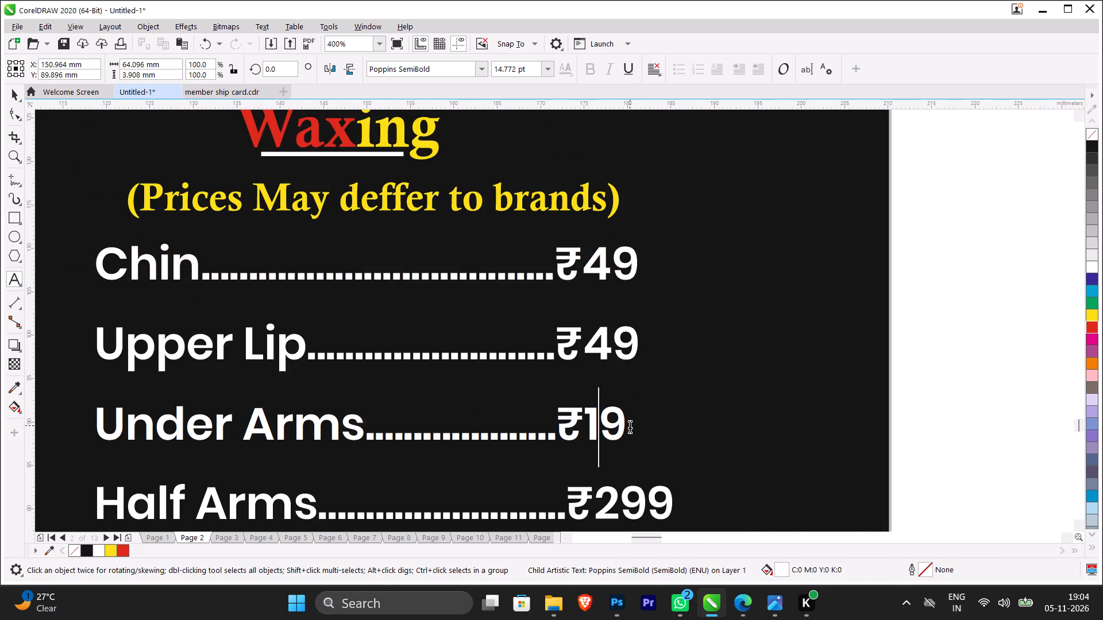
key("9")
Set the Face price under Waxing to ₹449.
scroll(630, 425, "down", 2)
scroll(628, 454, "up", 2)
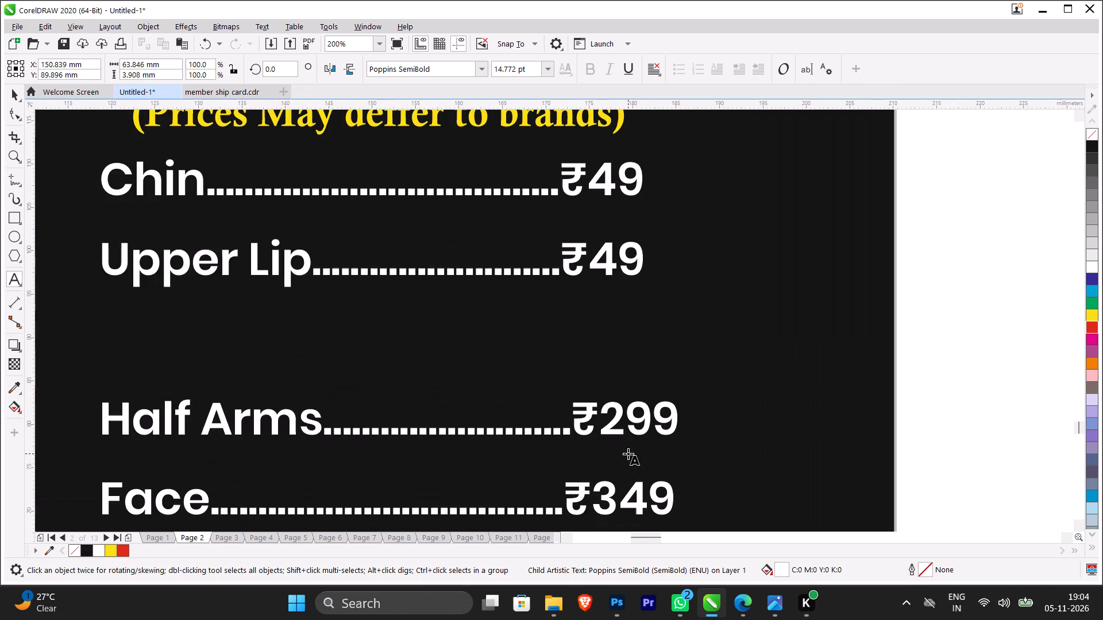
scroll(627, 441, "down", 2)
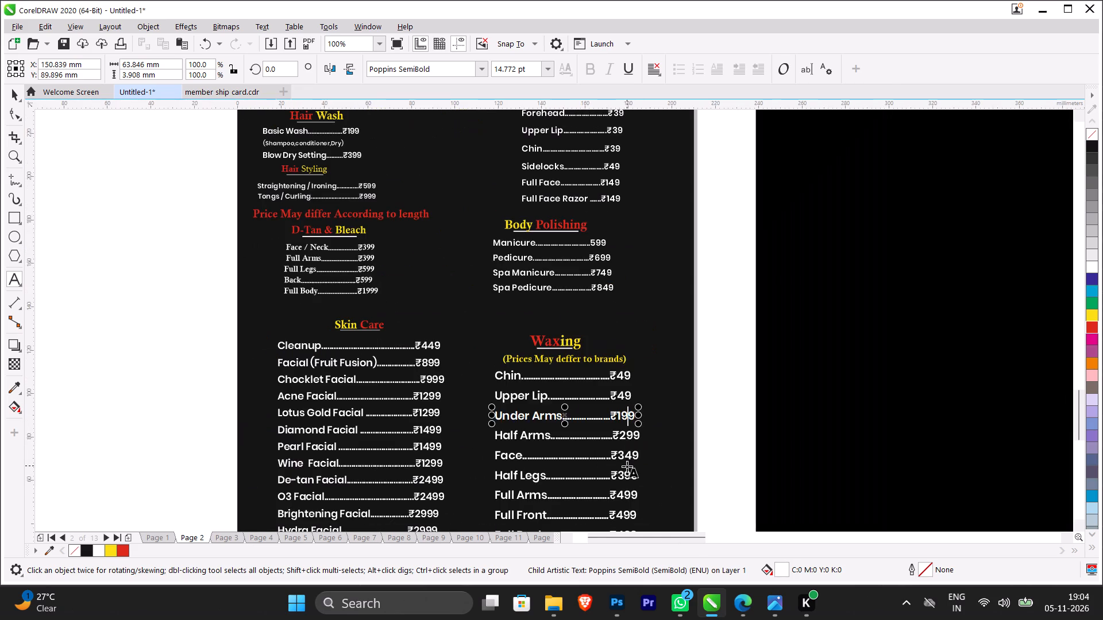
scroll(625, 467, "up", 1)
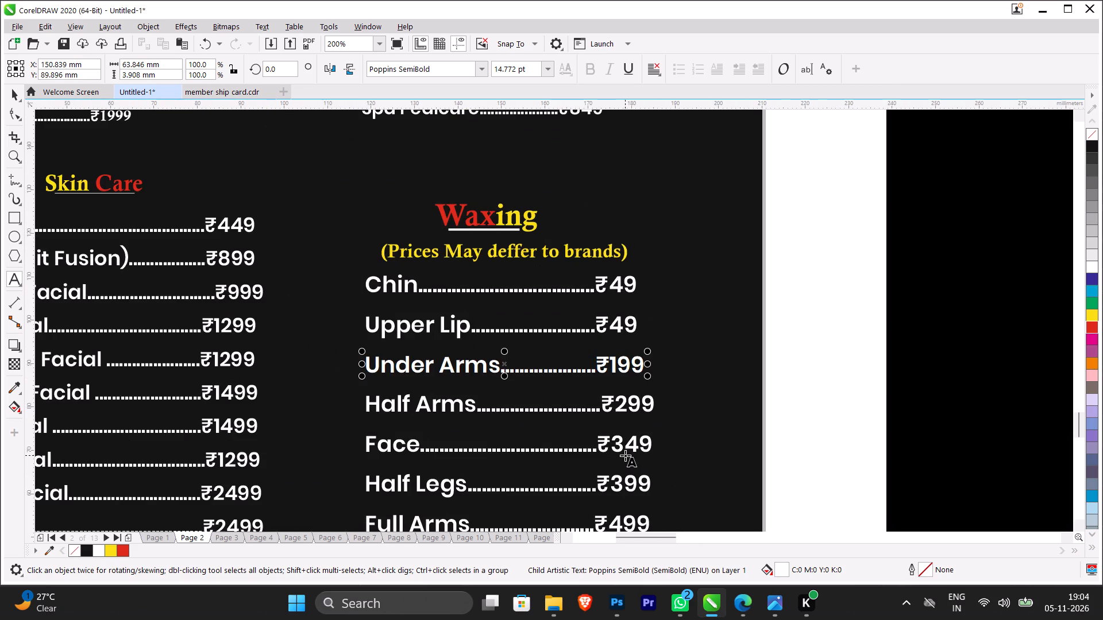
scroll(625, 455, "down", 1)
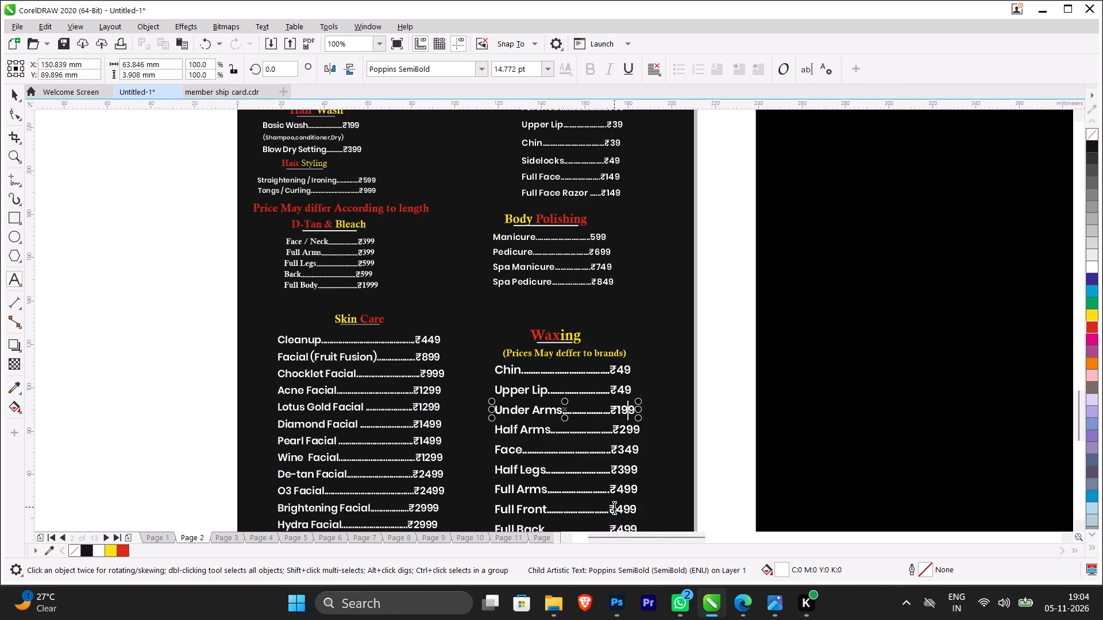
scroll(615, 498, "up", 1)
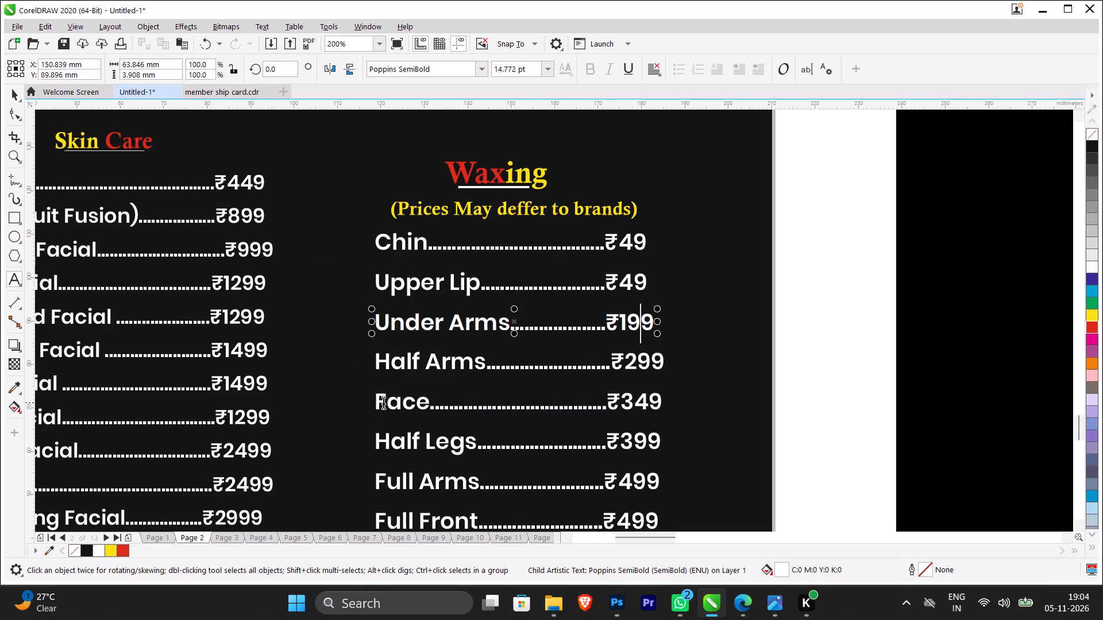
left_click(637, 404)
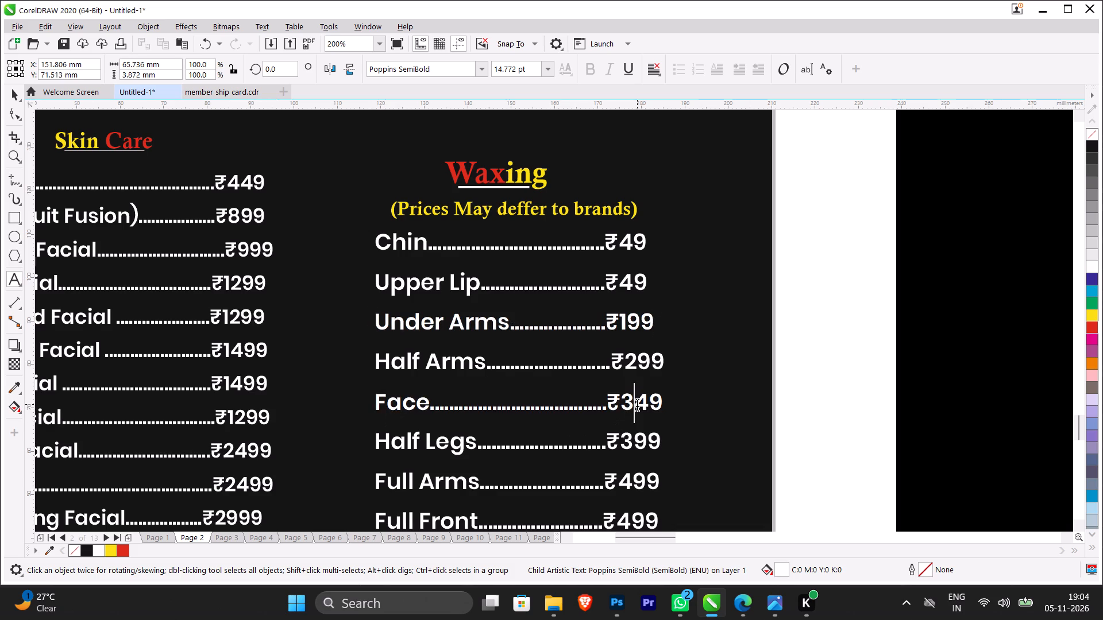
key("BackSpace")
key("4")
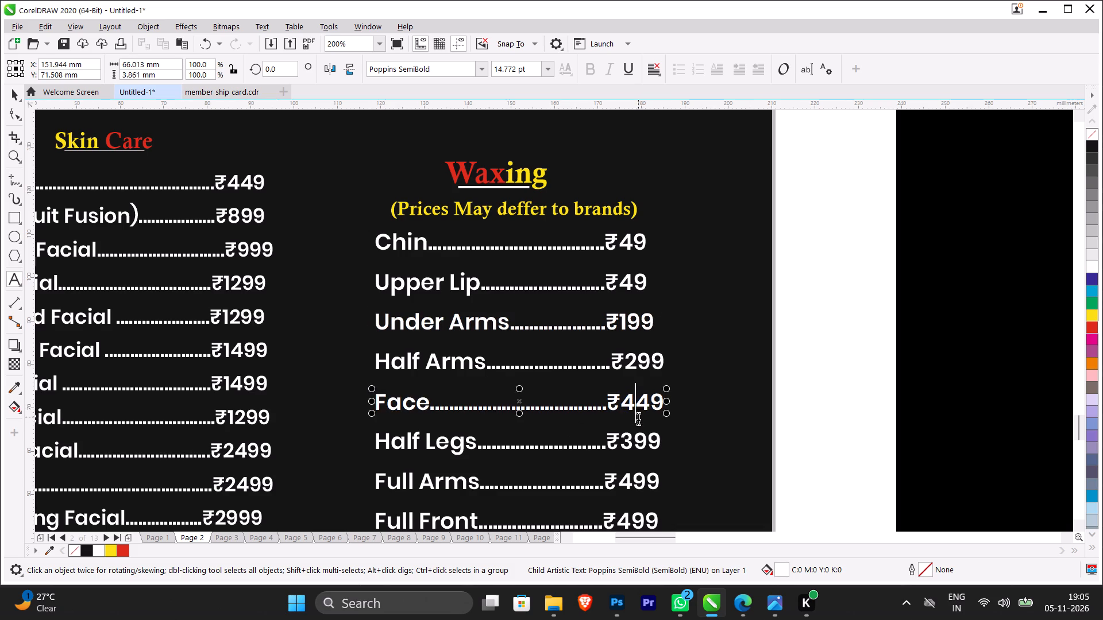
Under Waxing, set the Half Legs price to ₹499 and the Full Arms price to ₹599.
scroll(639, 424, "down", 1)
scroll(628, 455, "up", 1)
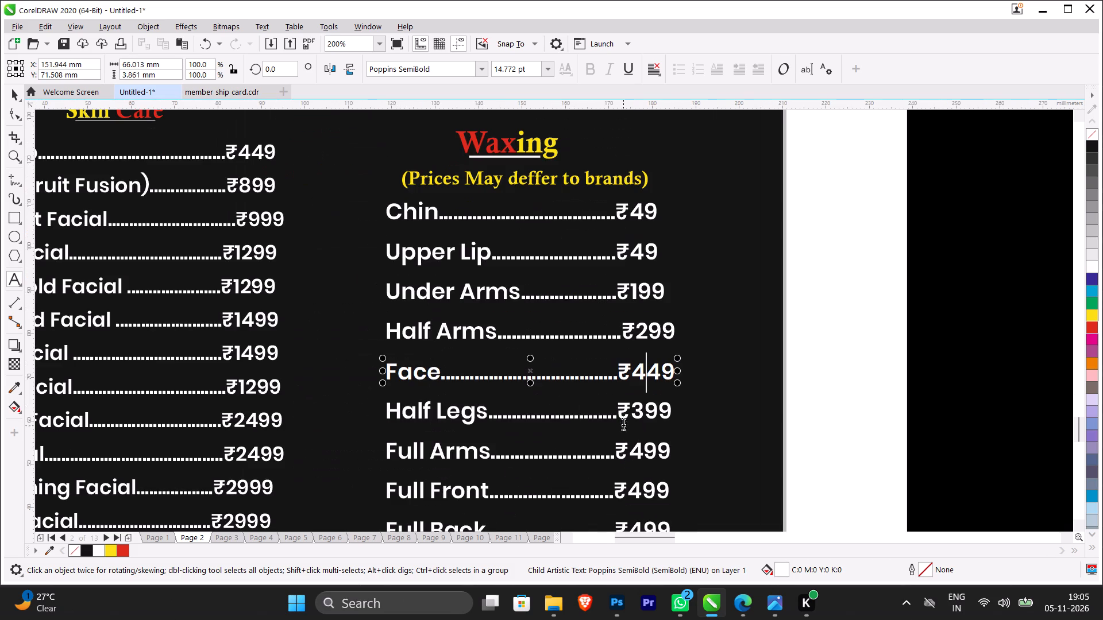
left_click(647, 414)
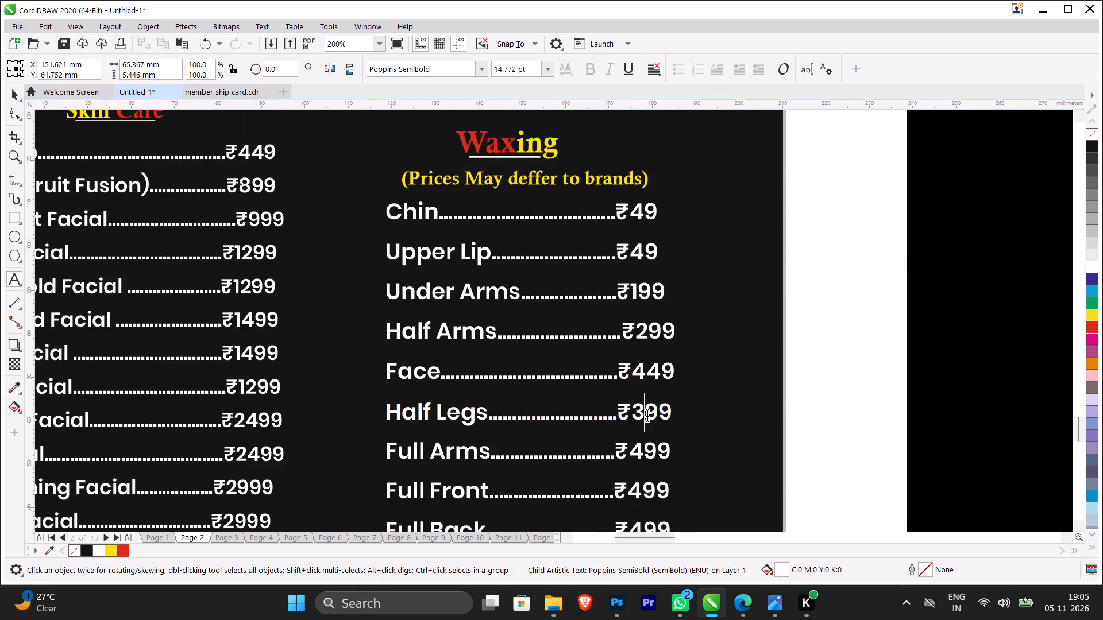
key("BackSpace")
key("4")
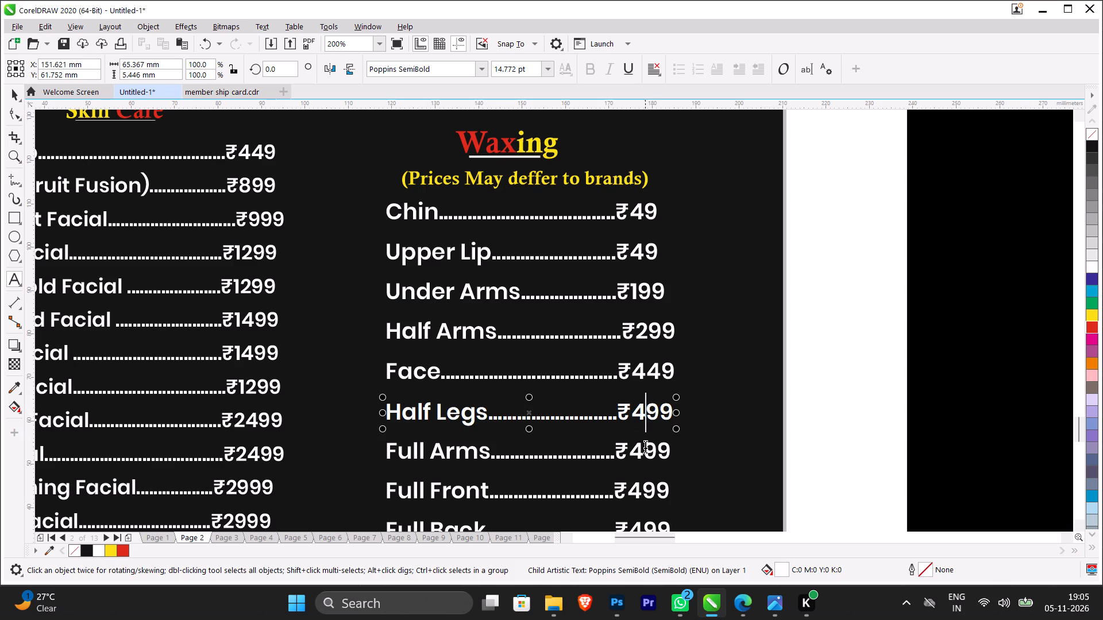
left_click(645, 446)
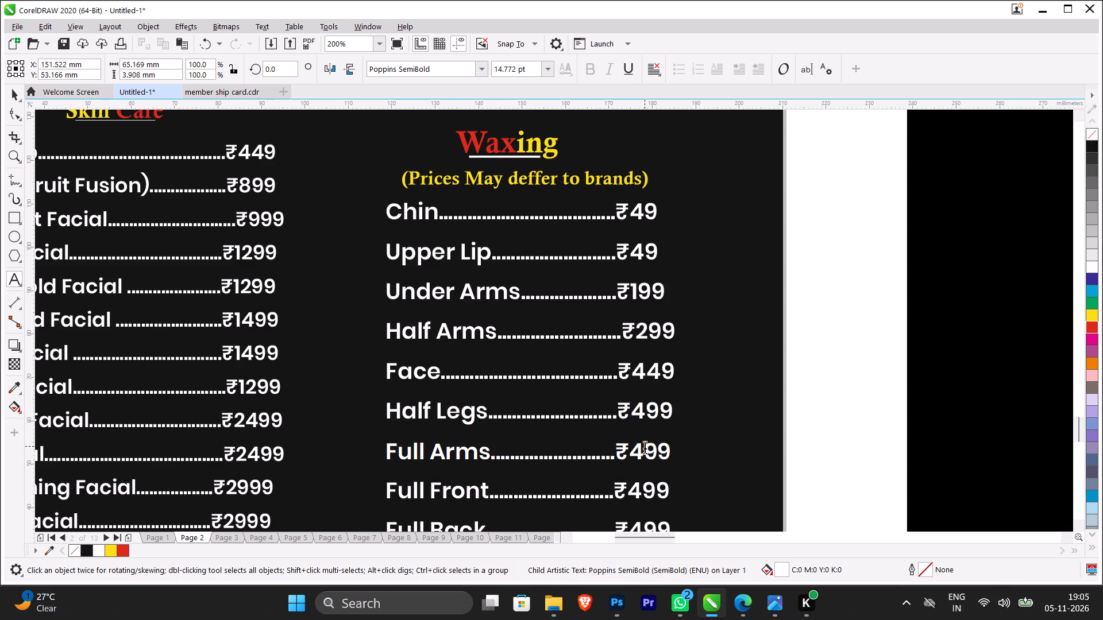
key("BackSpace")
key("5")
Delete the Full Back and Full Front lines from the Waxing list.
left_click(645, 490)
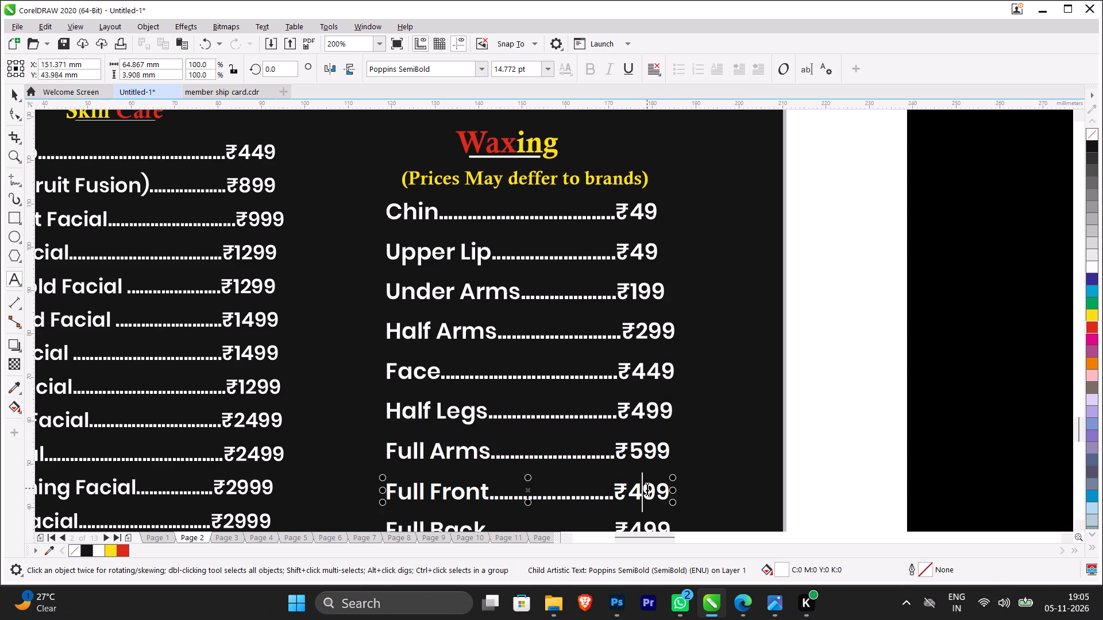
key("BackSpace")
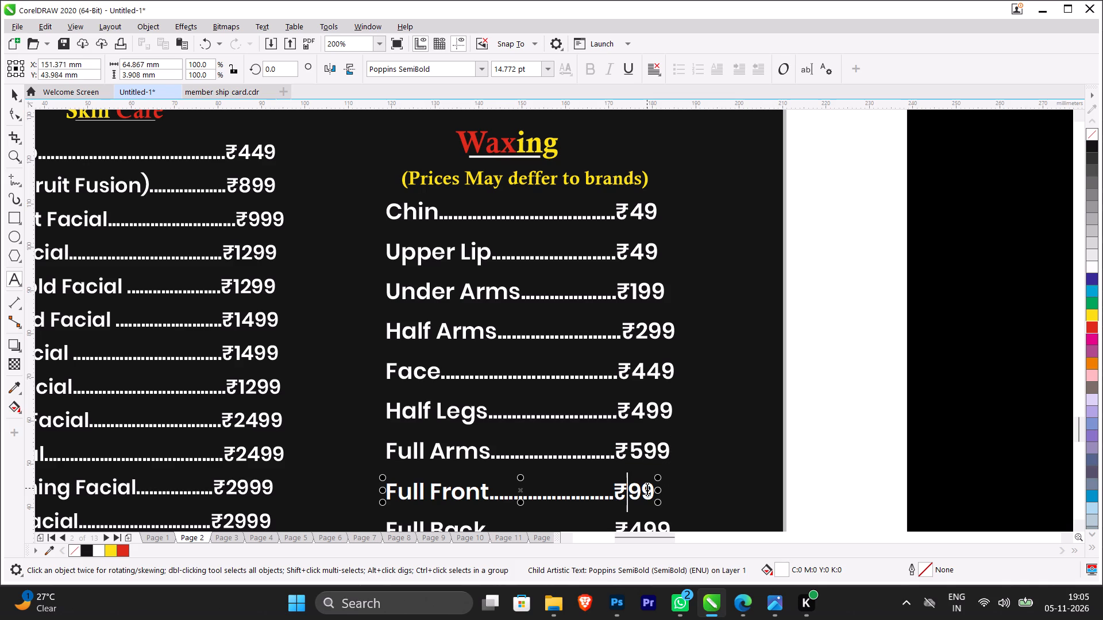
scroll(649, 487, "down", 1)
left_click_drag(658, 506, 657, 506)
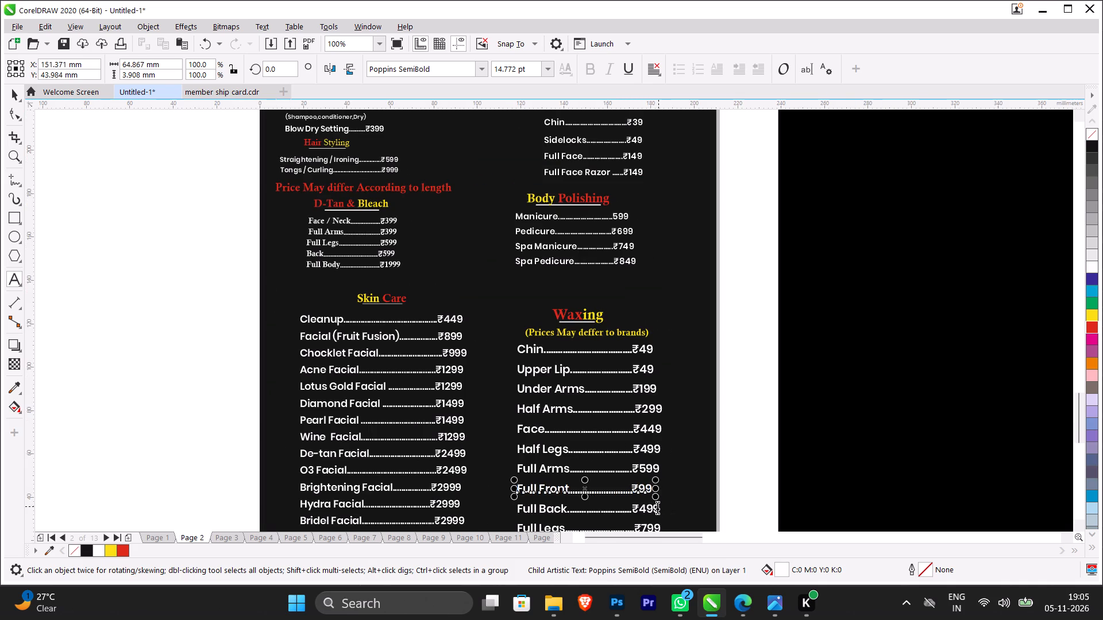
left_click_drag(657, 506, 506, 475)
key("BackSpace")
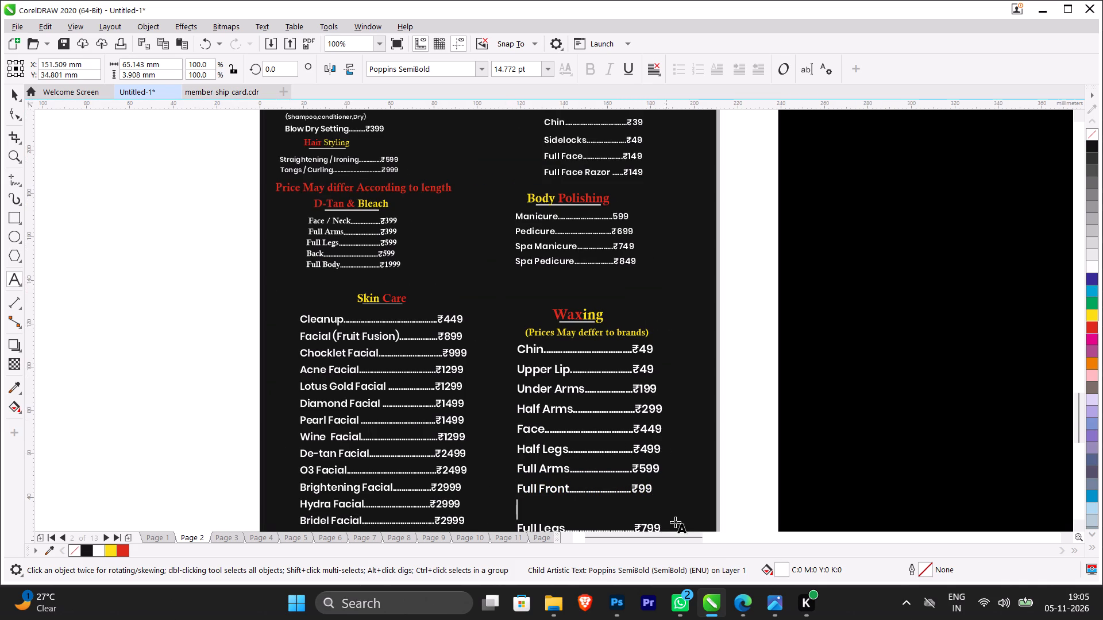
left_click(652, 490)
left_click_drag(653, 490, 564, 486)
left_click(642, 491)
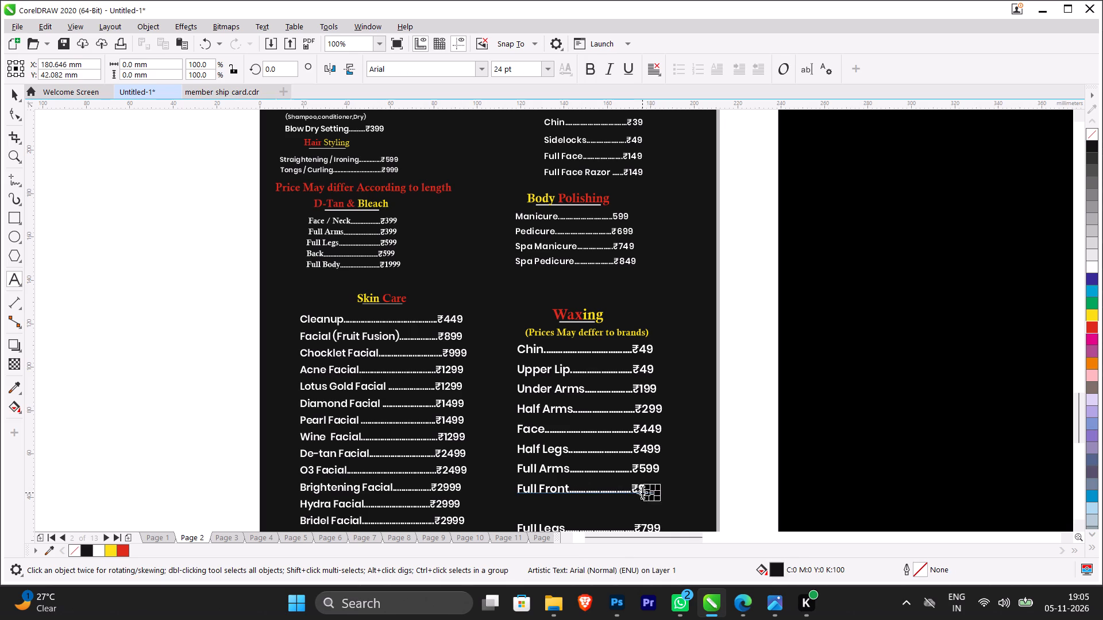
left_click_drag(651, 487, 522, 495)
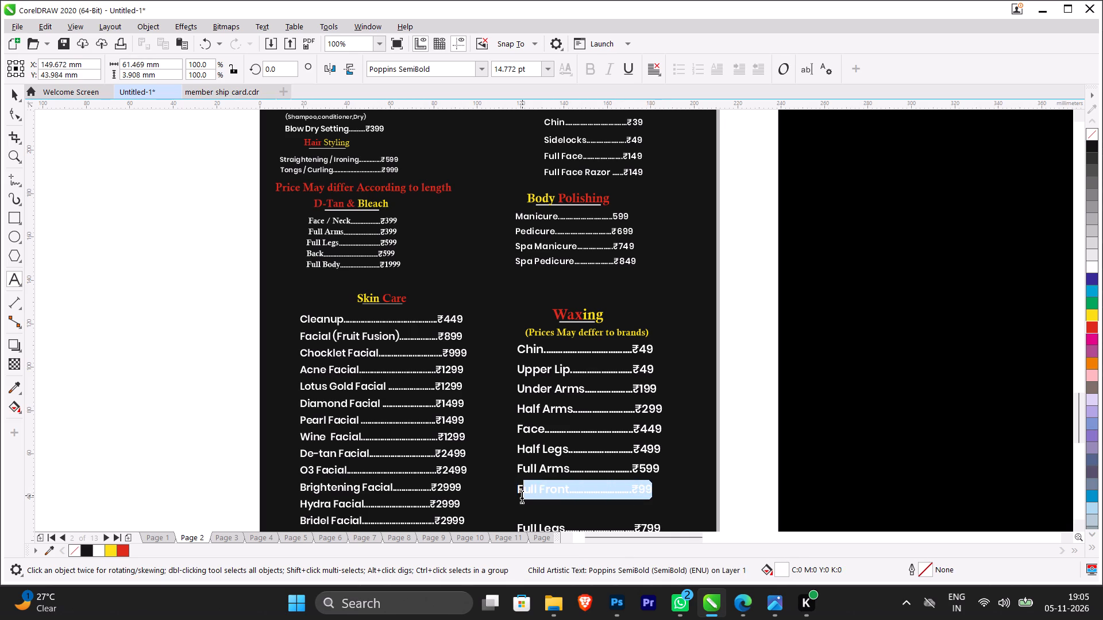
left_click_drag(522, 495, 515, 495)
key("BackSpace")
Set the Full Legs price under Waxing to ₹999.
scroll(562, 497, "down", 4)
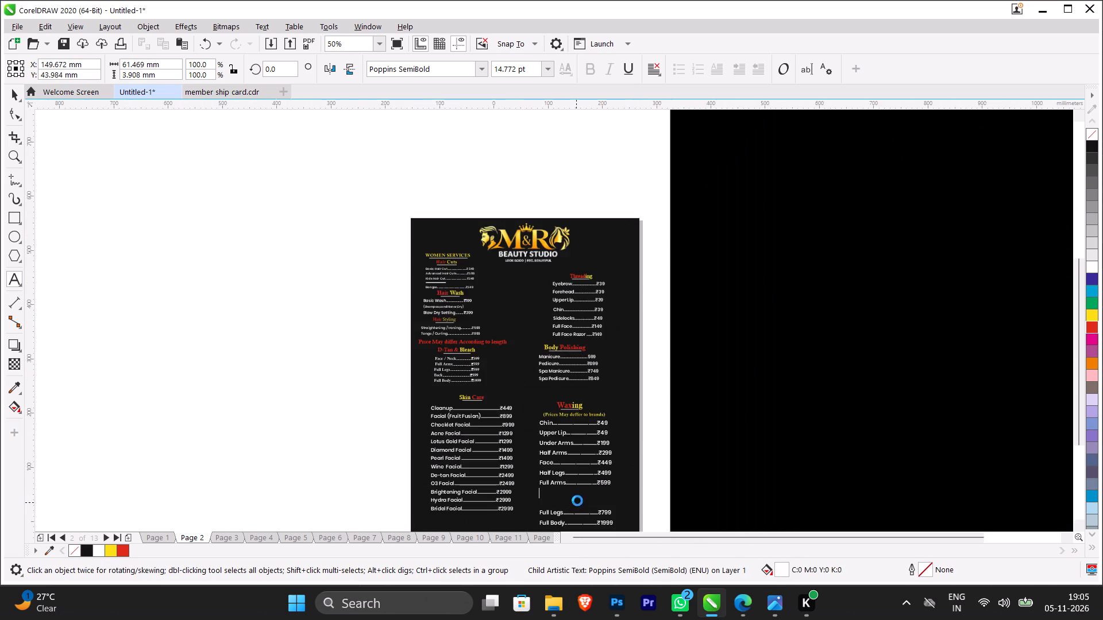
scroll(577, 501, "down", 1)
scroll(586, 517, "up", 4)
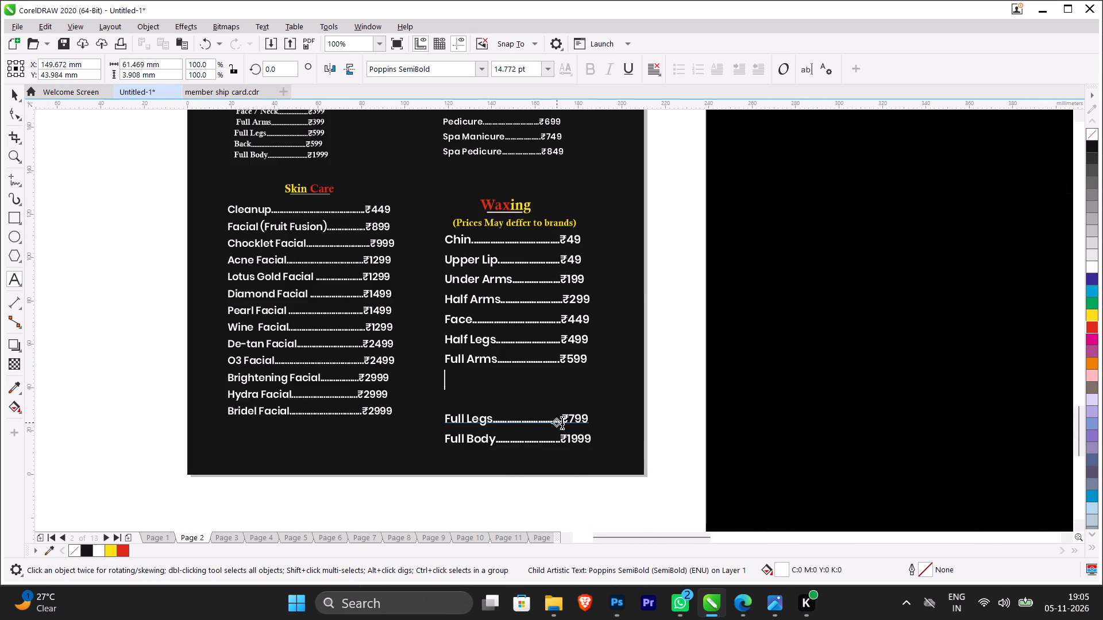
left_click(579, 417)
scroll(574, 421, "up", 2)
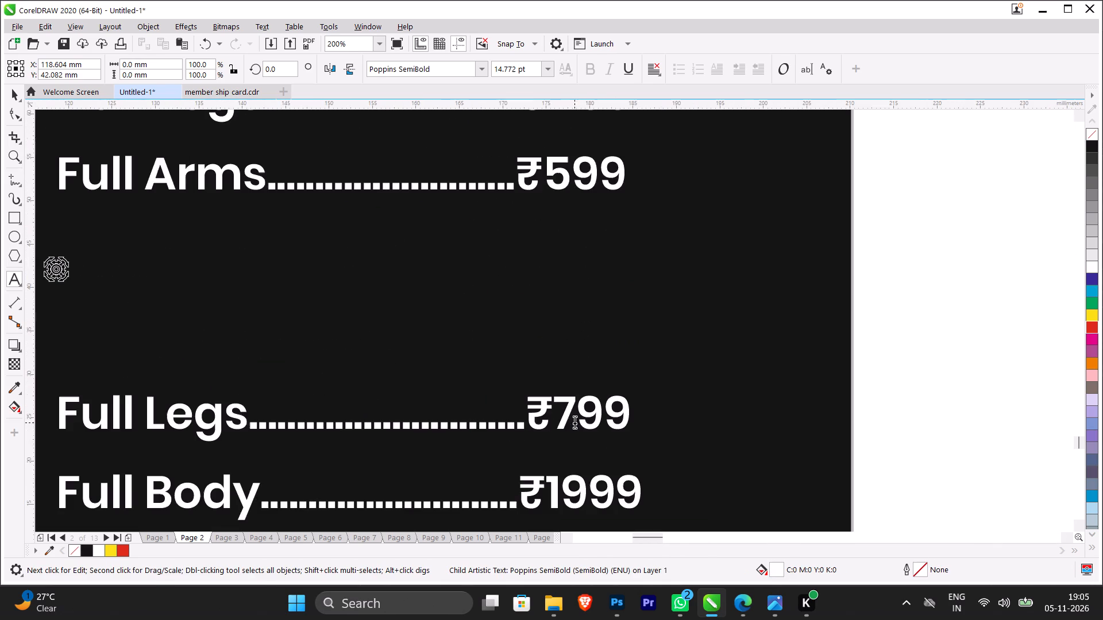
left_click(561, 408)
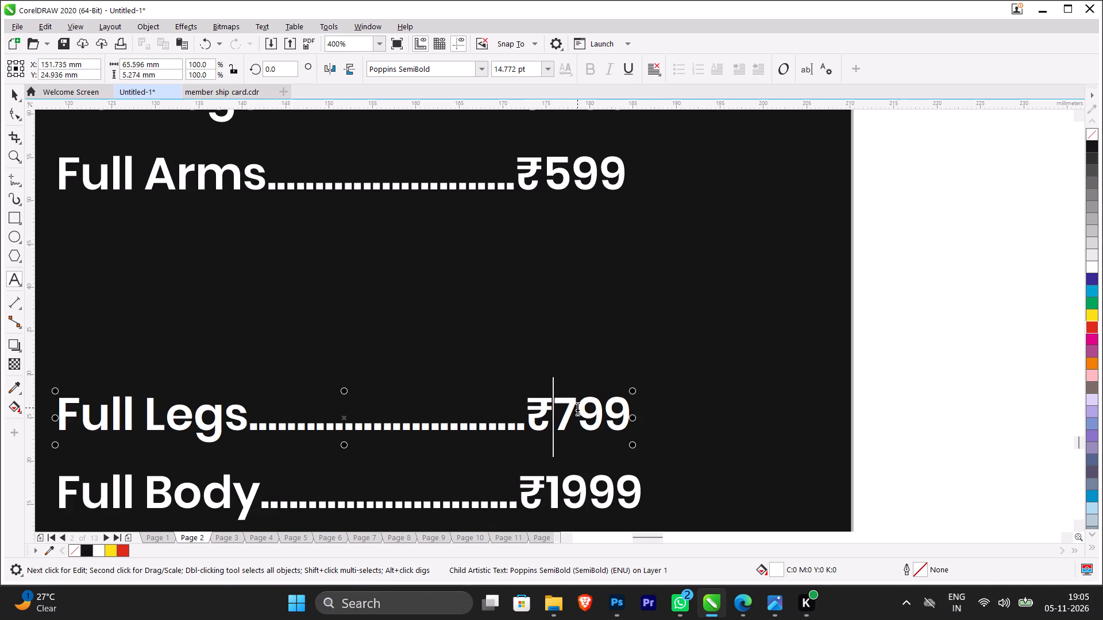
left_click(579, 408)
key("BackSpace")
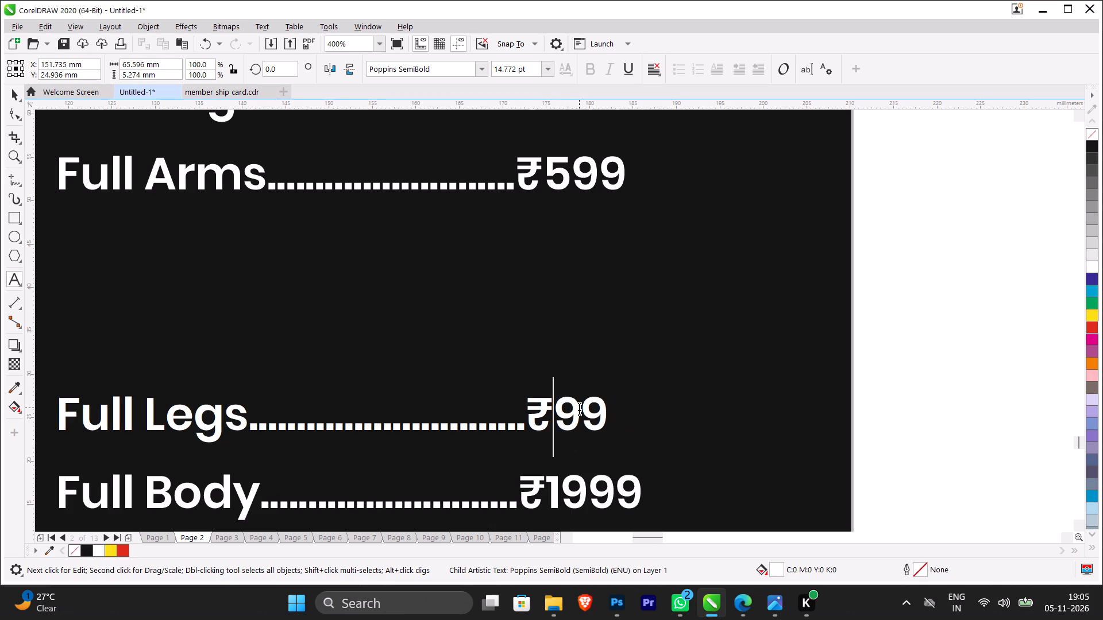
key("9")
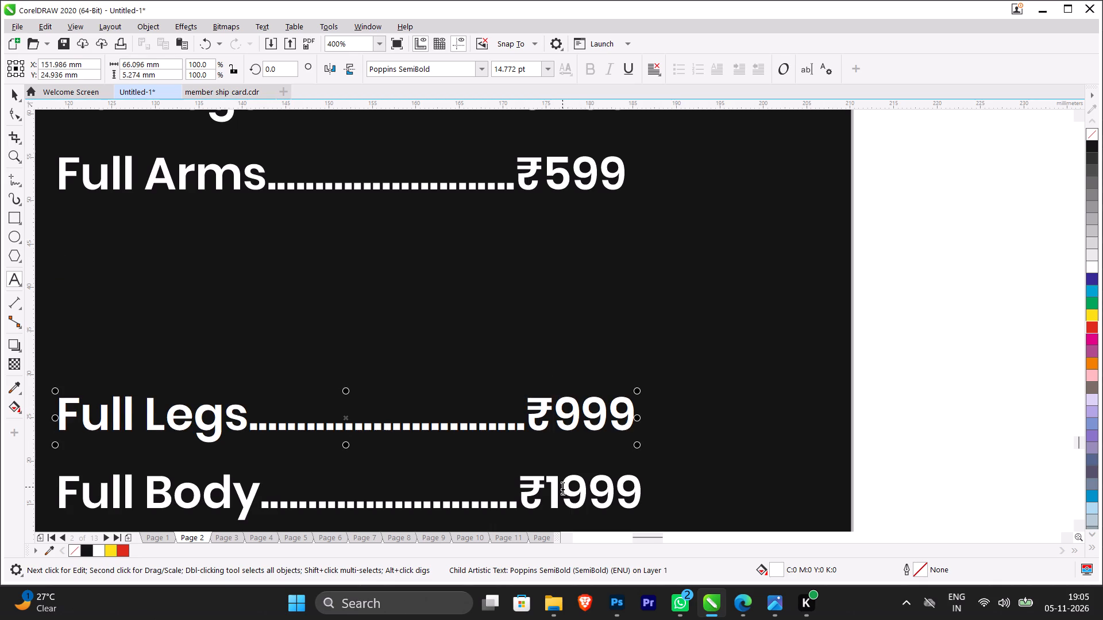
Set the Full Body price under Waxing to ₹2499.
left_click(562, 487)
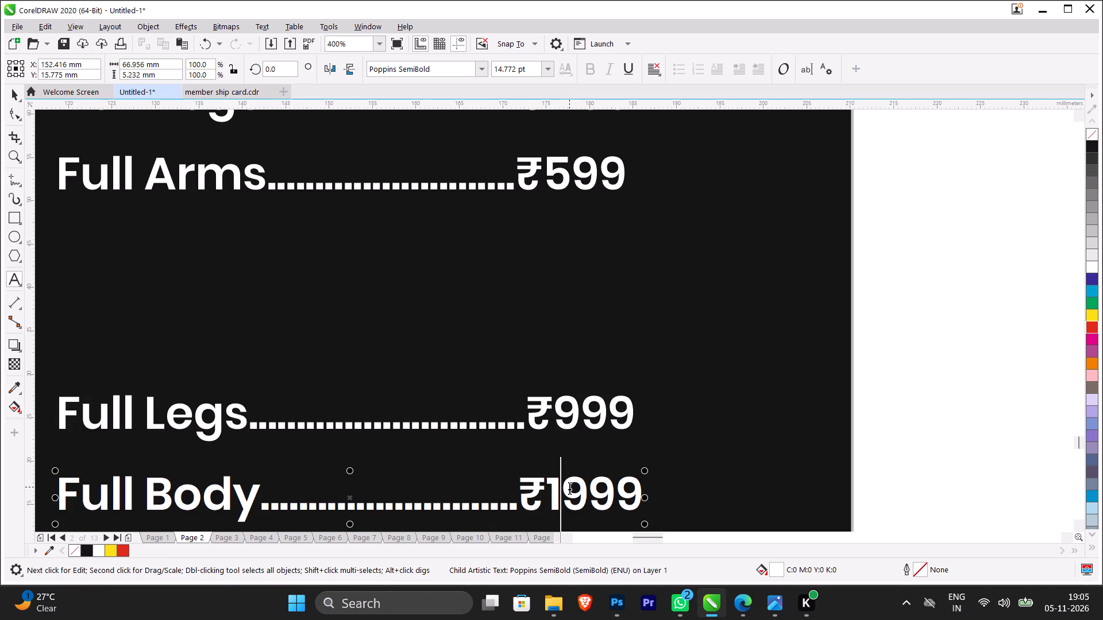
left_click(588, 481)
key("BackSpace")
key("BackSpace")
key("2")
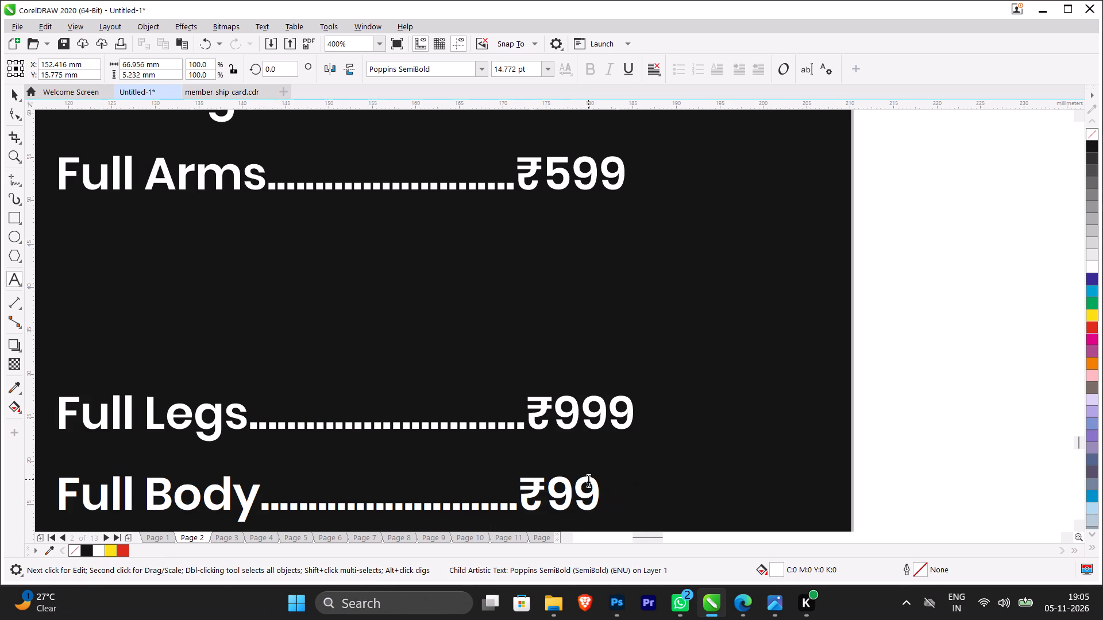
key("4")
Ungroup the Waxing list and move the Full Legs and Full Body lines up to close the gap below Full Arms.
scroll(588, 479, "down", 3)
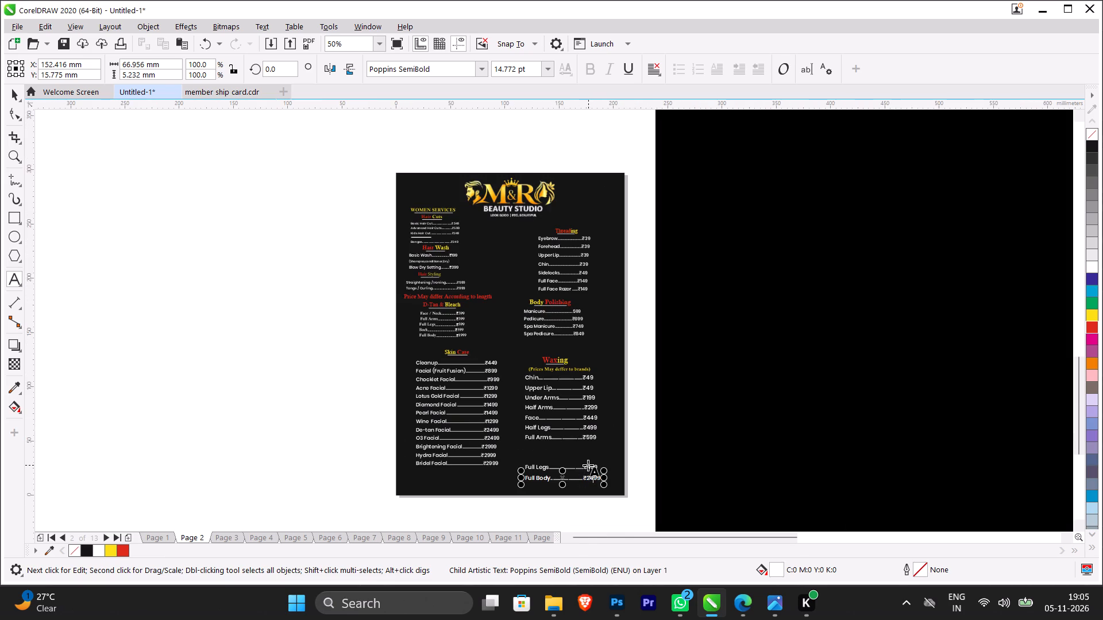
scroll(588, 465, "up", 1)
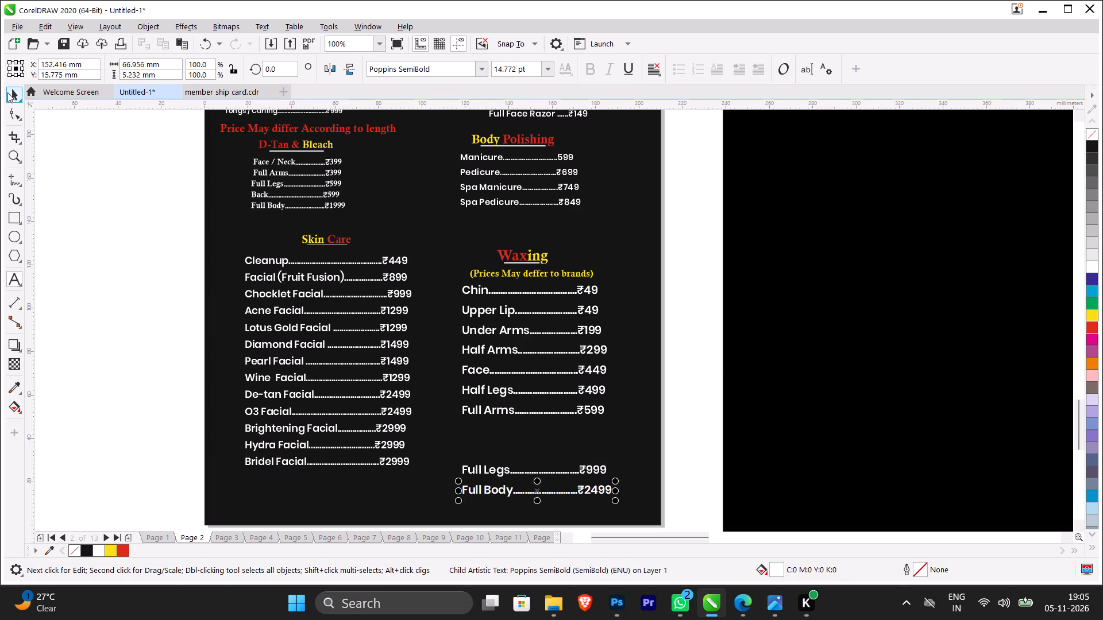
left_click(7, 92)
left_click(538, 489)
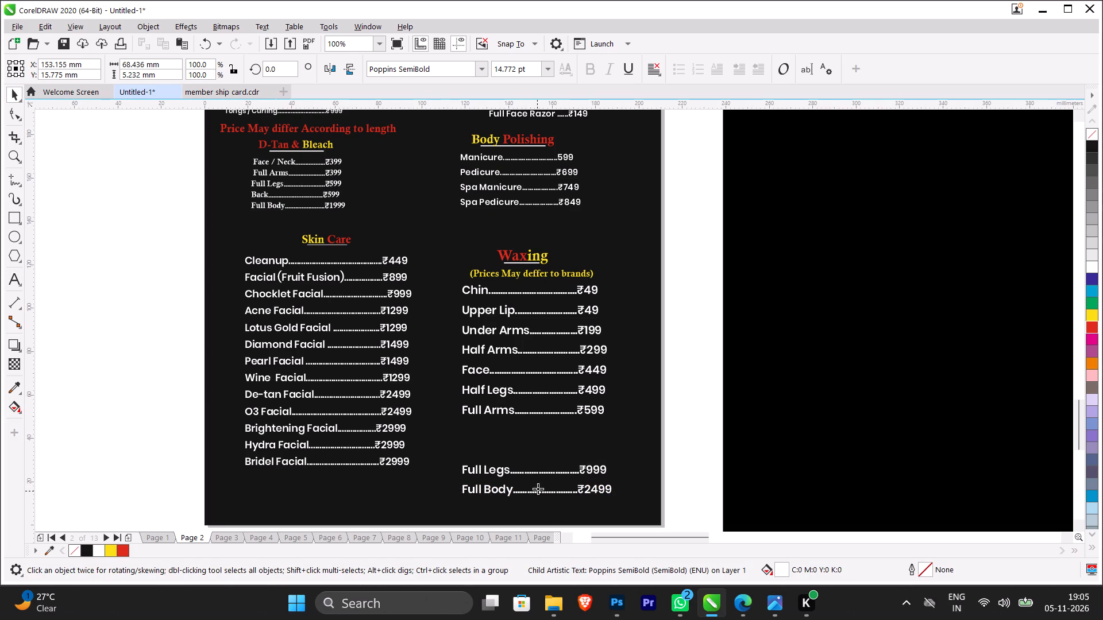
left_click(680, 505)
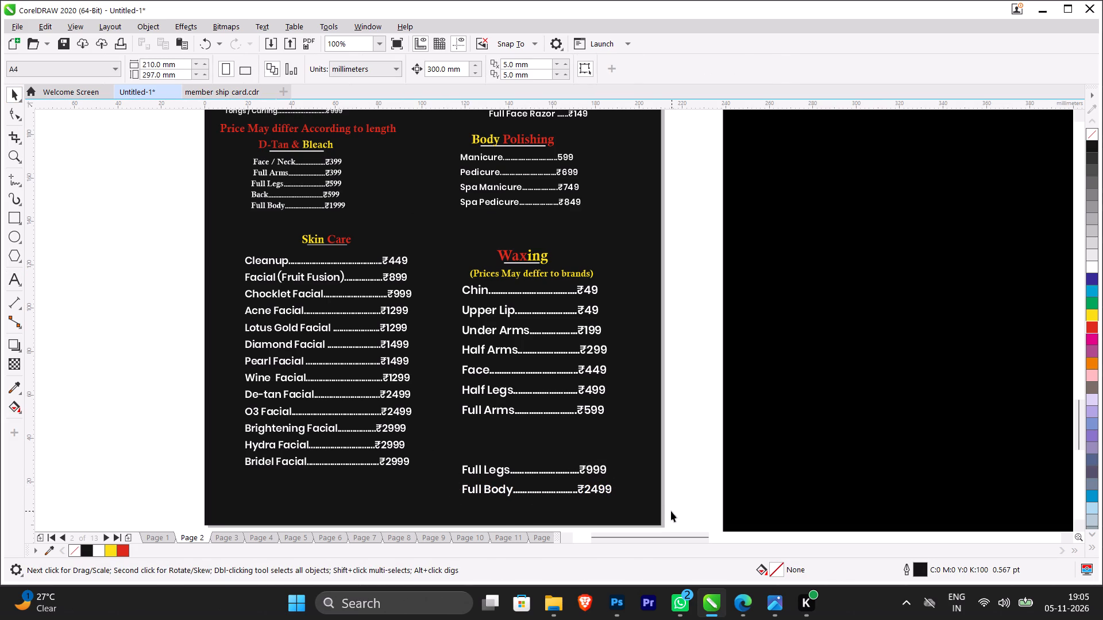
left_click_drag(711, 503, 696, 499)
left_click_drag(697, 501, 510, 474)
left_click_drag(510, 474, 445, 456)
left_click(594, 485)
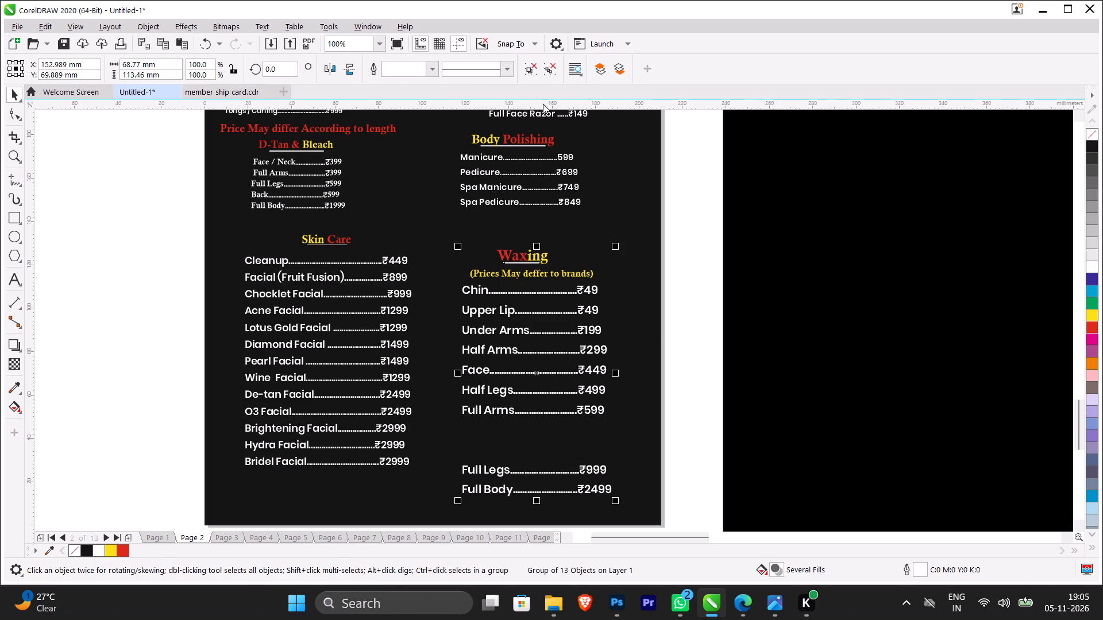
left_click(537, 74)
left_click(704, 280)
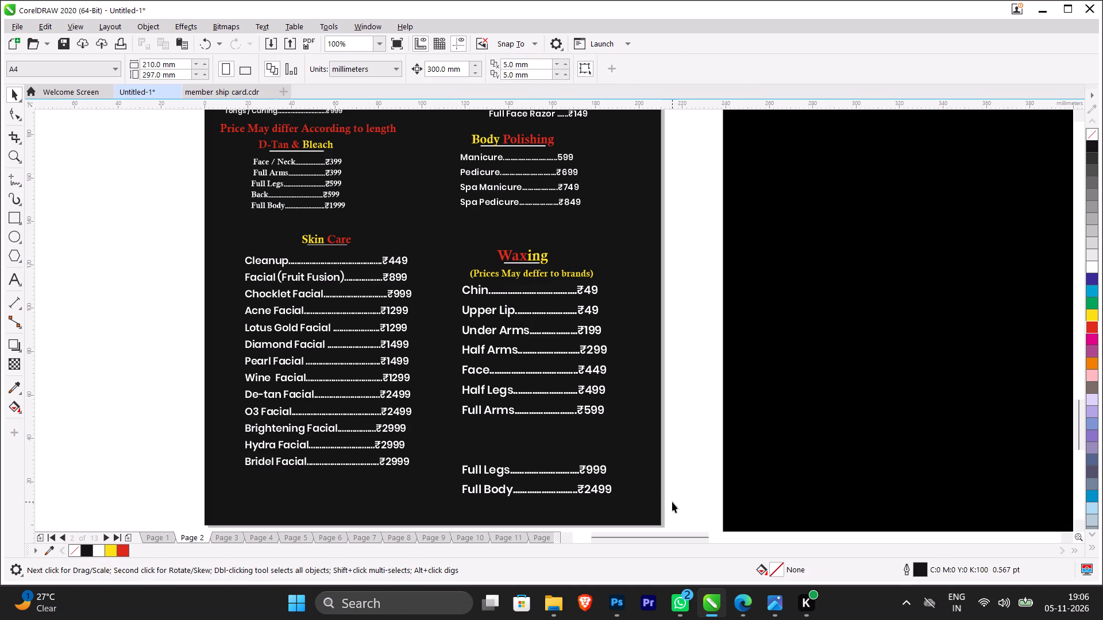
left_click_drag(677, 502, 454, 457)
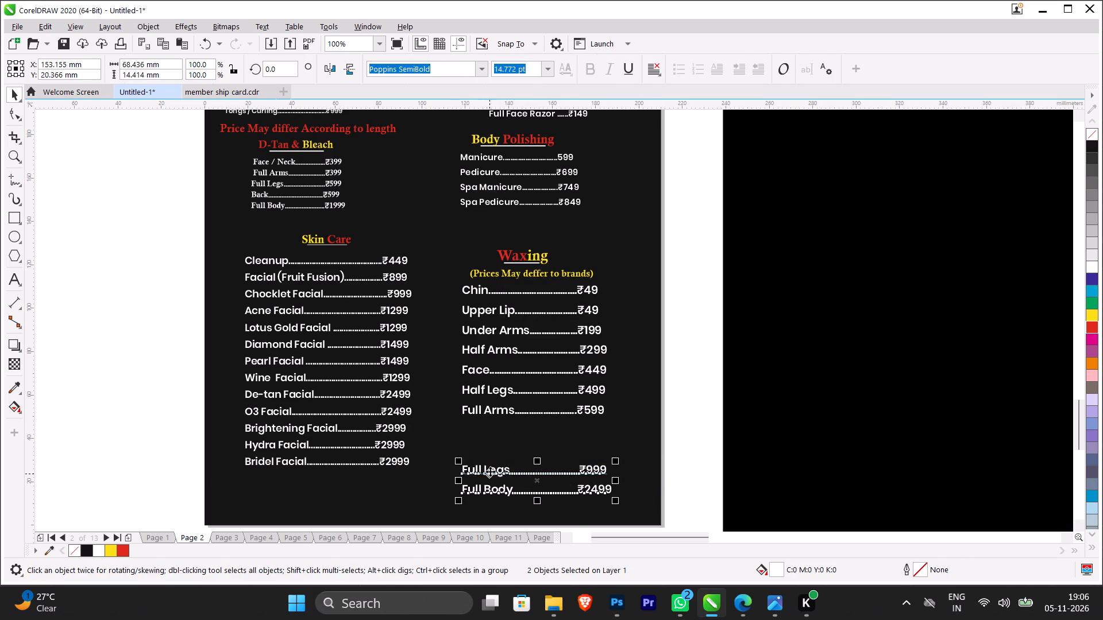
left_click_drag(491, 472, 494, 436)
left_click(691, 421)
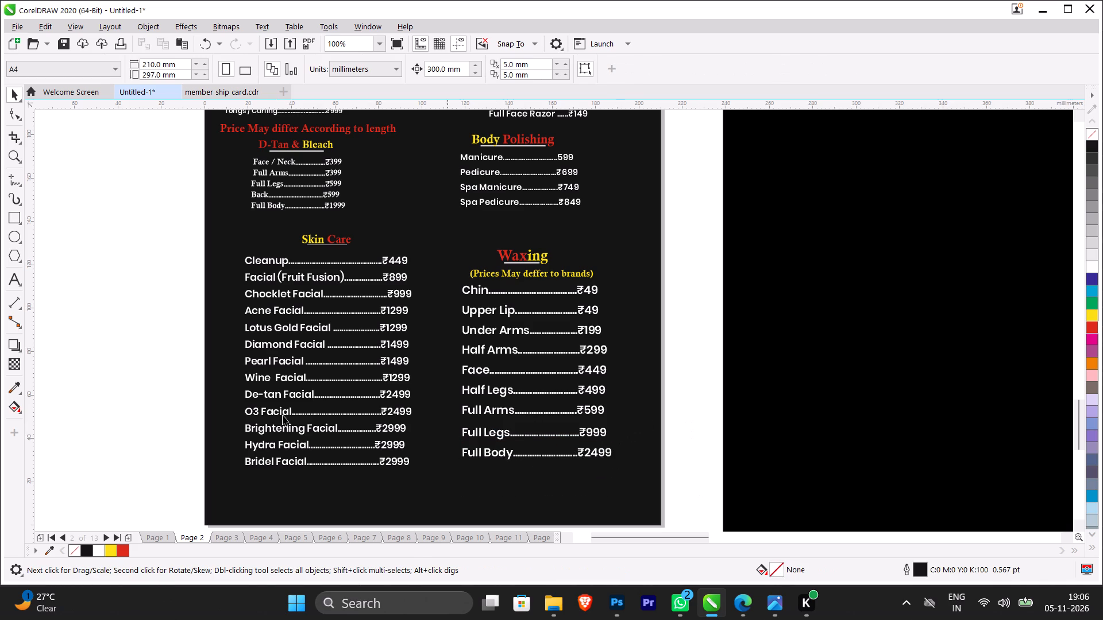
Examine the service lists and prices on Page 3, from Treatments down to Makeup and Mehendi.
scroll(250, 393, "down", 1)
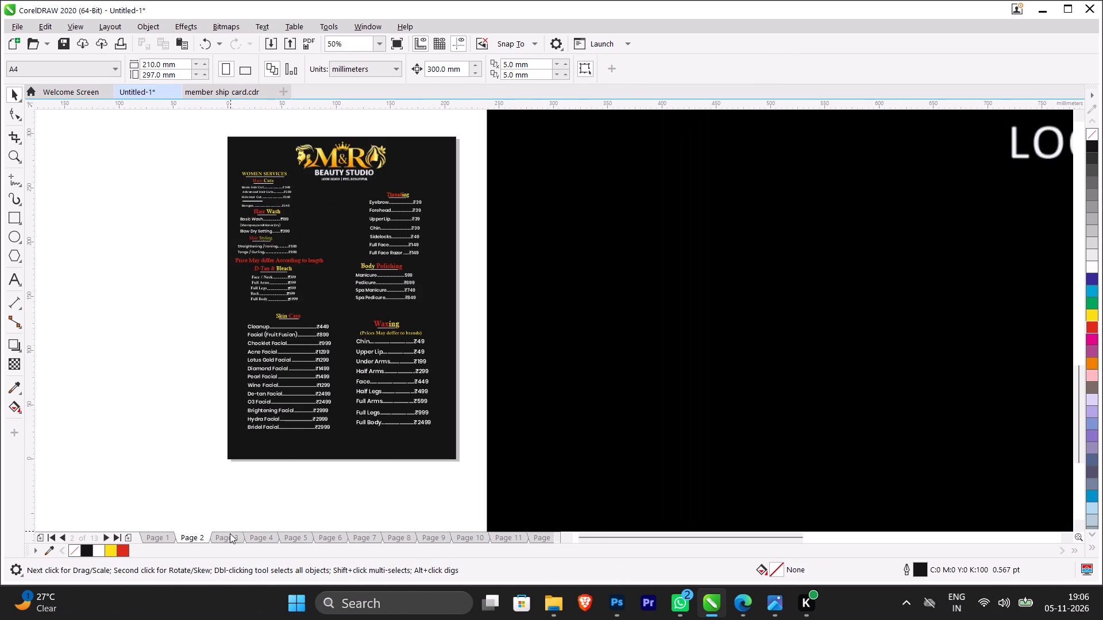
left_click(230, 534)
scroll(269, 161, "up", 1)
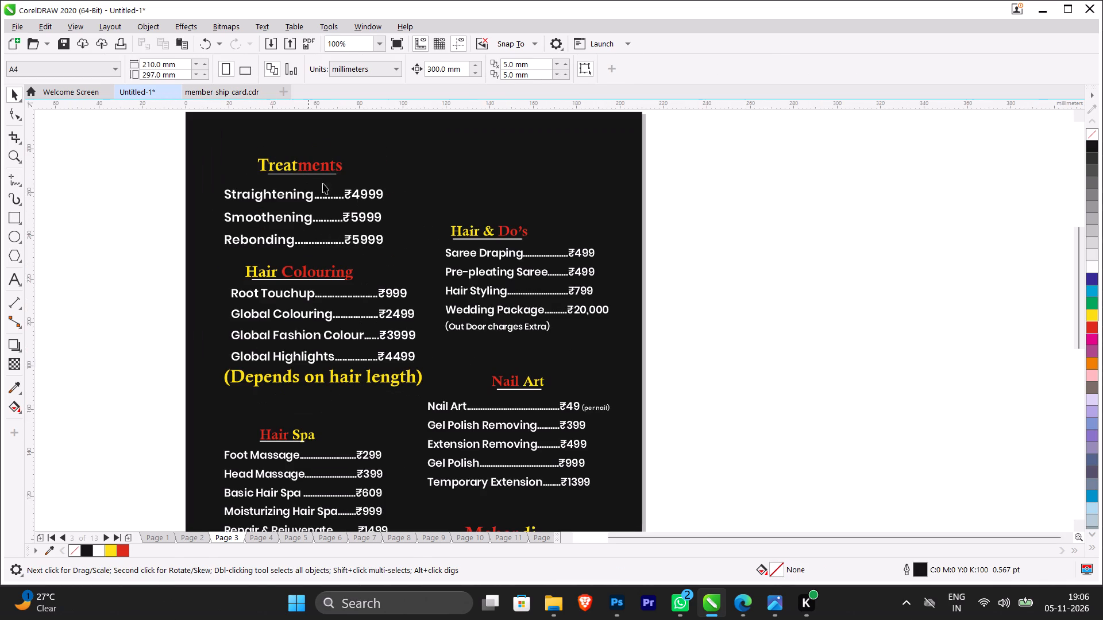
scroll(267, 141, "up", 1)
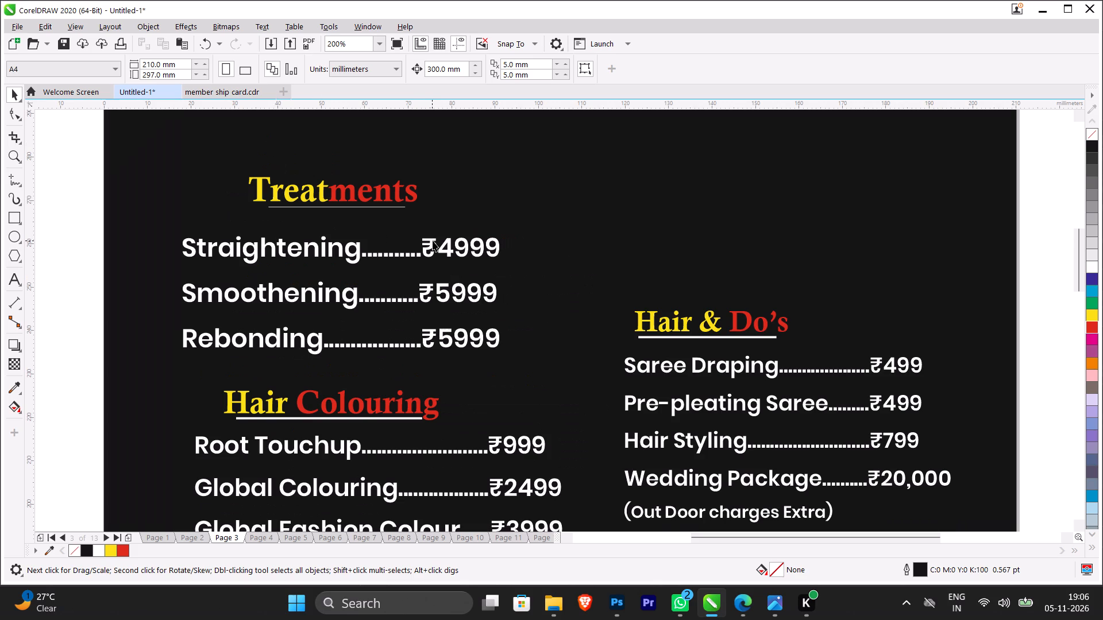
left_click(433, 241)
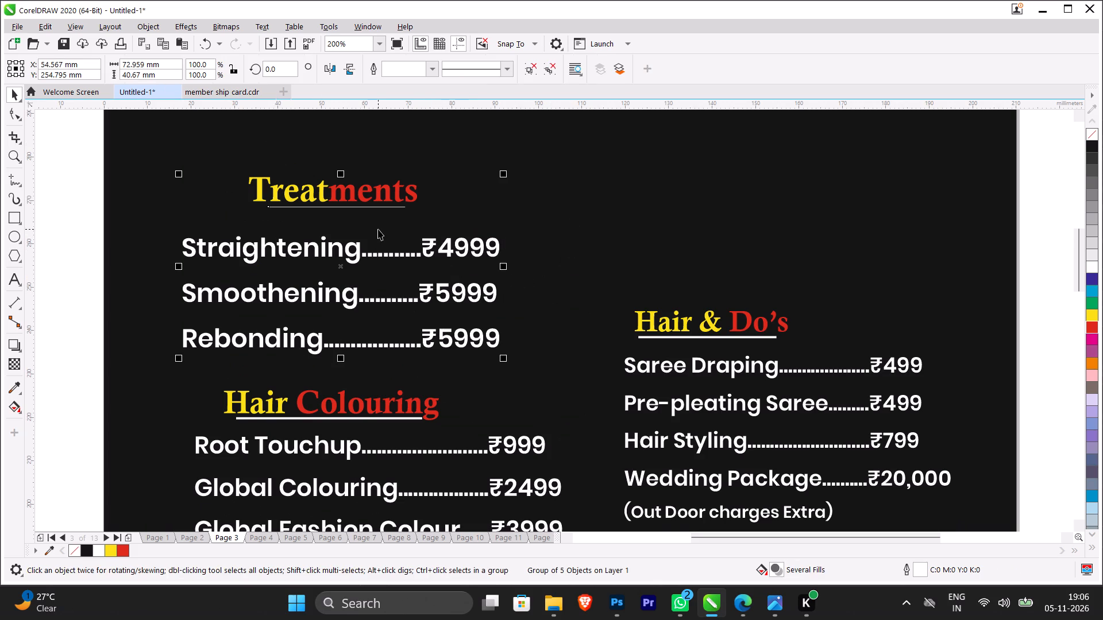
scroll(378, 229, "down", 1)
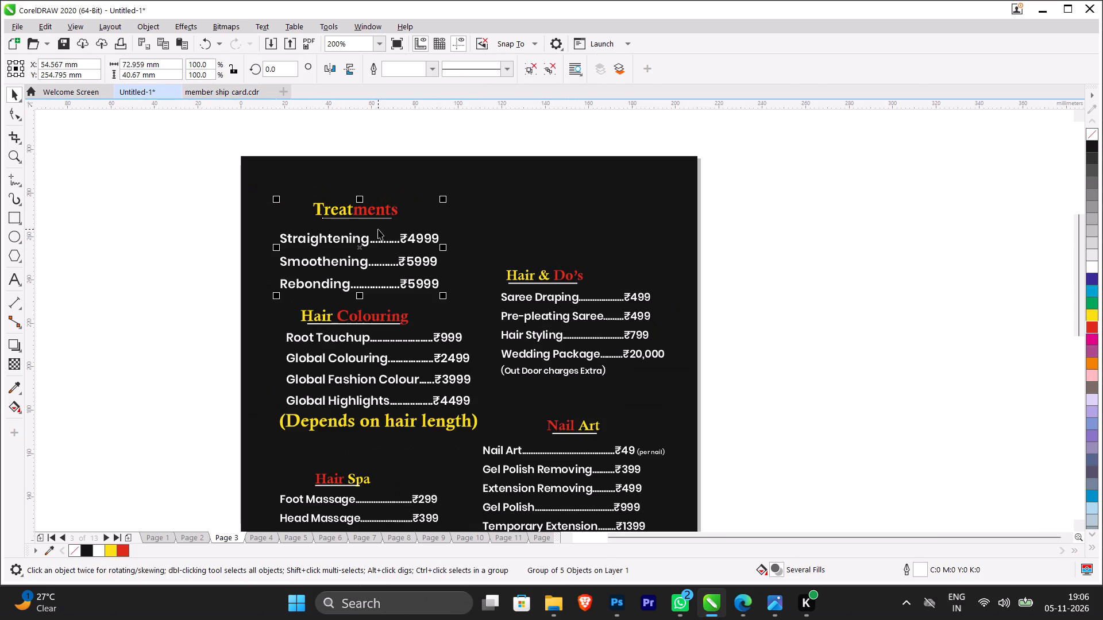
scroll(378, 229, "down", 2)
scroll(392, 335, "up", 2)
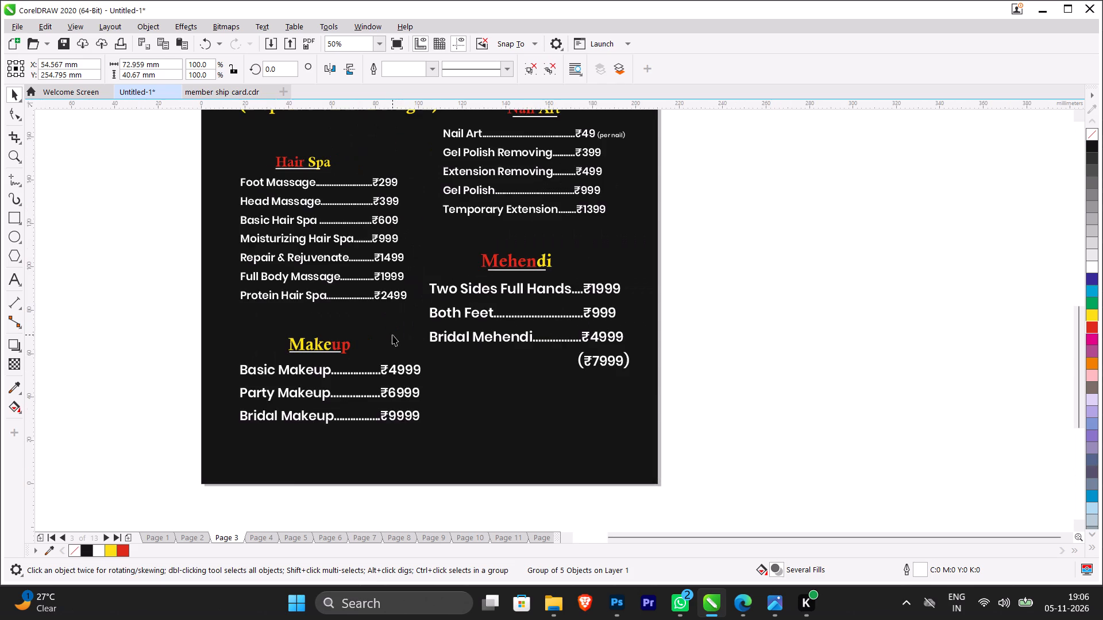
scroll(392, 335, "down", 1)
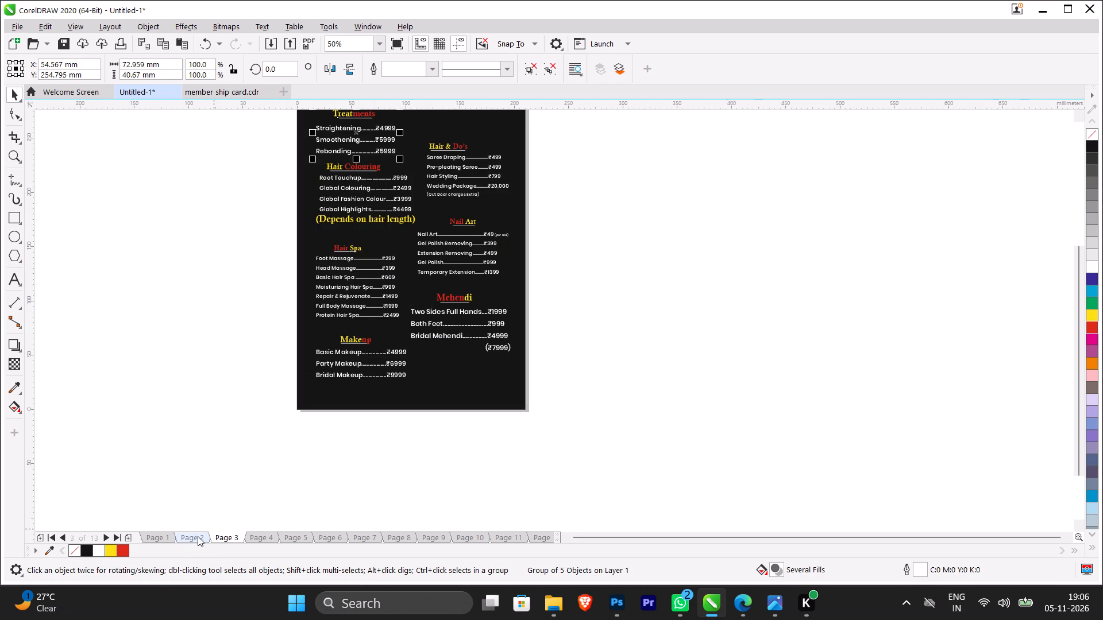
On Page 2, move the Threading group off the page onto the black area beside it.
left_click(198, 536)
scroll(399, 270, "up", 1)
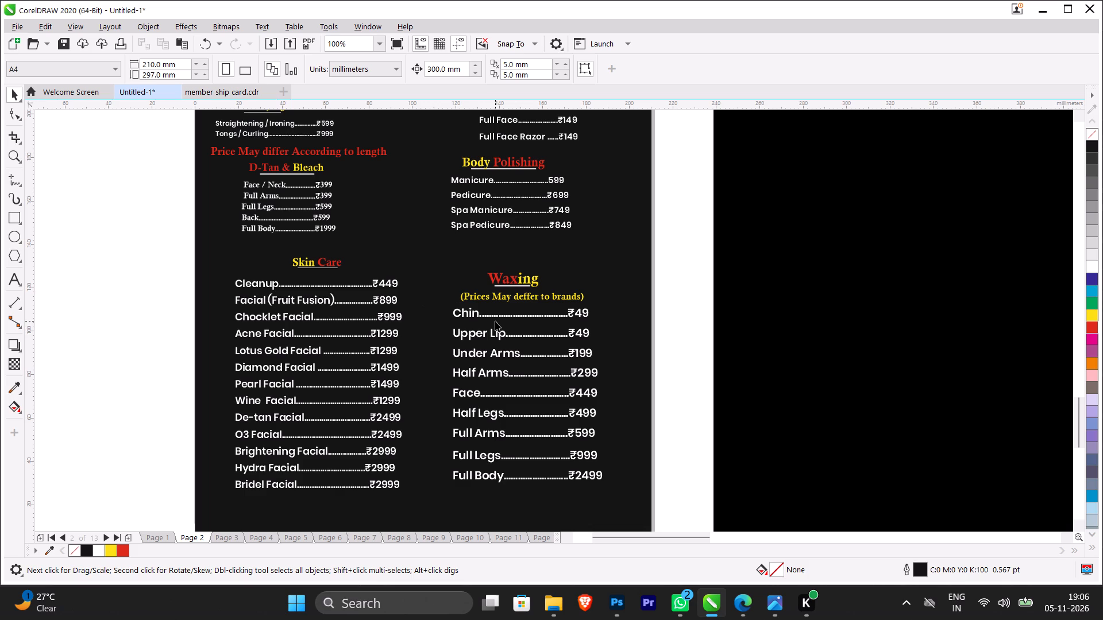
scroll(495, 321, "down", 1)
scroll(516, 176, "up", 2)
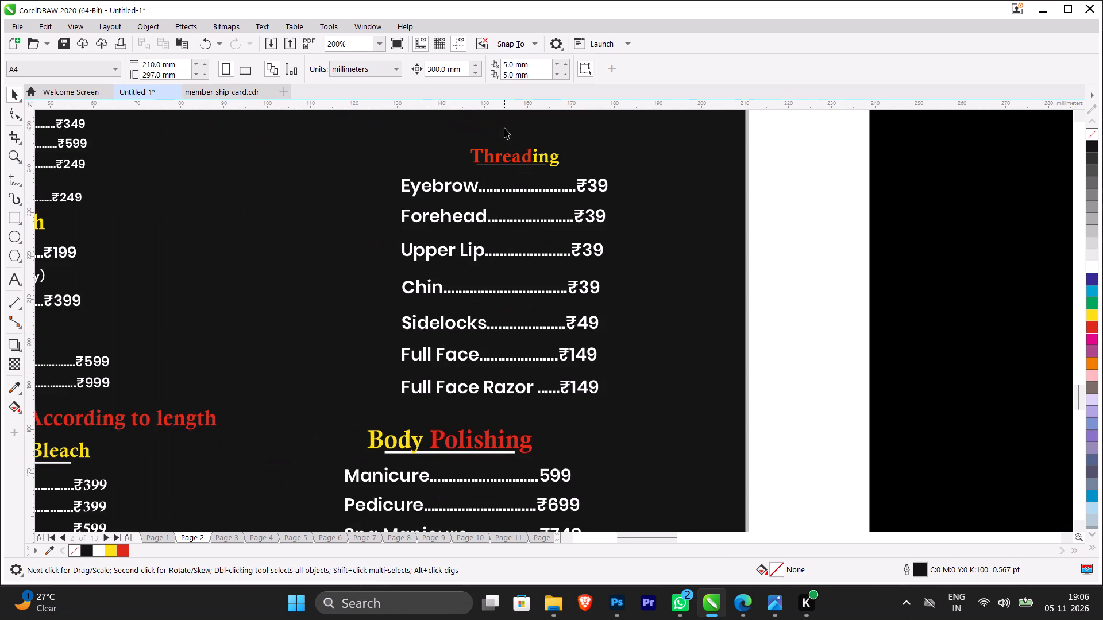
scroll(519, 162, "down", 1)
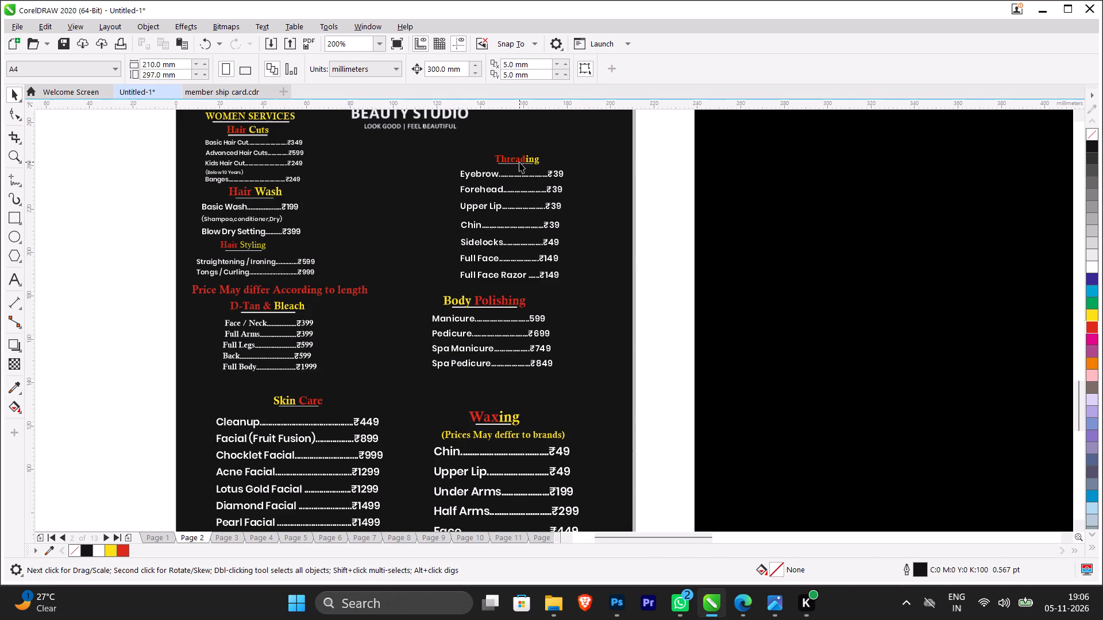
scroll(522, 165, "down", 1)
left_click_drag(556, 218, 545, 214)
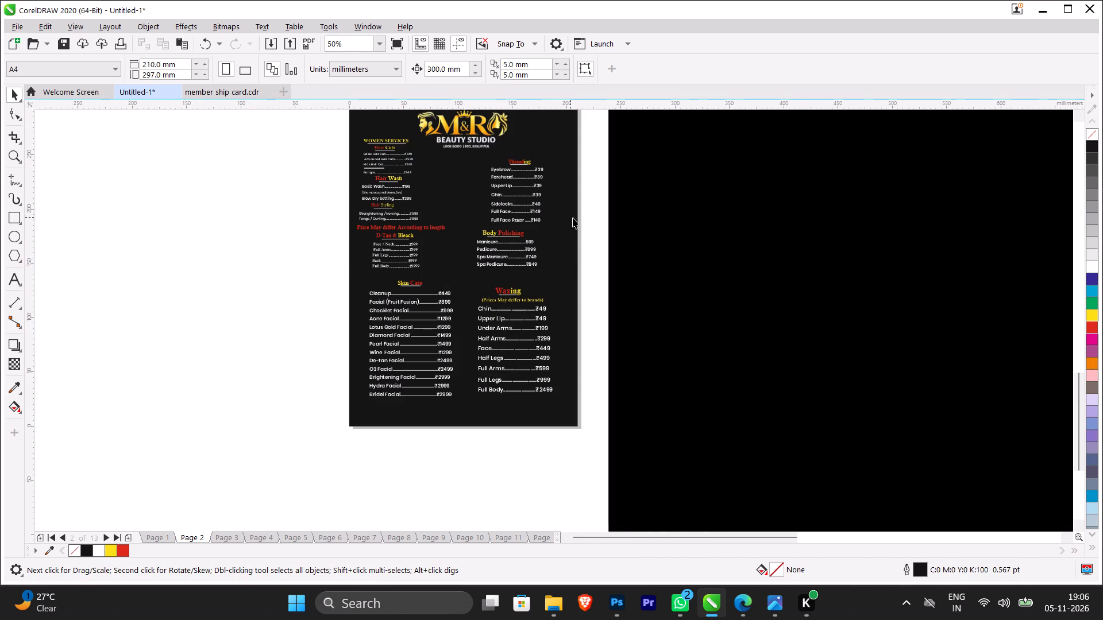
left_click_drag(578, 223, 503, 194)
left_click(608, 228)
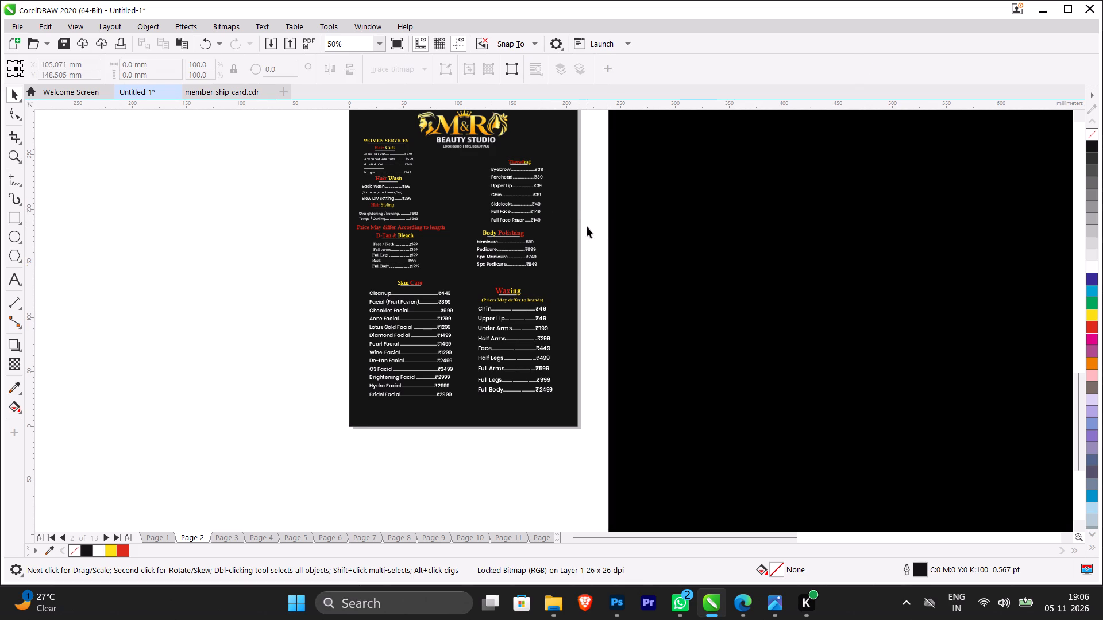
left_click_drag(587, 227, 461, 147)
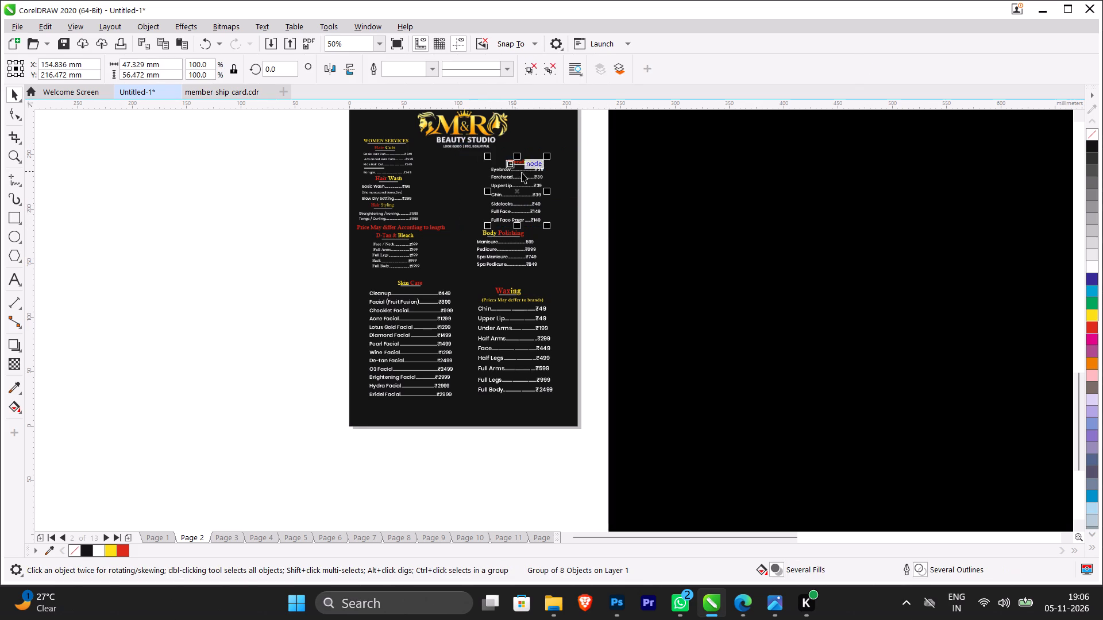
left_click_drag(521, 188, 658, 243)
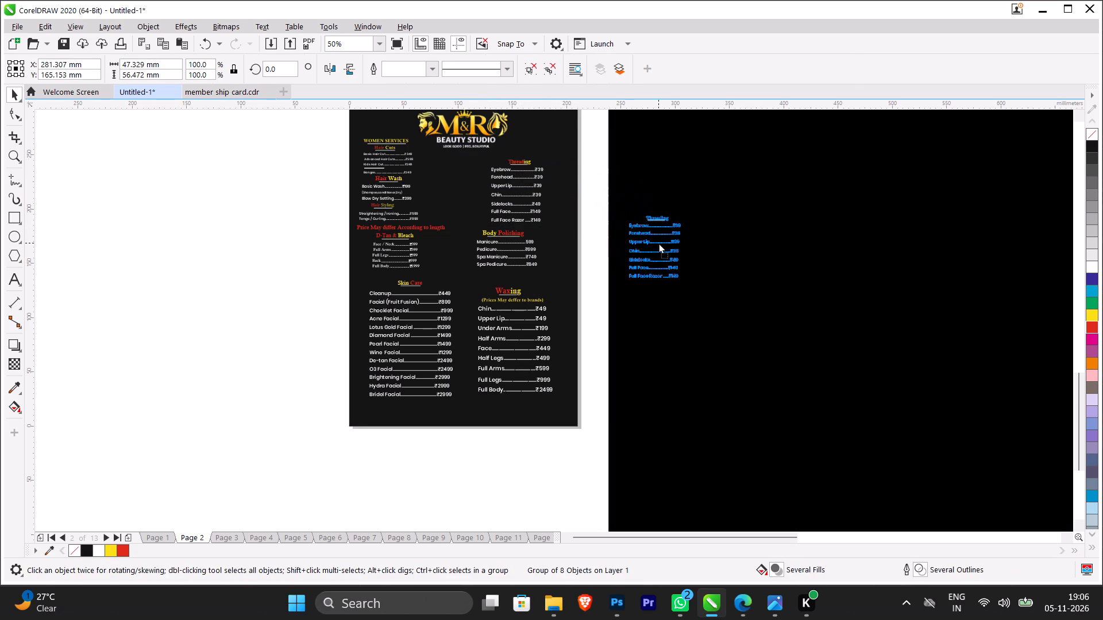
left_click_drag(658, 243, 659, 244)
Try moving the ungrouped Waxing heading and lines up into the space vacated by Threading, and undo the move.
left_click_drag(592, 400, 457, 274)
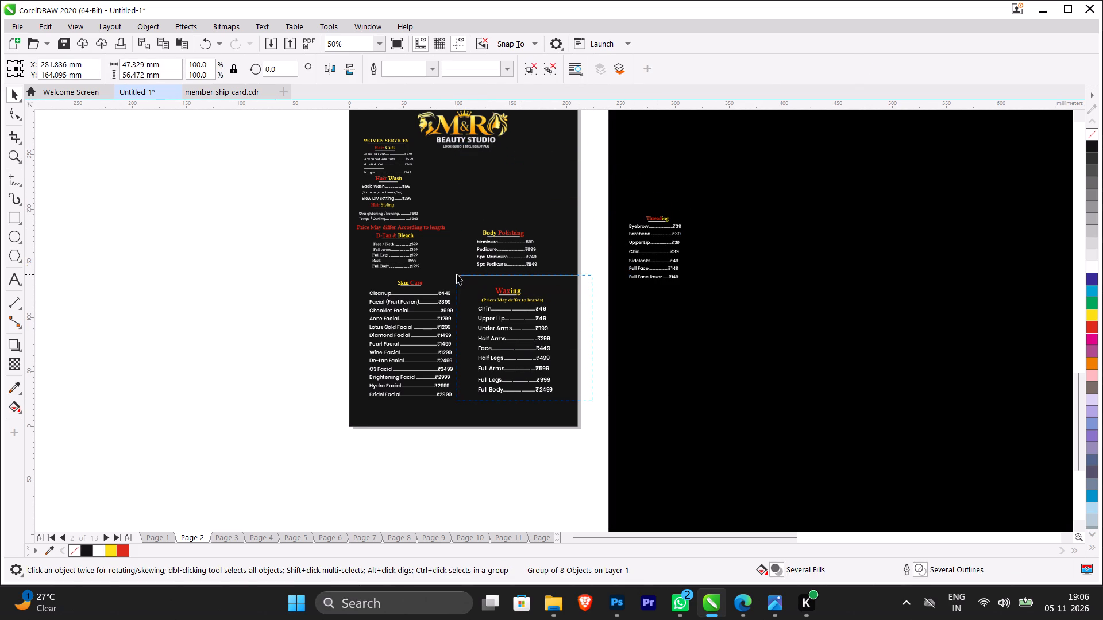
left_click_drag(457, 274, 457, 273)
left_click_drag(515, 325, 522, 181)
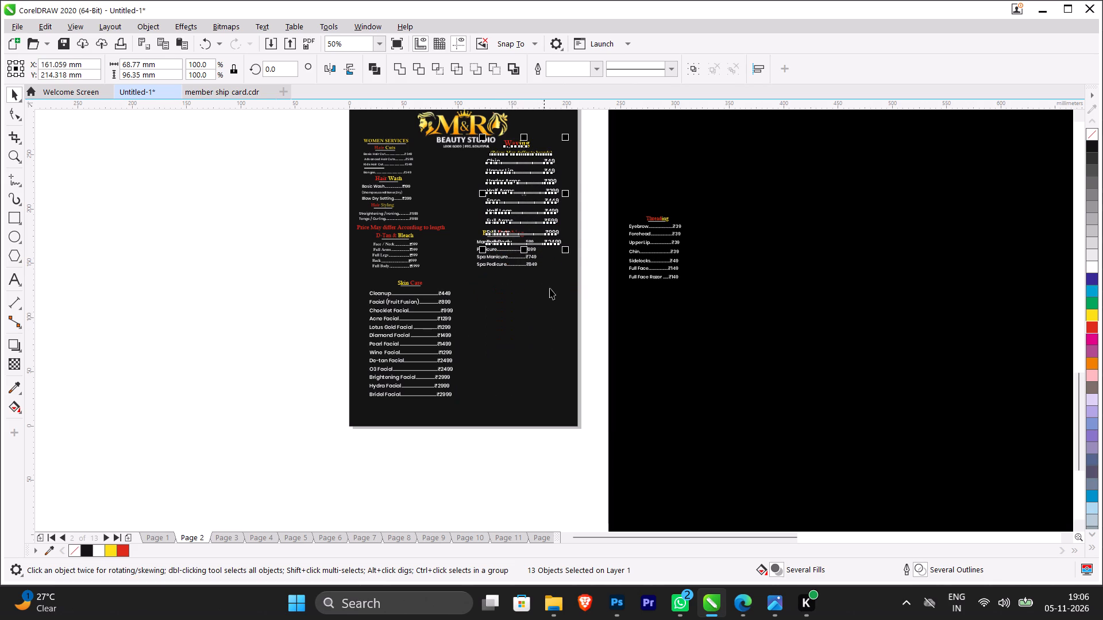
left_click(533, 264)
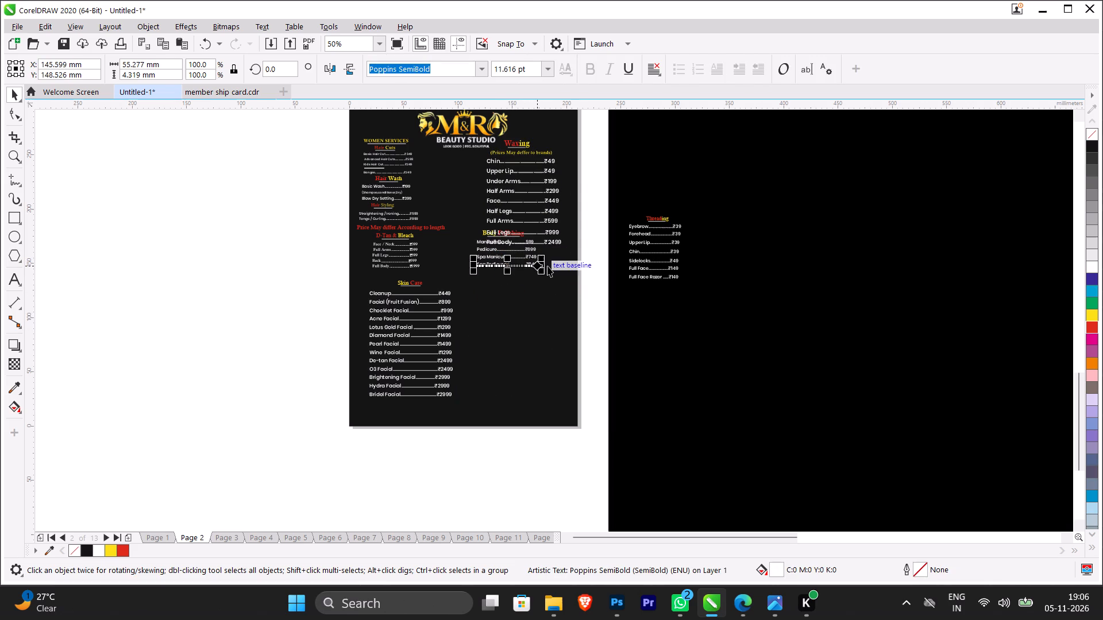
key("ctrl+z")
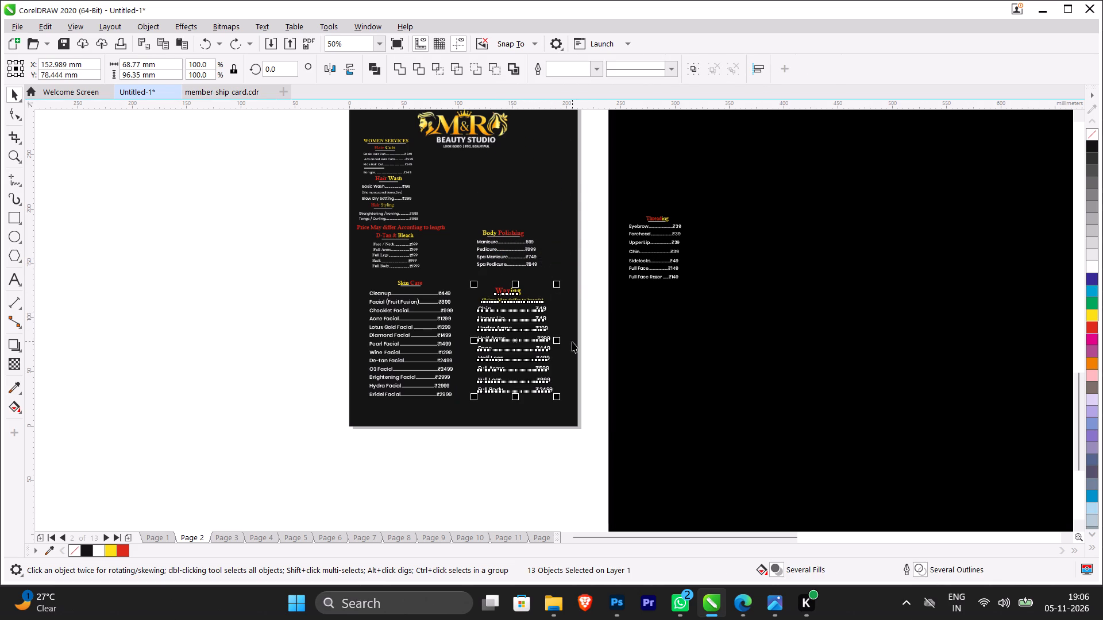
Group the Waxing heading and lines and move the group up beside the logo, clear of Body Polishing.
key("ctrl+g")
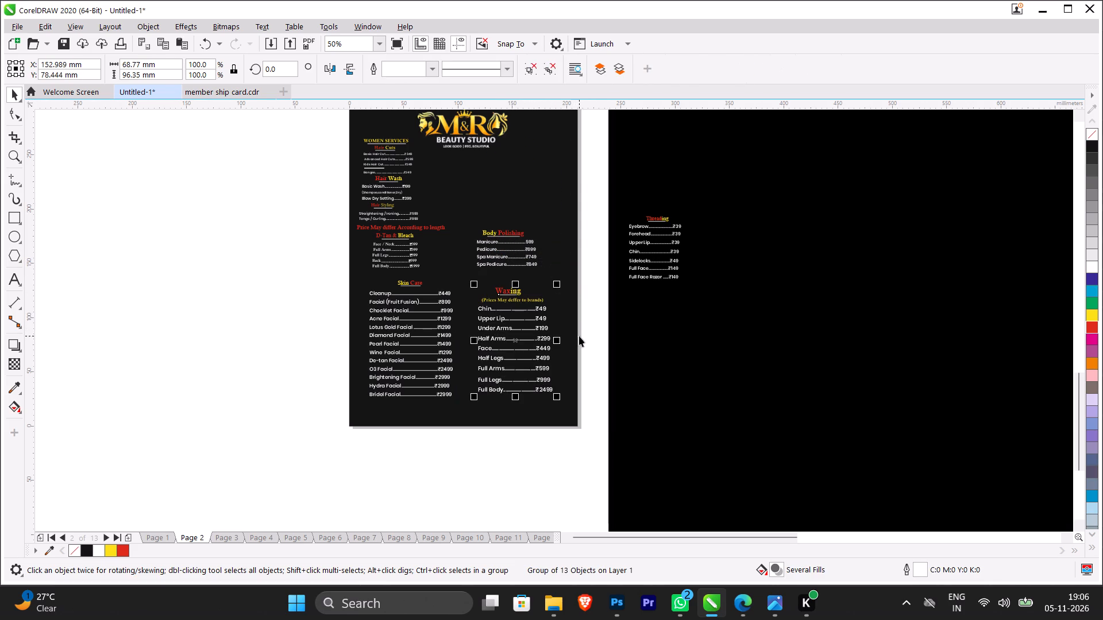
left_click_drag(528, 339, 546, 156)
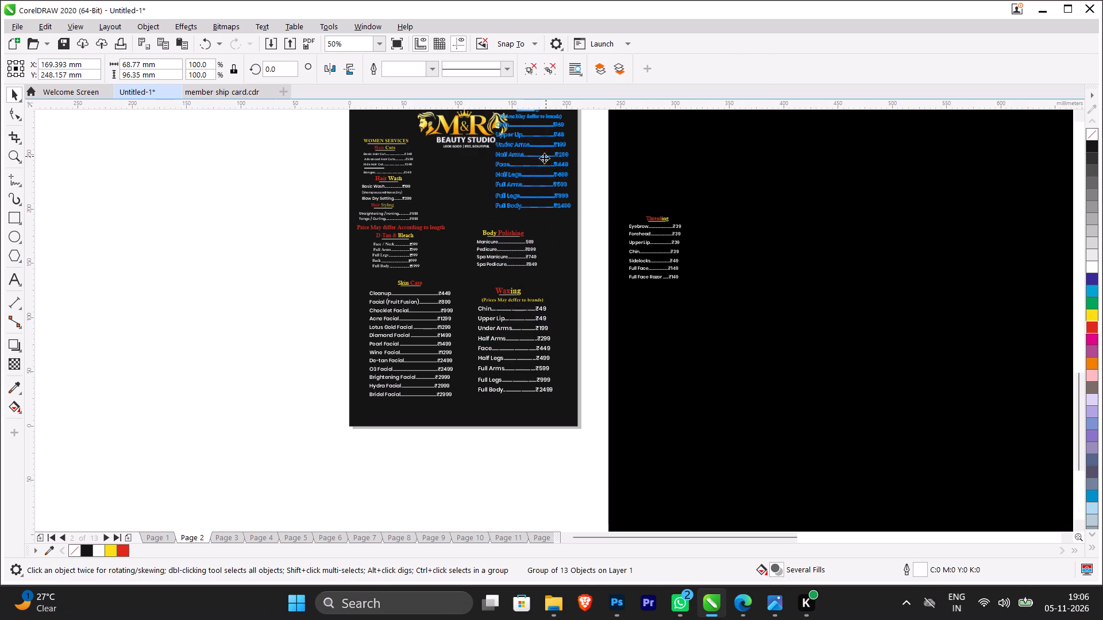
Move the Body Polishing heading and its four lines down into the space below the Waxing list, beside Skin Care.
left_click_drag(572, 278, 471, 223)
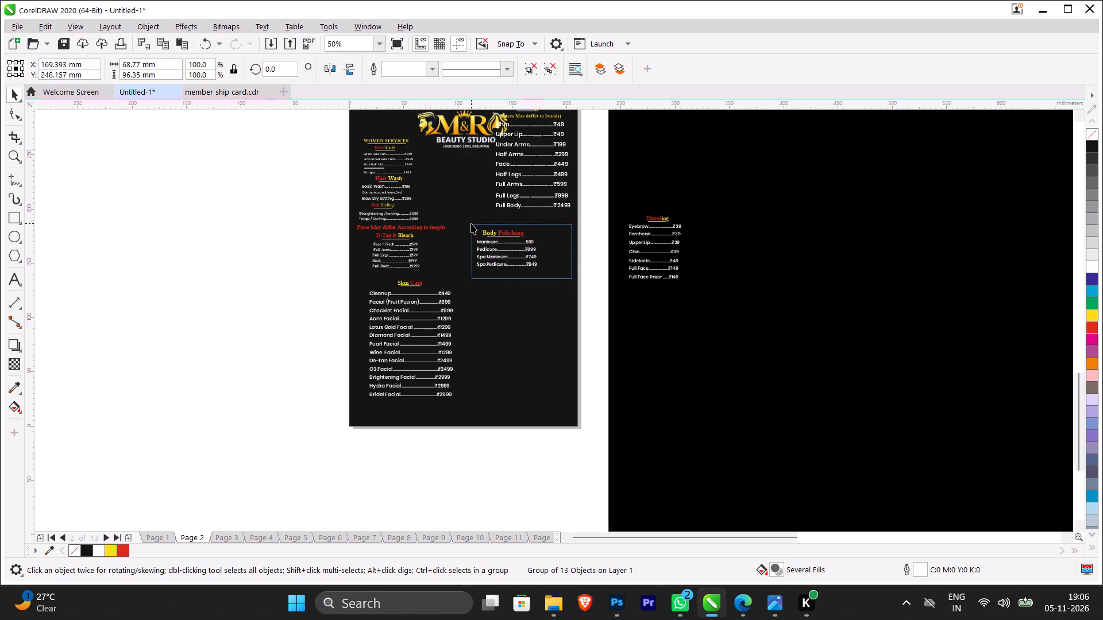
left_click_drag(471, 223, 470, 223)
left_click_drag(510, 241, 475, 245)
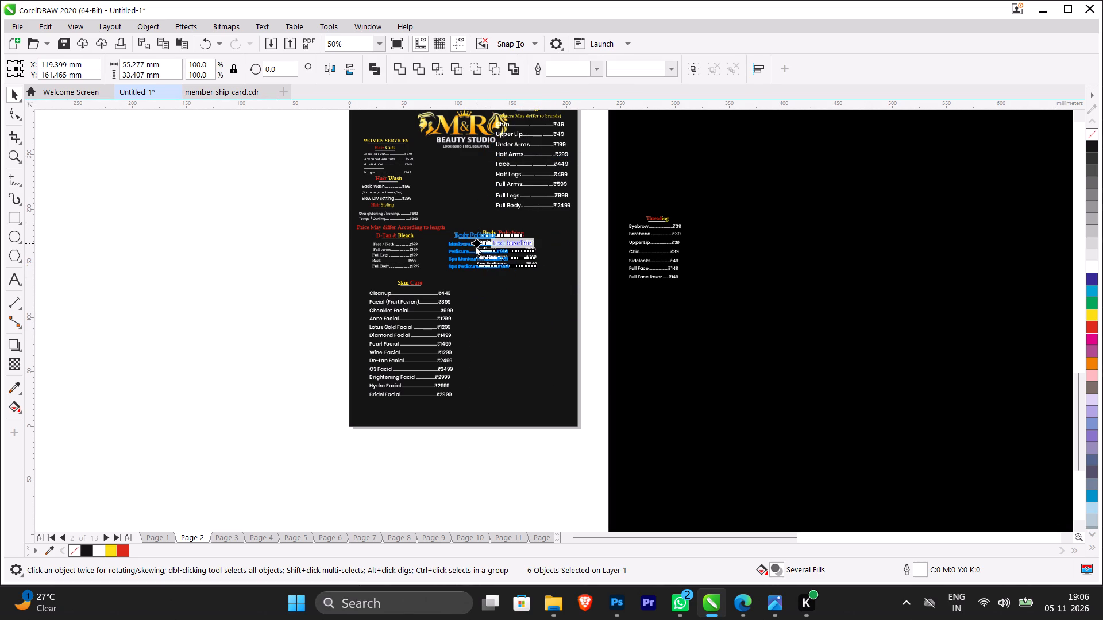
left_click_drag(475, 245, 470, 245)
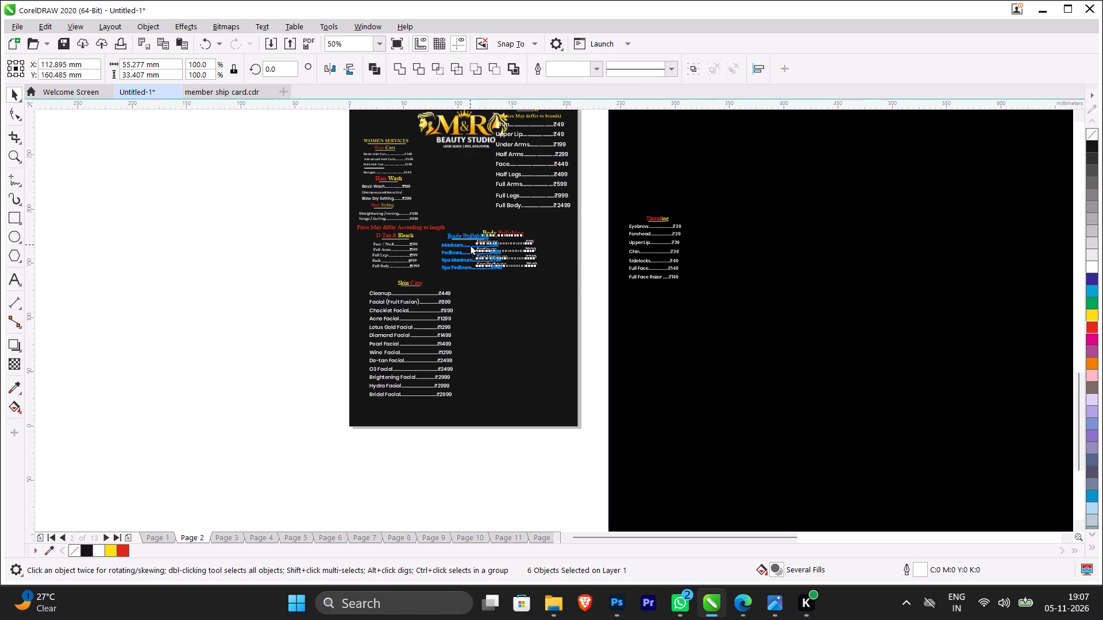
left_click_drag(470, 245, 502, 245)
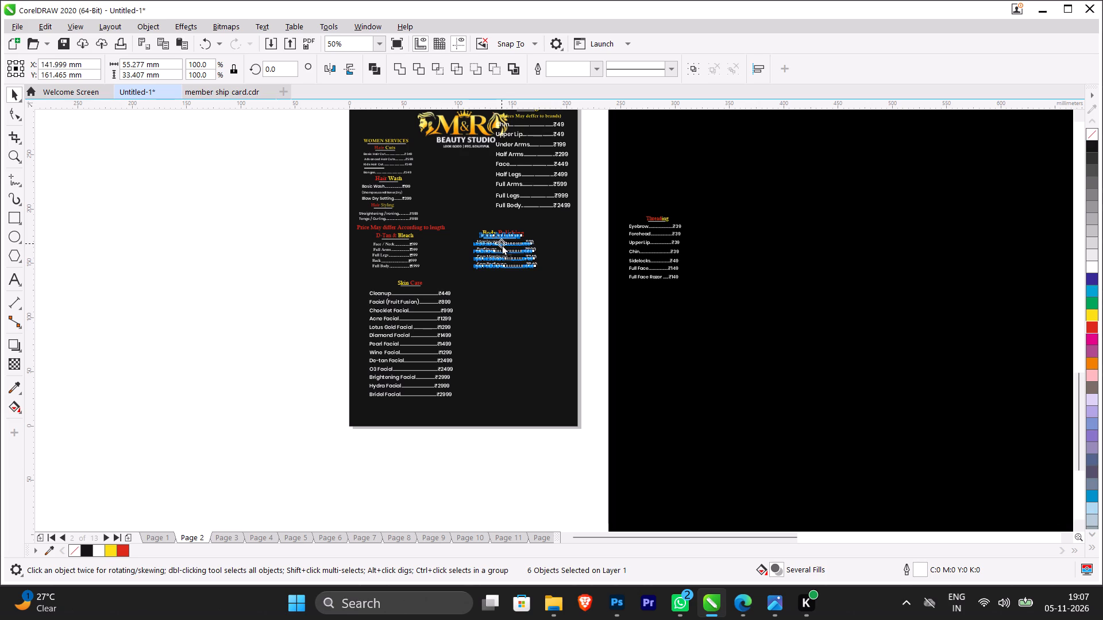
left_click_drag(502, 245, 502, 244)
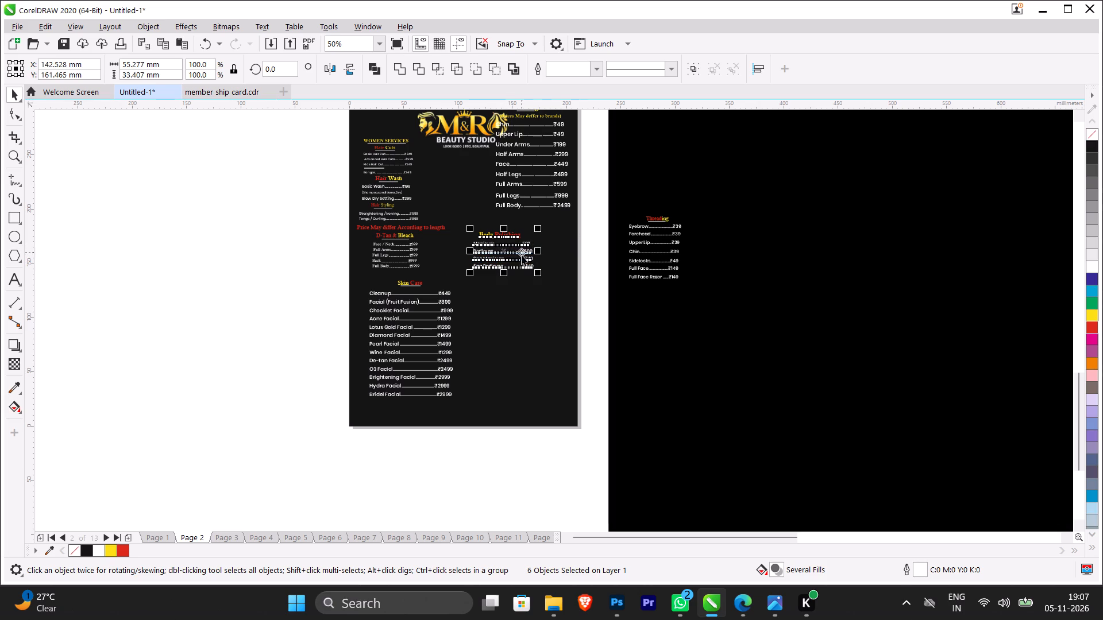
left_click_drag(522, 254, 534, 290)
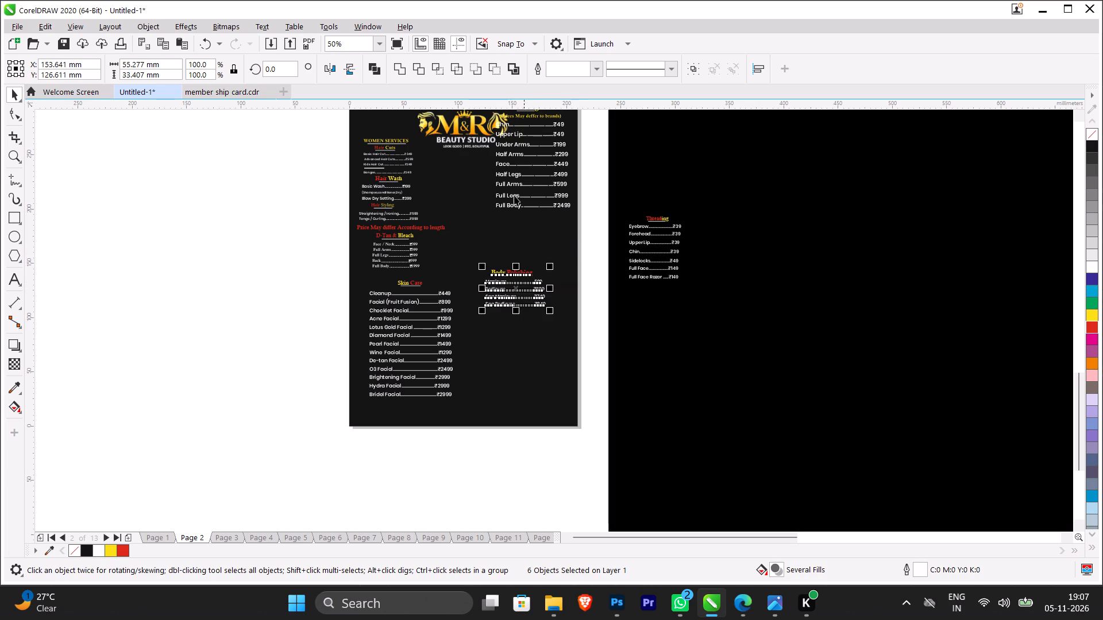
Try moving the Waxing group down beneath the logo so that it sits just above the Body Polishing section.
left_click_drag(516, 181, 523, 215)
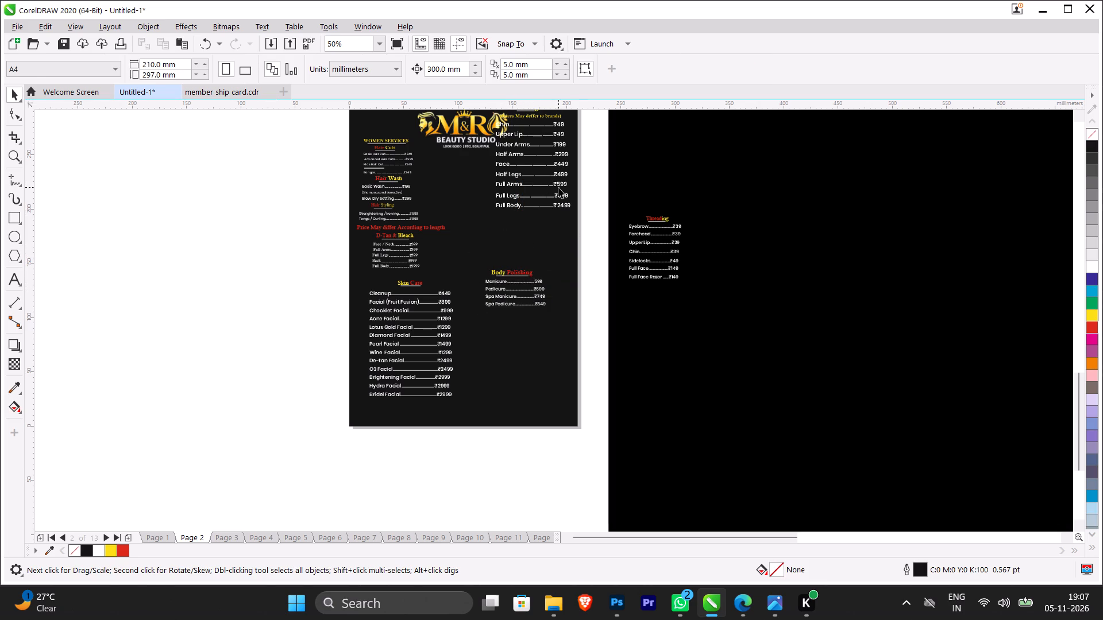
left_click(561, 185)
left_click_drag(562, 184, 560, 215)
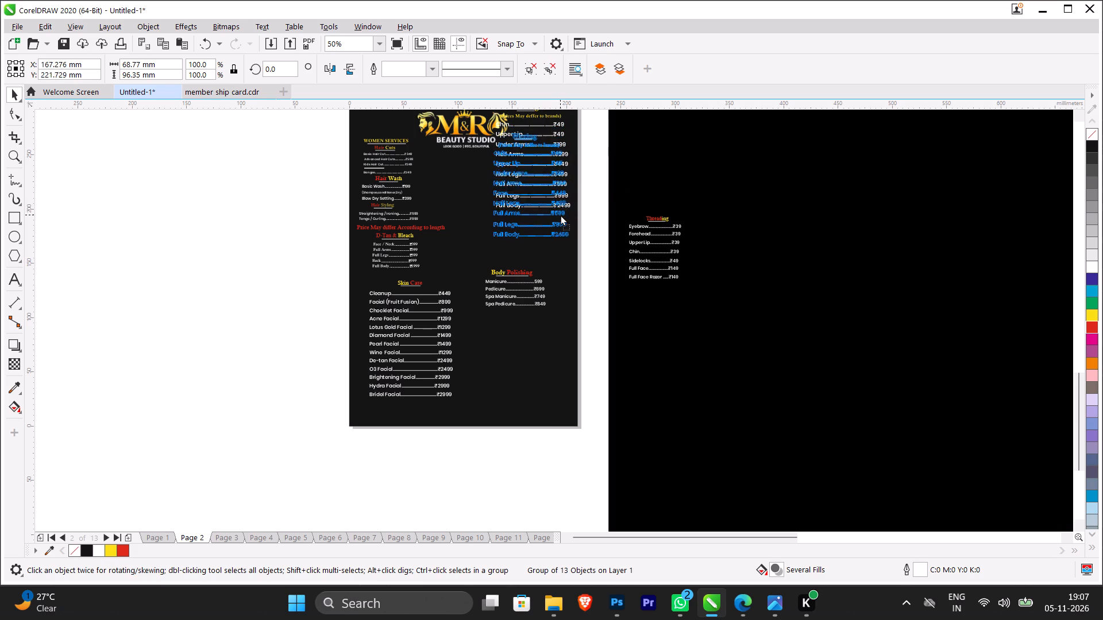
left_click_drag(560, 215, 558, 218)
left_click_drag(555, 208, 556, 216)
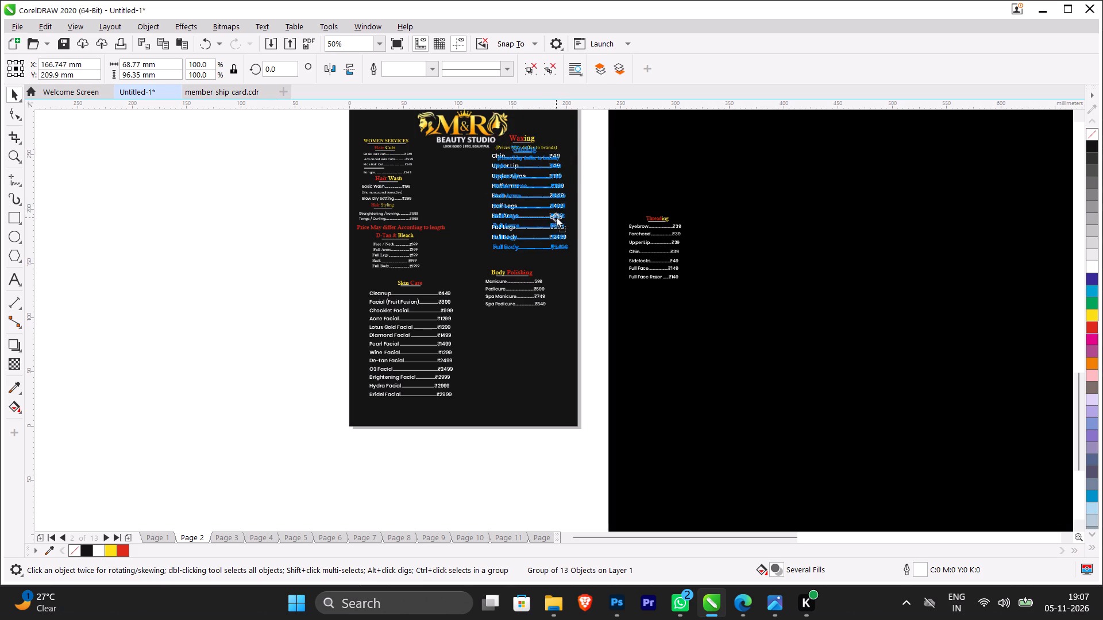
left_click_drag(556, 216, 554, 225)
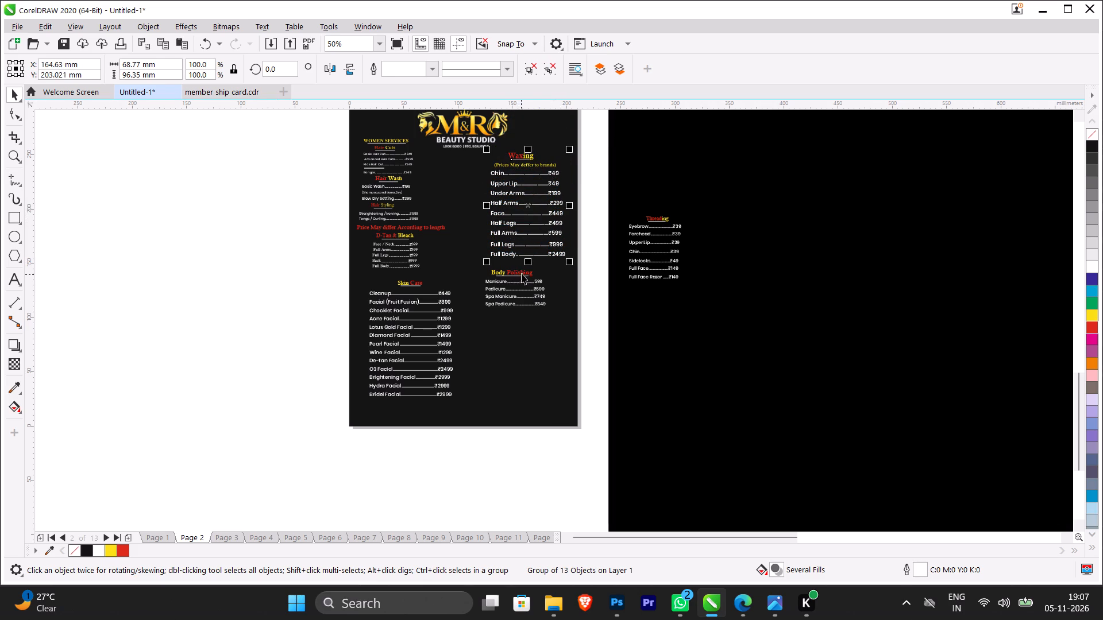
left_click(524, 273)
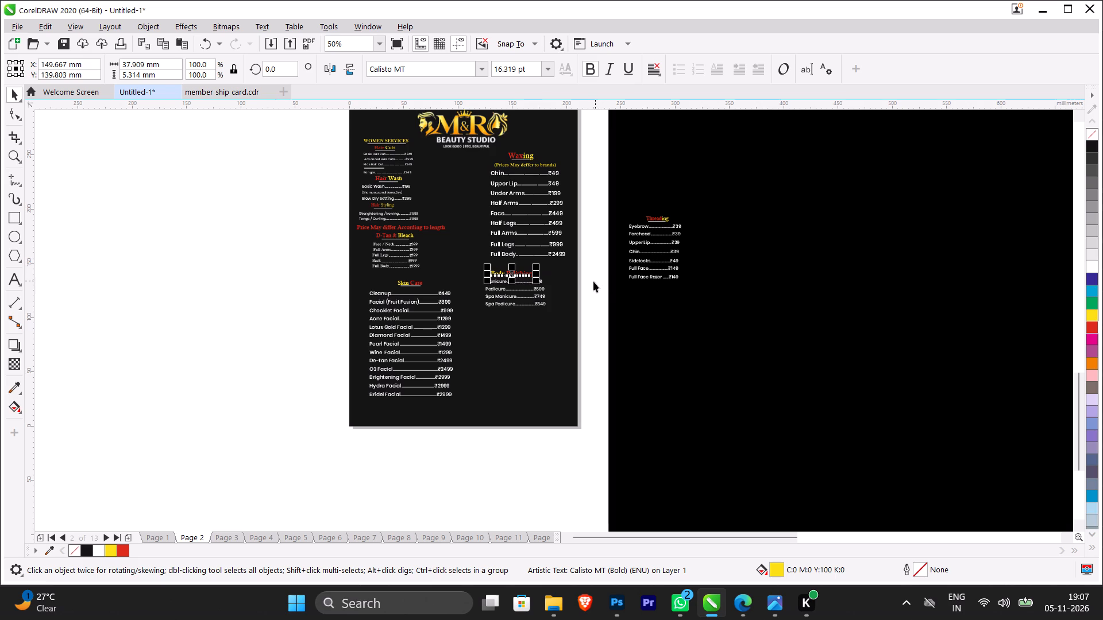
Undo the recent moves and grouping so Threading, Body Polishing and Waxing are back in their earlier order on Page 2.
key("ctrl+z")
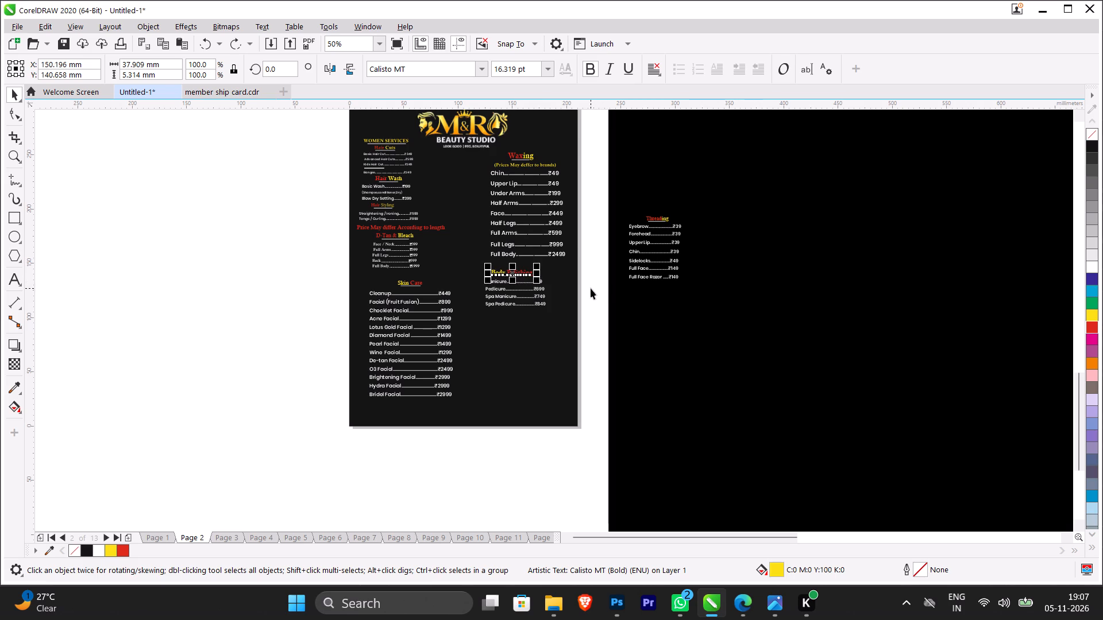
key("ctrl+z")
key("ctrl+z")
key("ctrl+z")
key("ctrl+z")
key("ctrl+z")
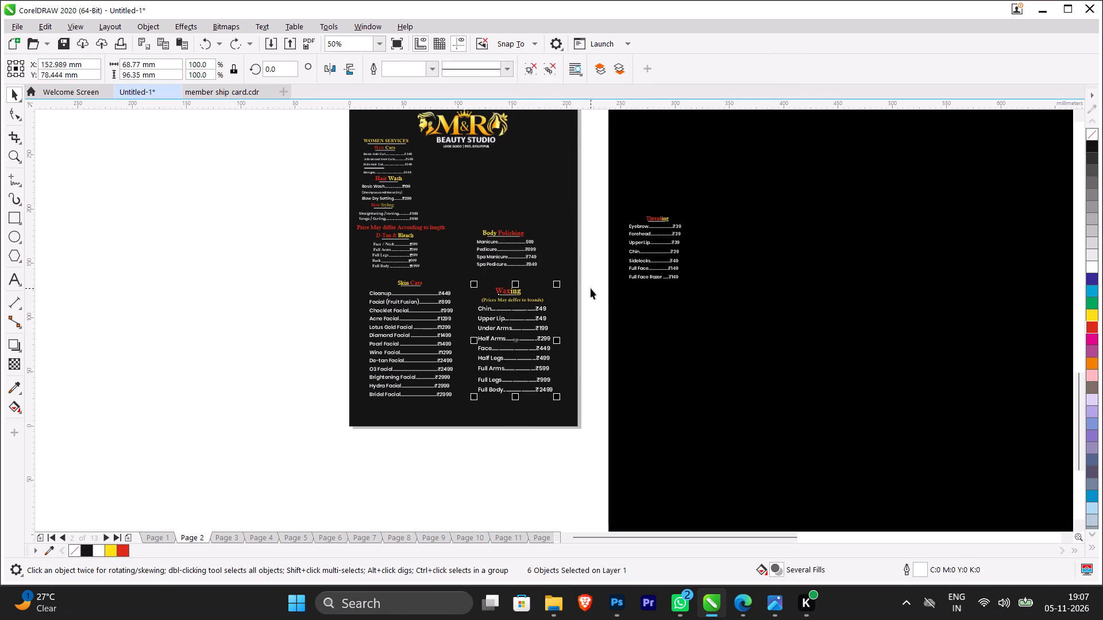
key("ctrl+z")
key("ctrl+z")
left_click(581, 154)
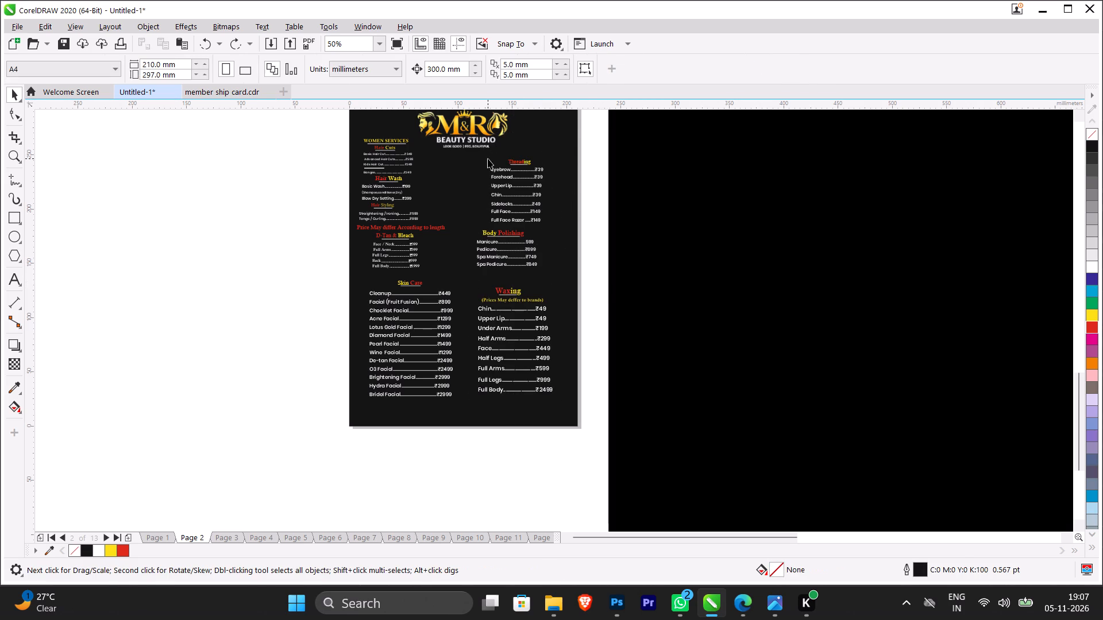
Move the Threading group slightly up towards the logo, widening the gap above Body Polishing.
scroll(491, 158, "up", 2)
left_click_drag(897, 419, 870, 417)
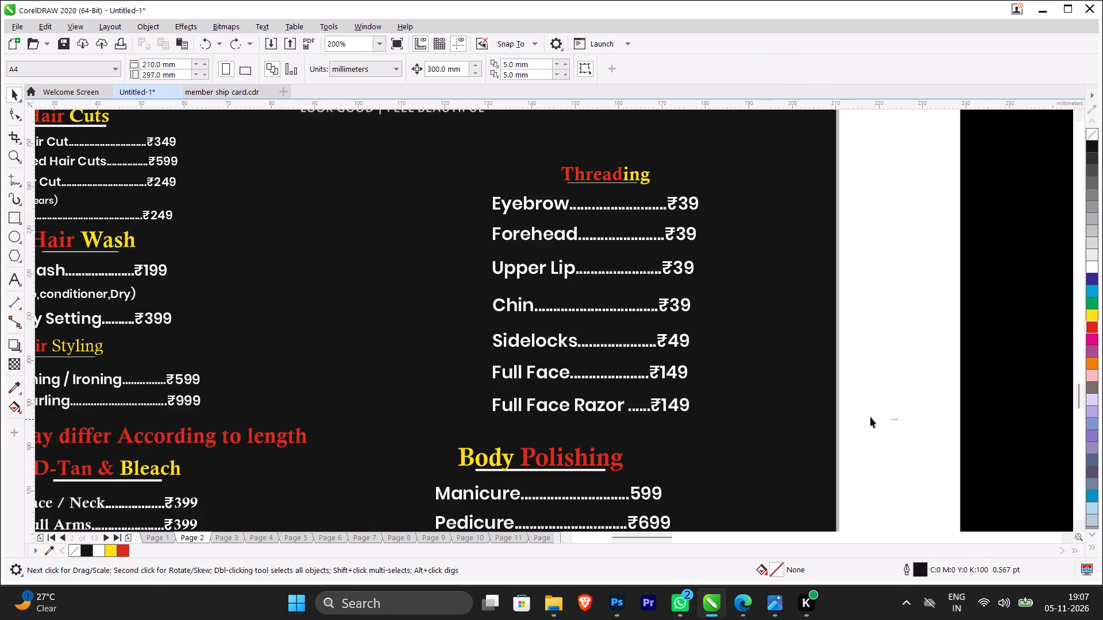
left_click_drag(870, 417, 439, 149)
left_click_drag(538, 202, 535, 164)
Ungroup the Threading heading and price lines so each line can be edited separately.
double_click(683, 170)
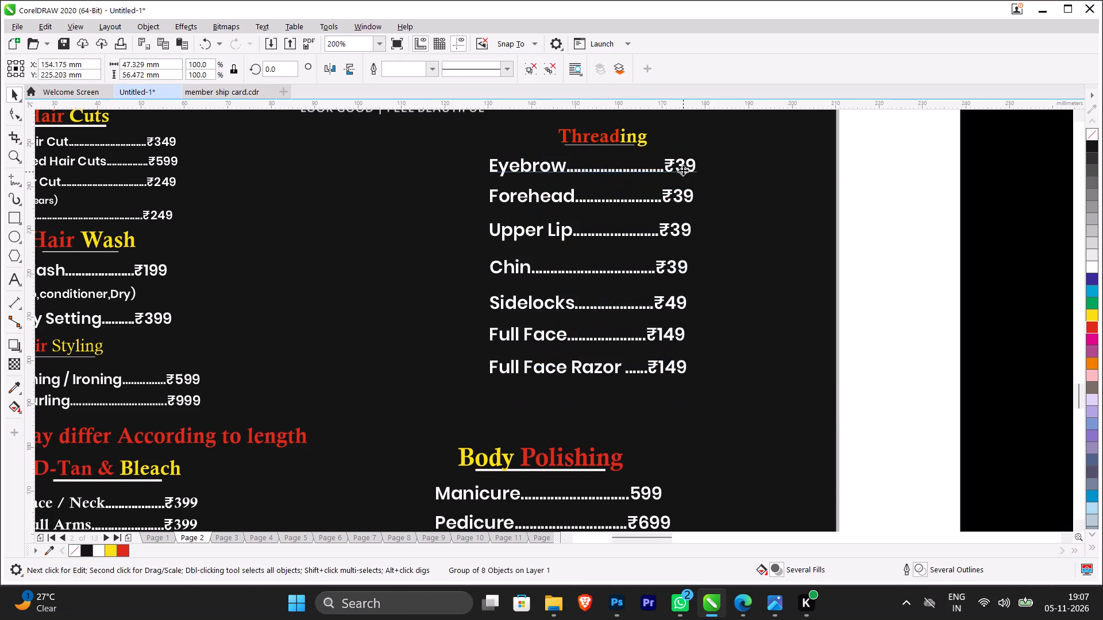
triple_click(685, 164)
double_click(685, 164)
left_click(774, 187)
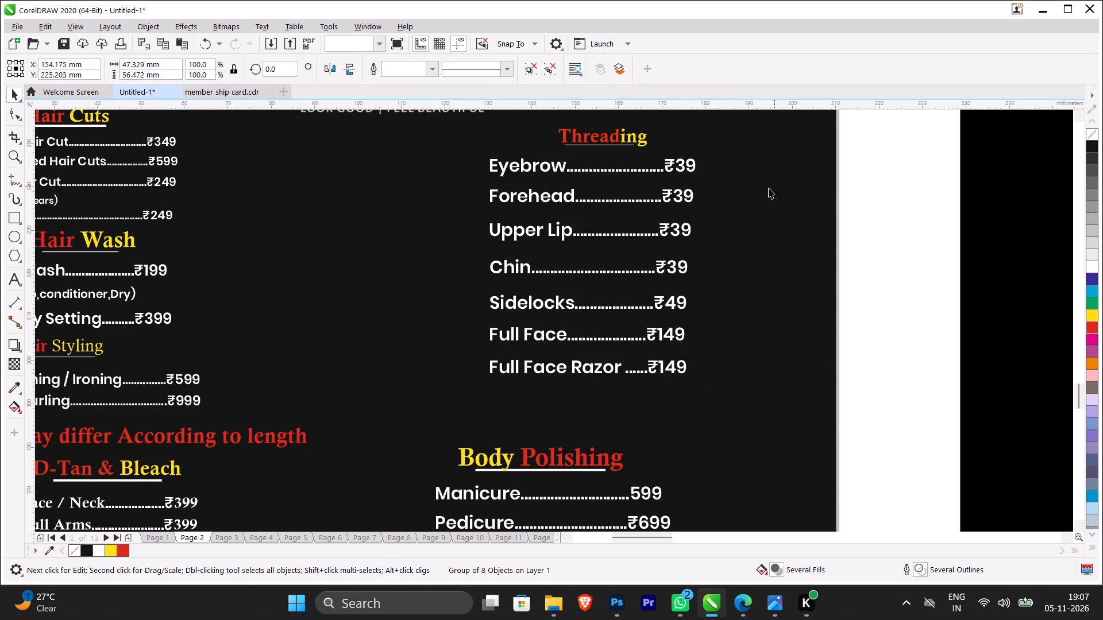
double_click(684, 166)
double_click(684, 163)
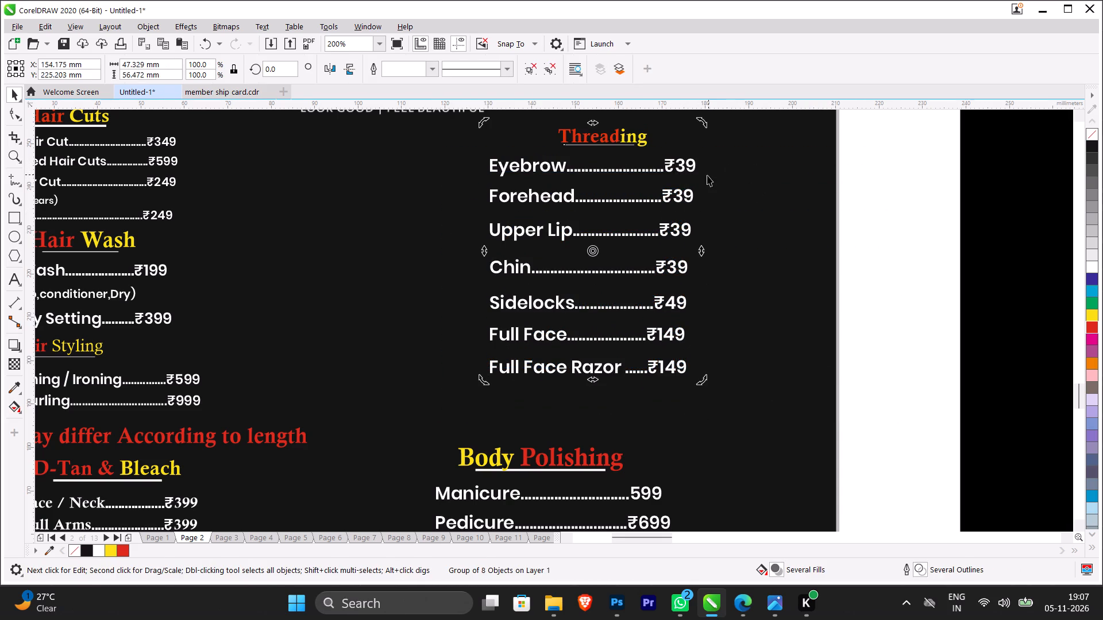
scroll(707, 175, "down", 1)
left_click(550, 72)
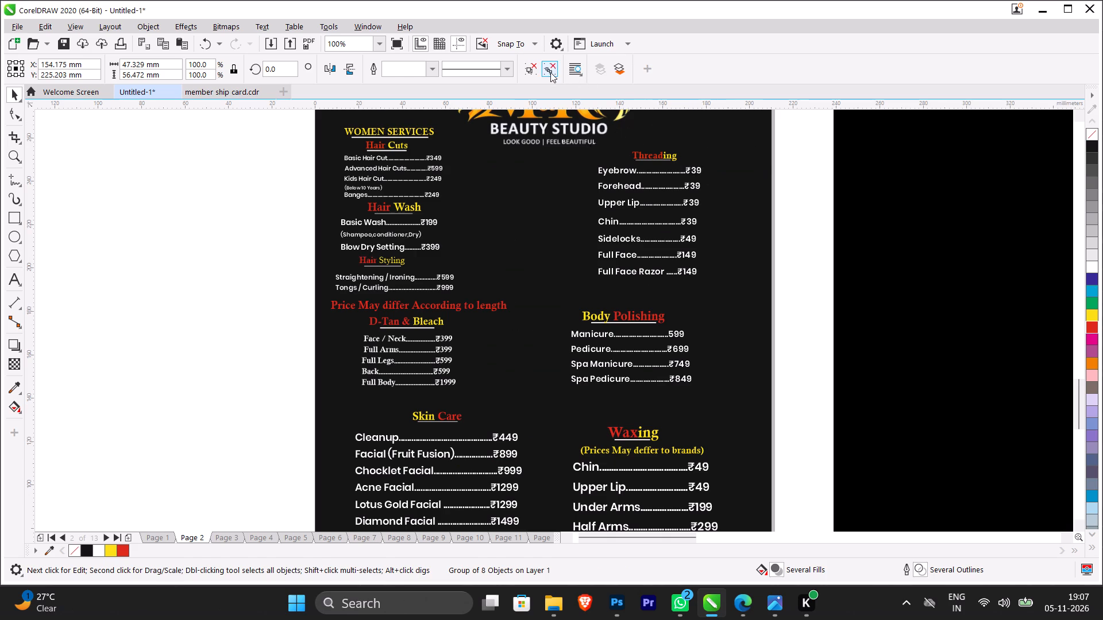
left_click(796, 175)
Set the Threading prices for Eyebrow, Forehead, Upper Lip and Chin to ₹49 each.
double_click(697, 170)
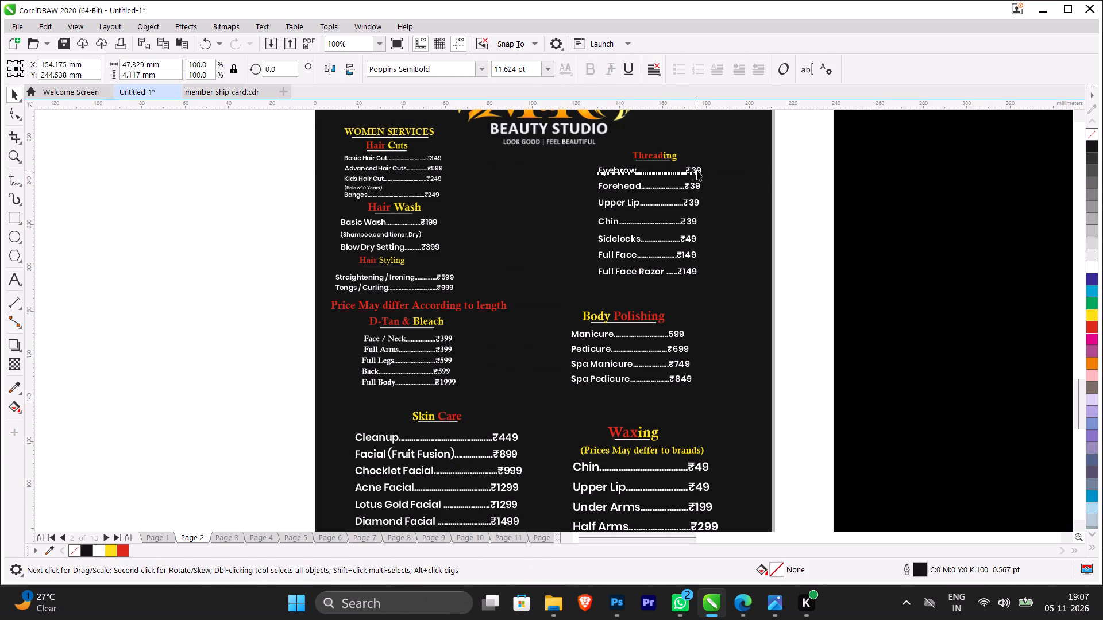
key("BackSpace")
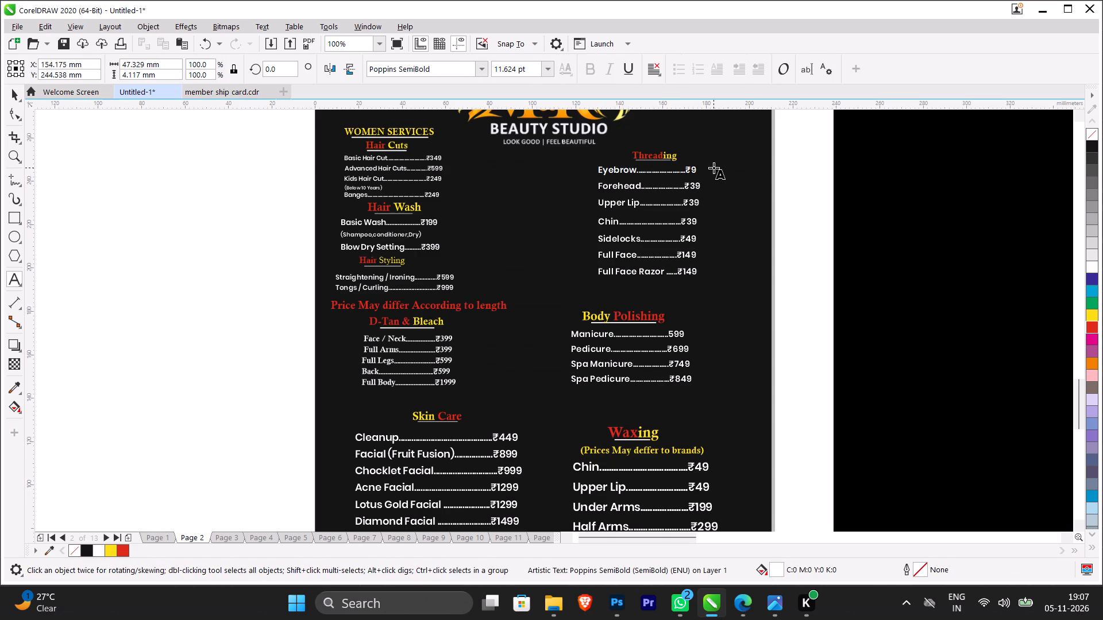
key("4")
left_click(694, 185)
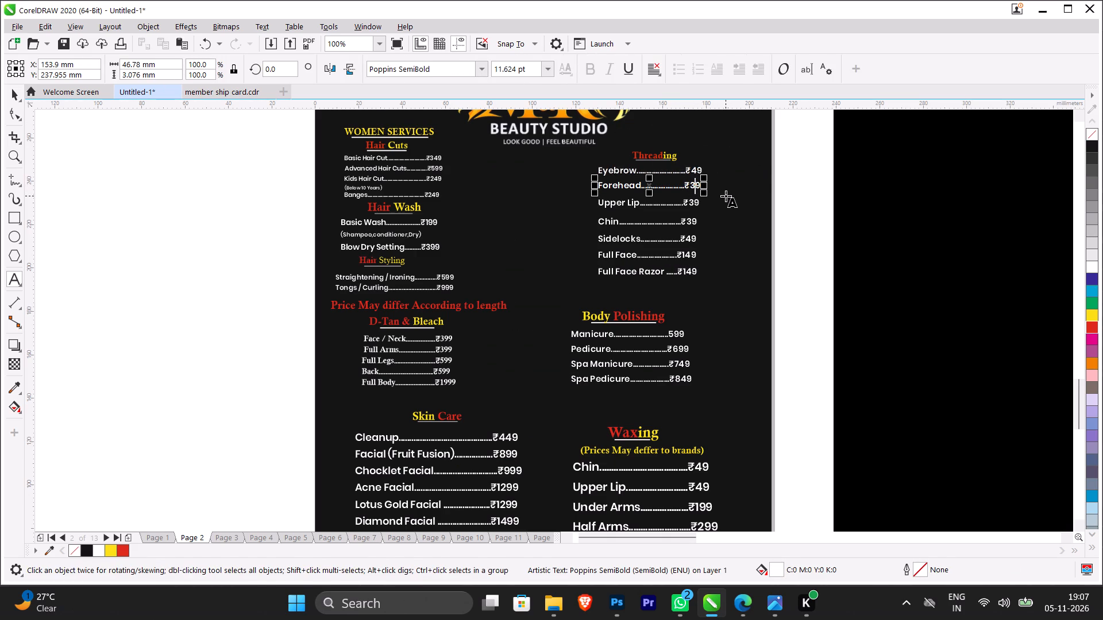
scroll(711, 180, "up", 2)
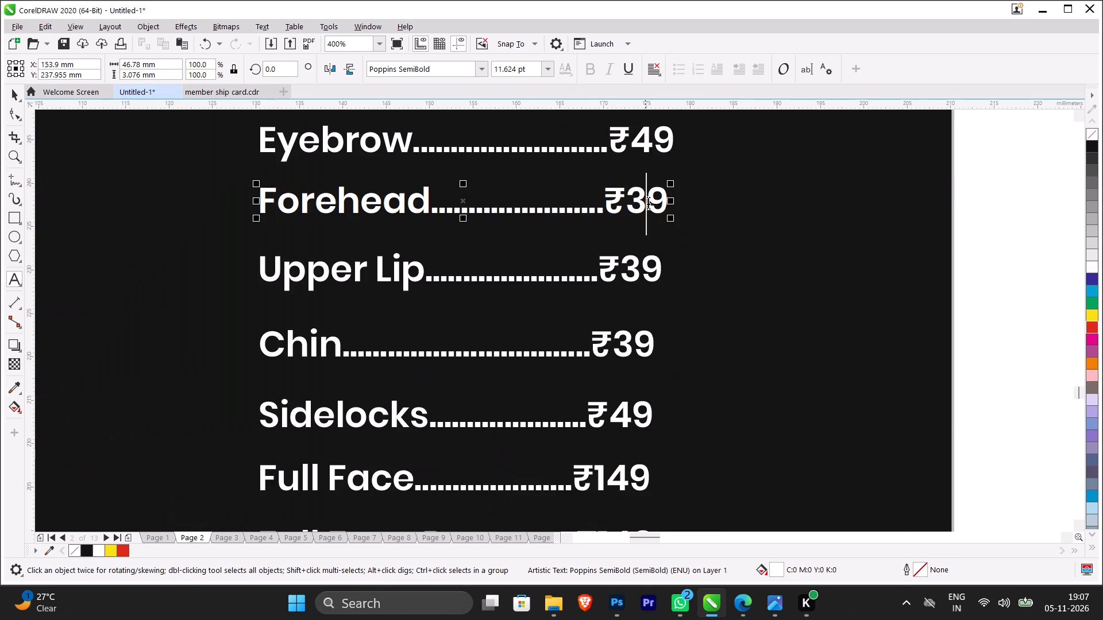
key("BackSpace")
key("4")
left_click(639, 277)
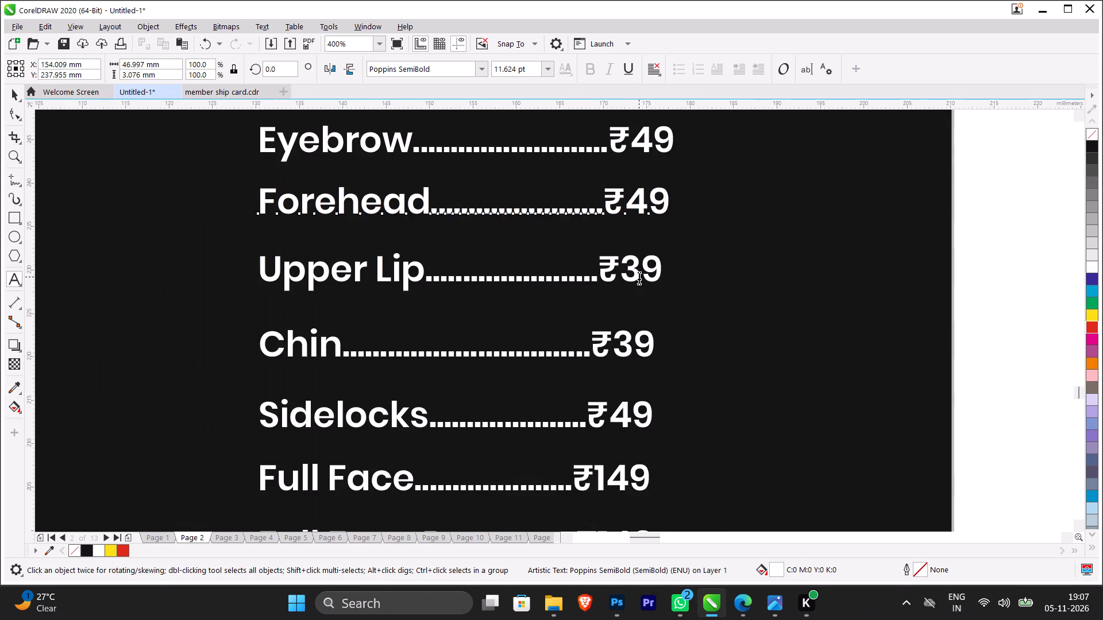
key("4")
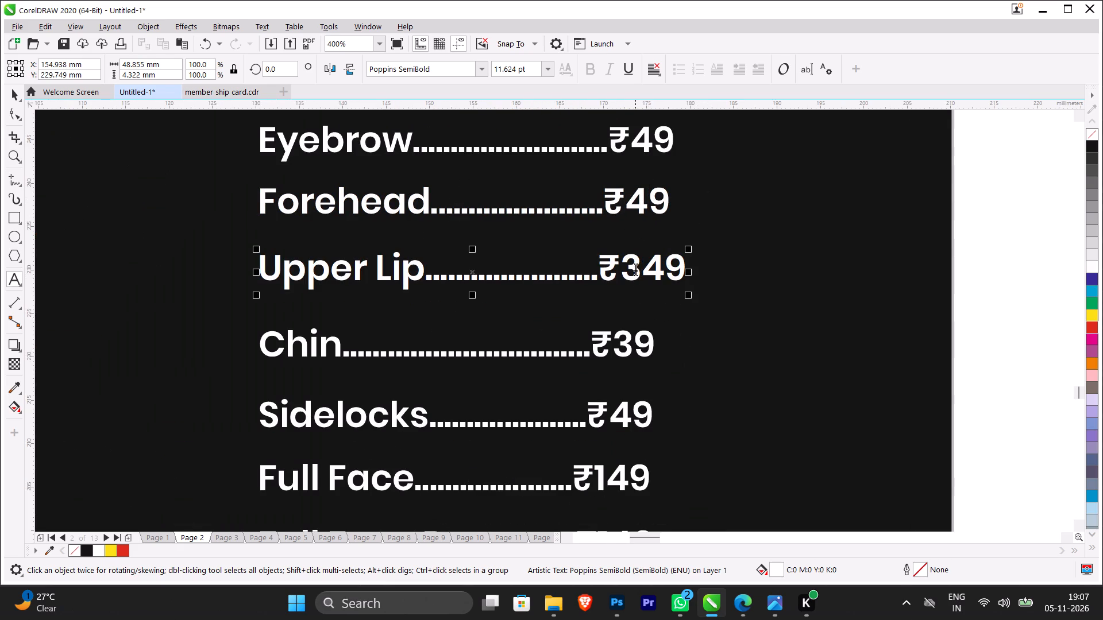
key("Left")
key("BackSpace")
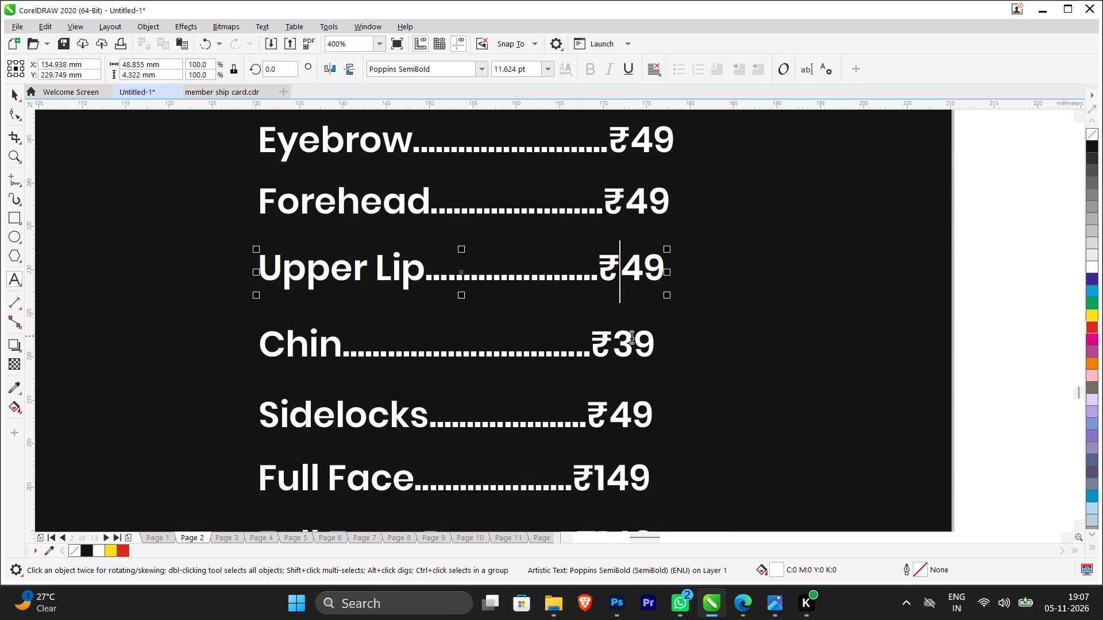
left_click(631, 336)
key("BackSpace")
key("4")
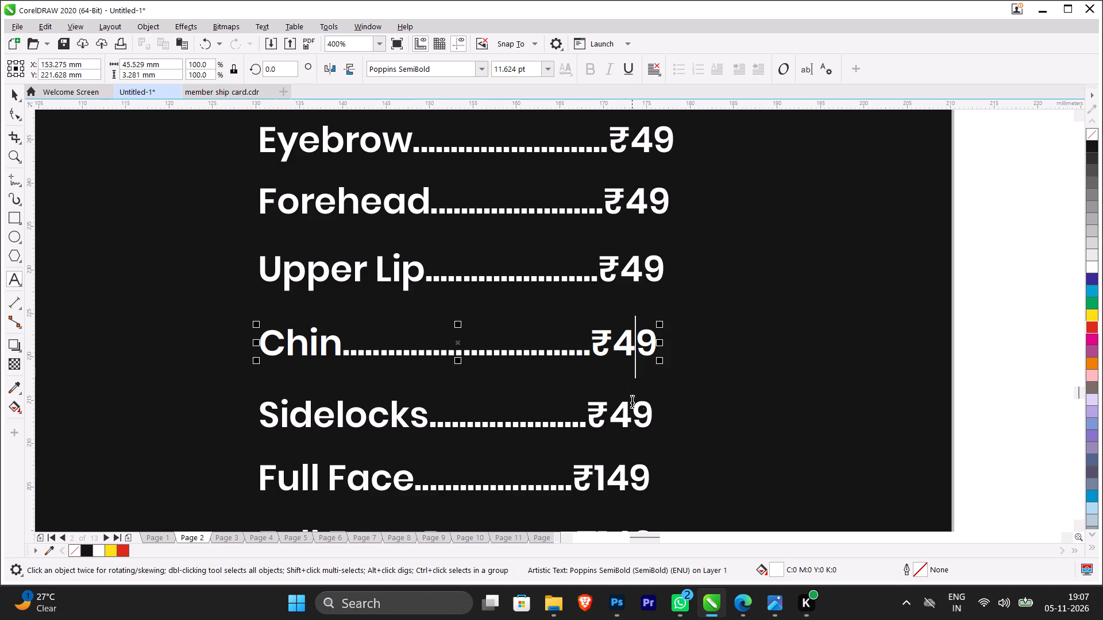
Delete the whole Sidelocks line, including its price, from the Threading list.
left_click(631, 413)
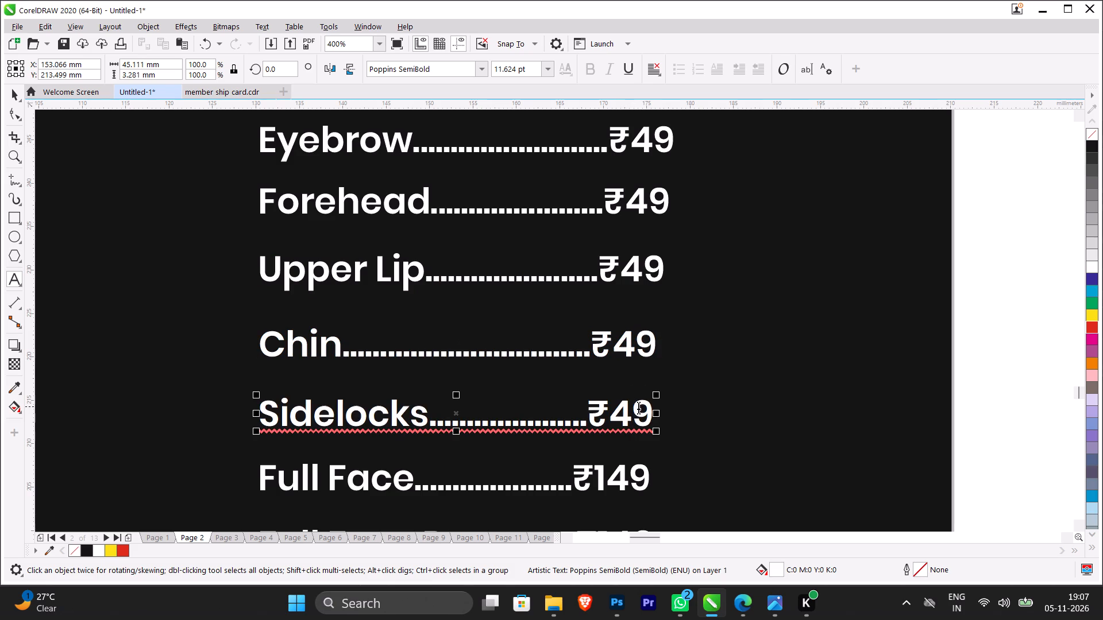
left_click(655, 406)
left_click_drag(655, 406, 654, 406)
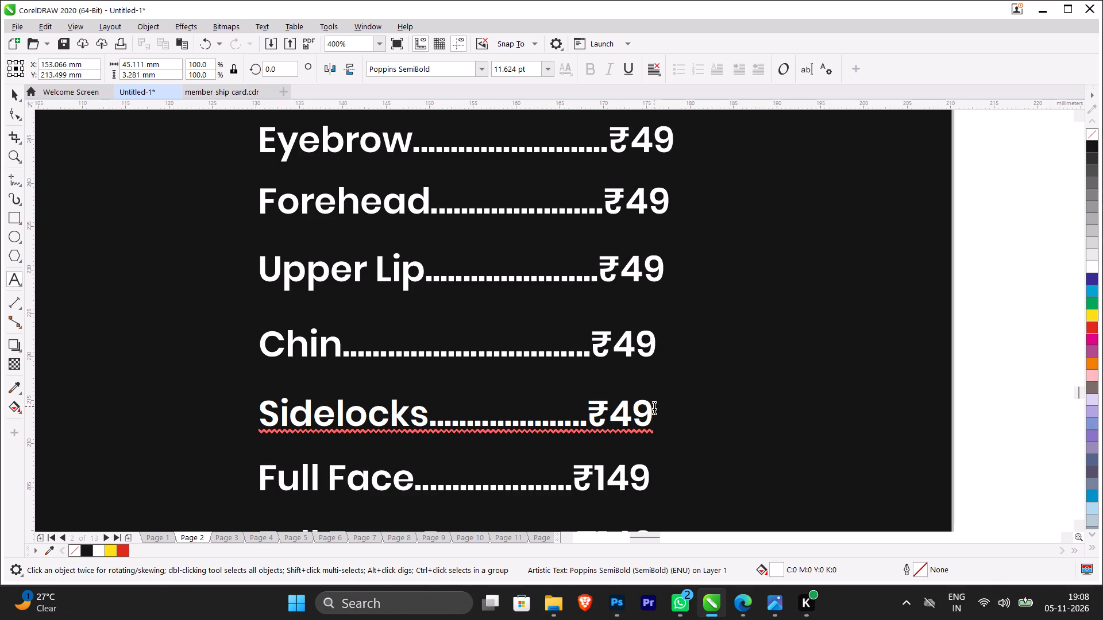
left_click_drag(654, 406, 272, 379)
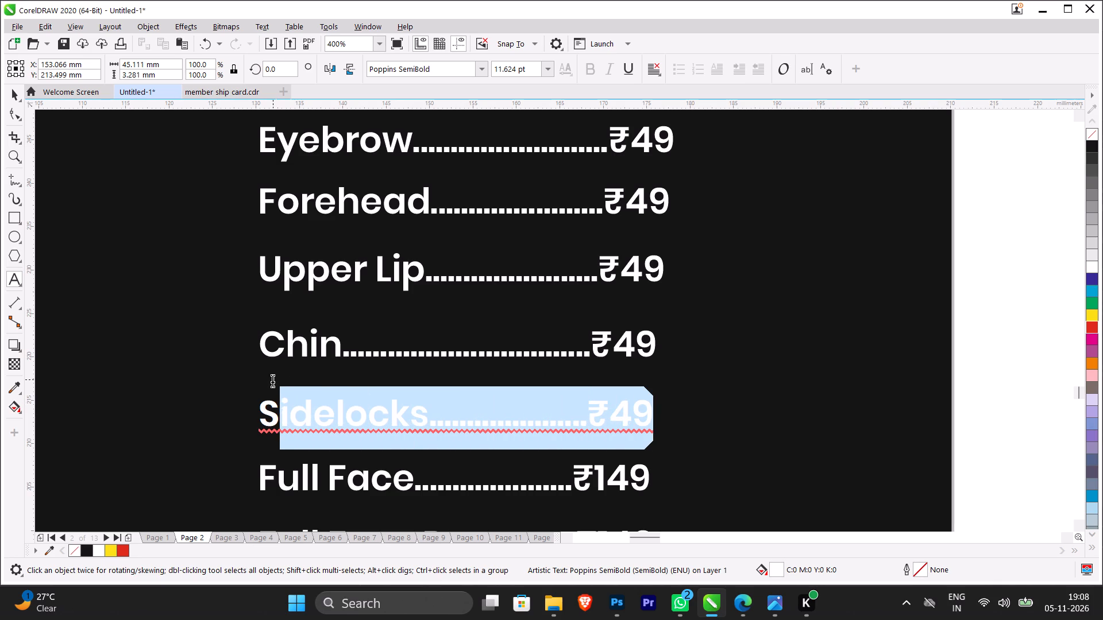
left_click_drag(272, 379, 237, 389)
key("BackSpace")
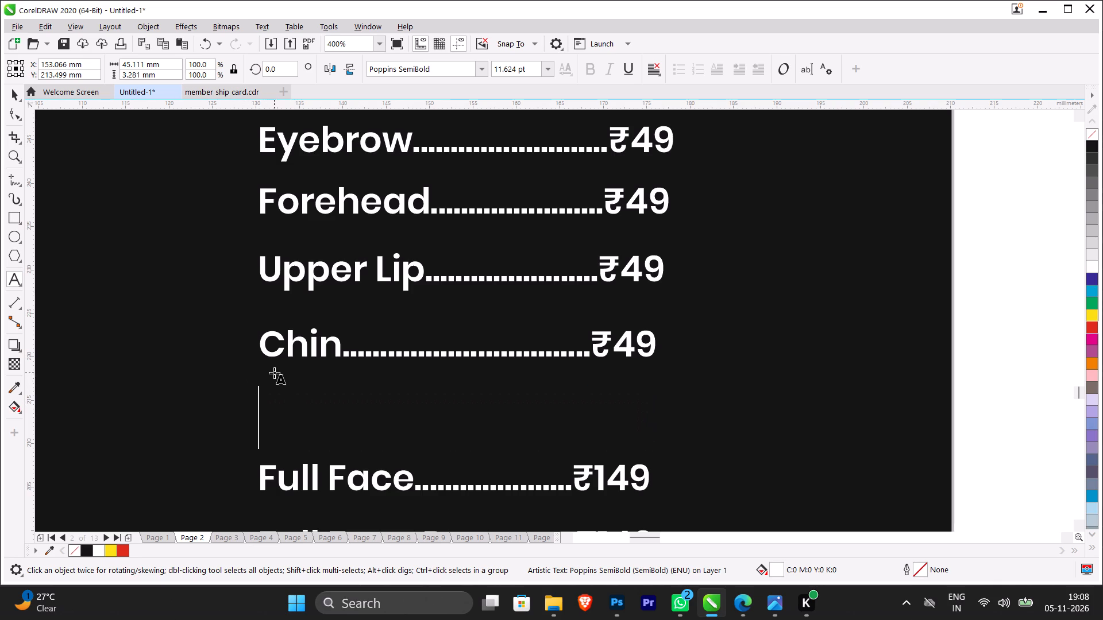
Set the Full Face and Full Face Razor prices in the Threading list to ₹199 each.
left_click(628, 474)
key("BackSpace")
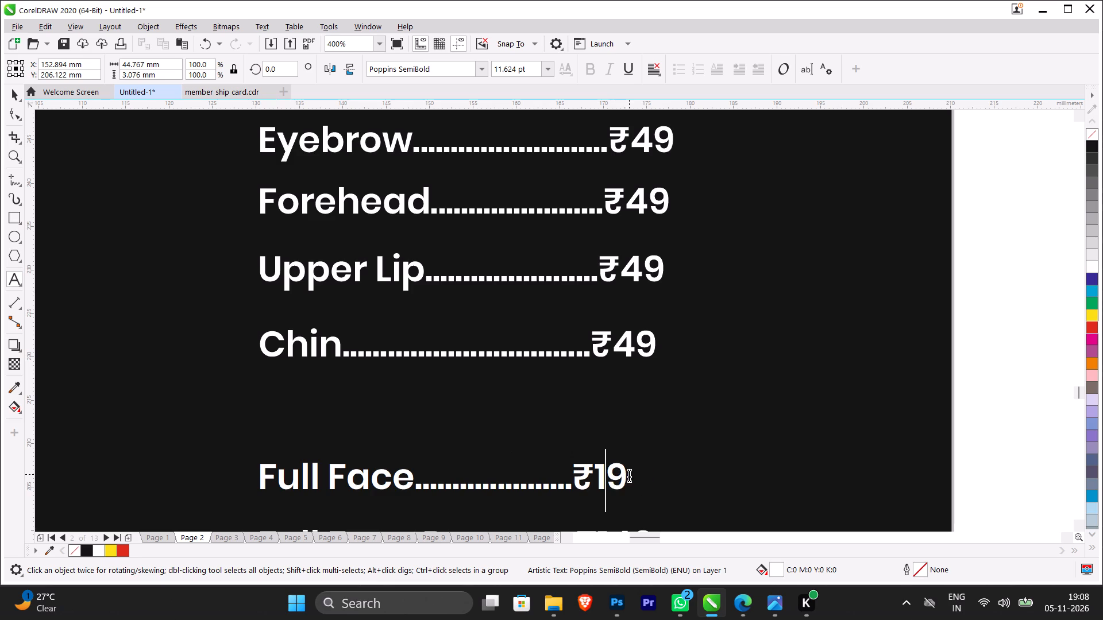
key("9")
scroll(625, 463, "down", 3)
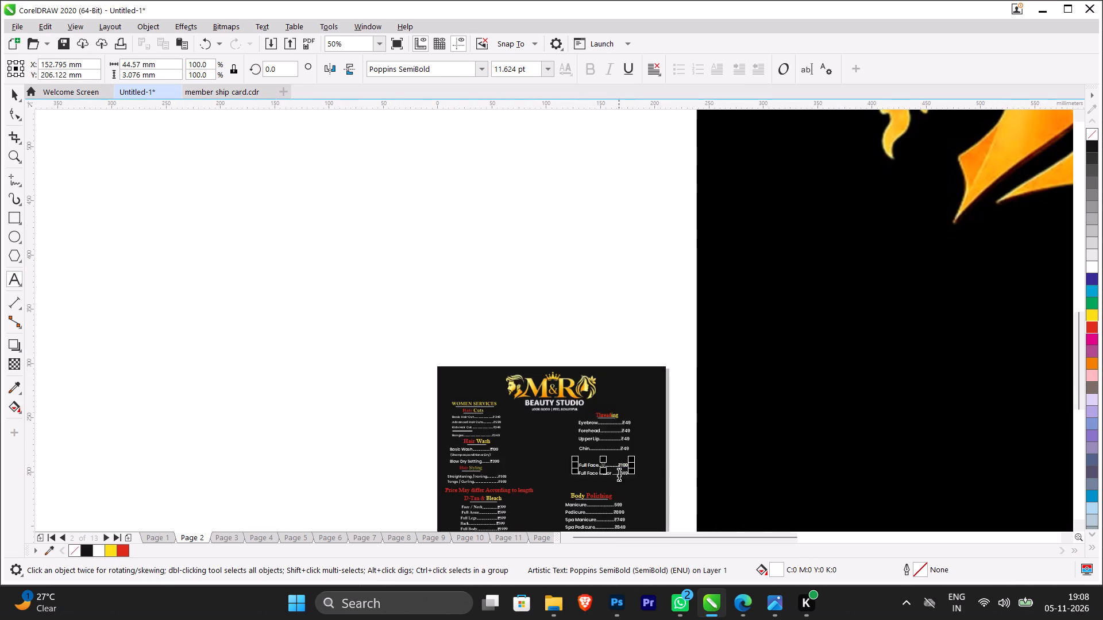
scroll(619, 488, "up", 3)
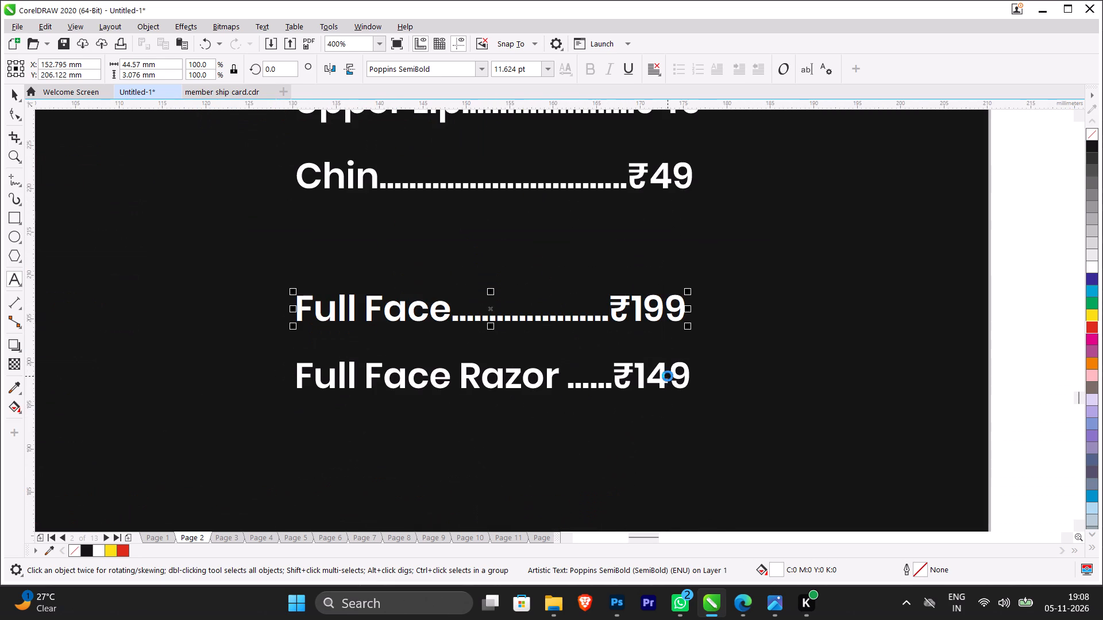
left_click(668, 376)
key("BackSpace")
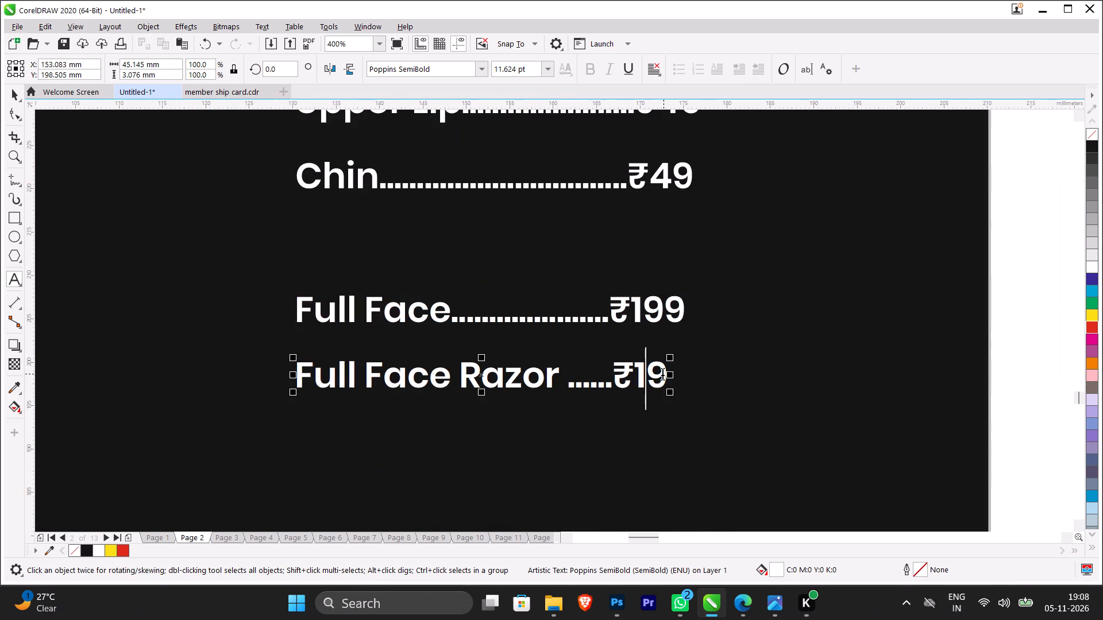
key("9")
scroll(650, 338, "down", 1)
left_click(13, 90)
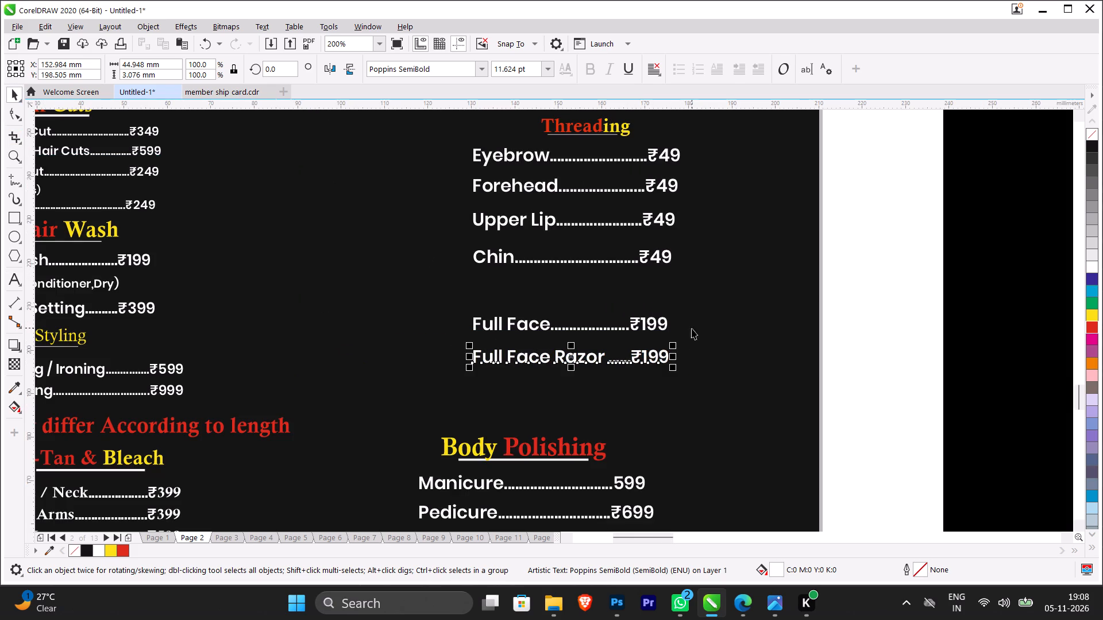
Move the Full Face and Full Face Razor lines up together to close the gap below the Chin line in the Threading list.
left_click(850, 378)
left_click_drag(865, 392, 475, 307)
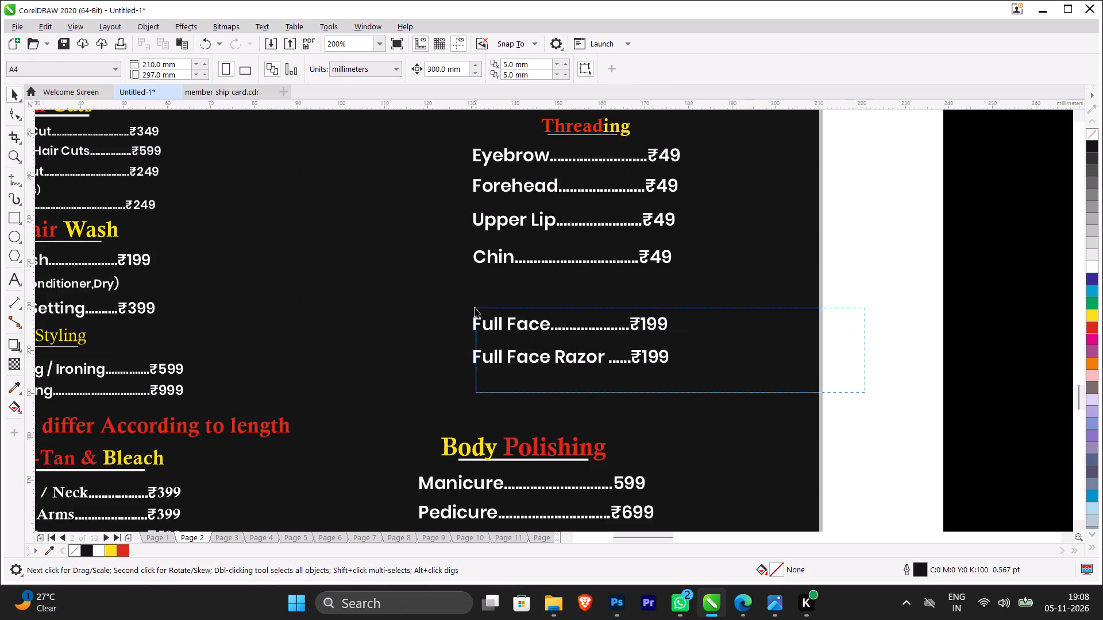
left_click_drag(475, 307, 469, 301)
left_click(575, 336)
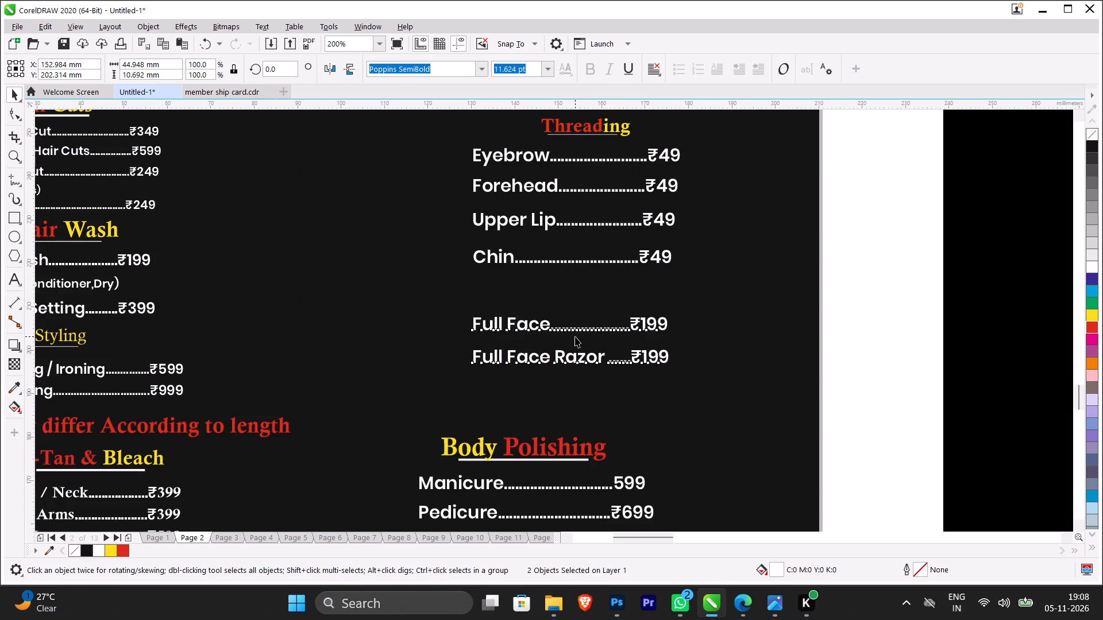
left_click_drag(749, 381, 465, 289)
left_click_drag(518, 327, 522, 293)
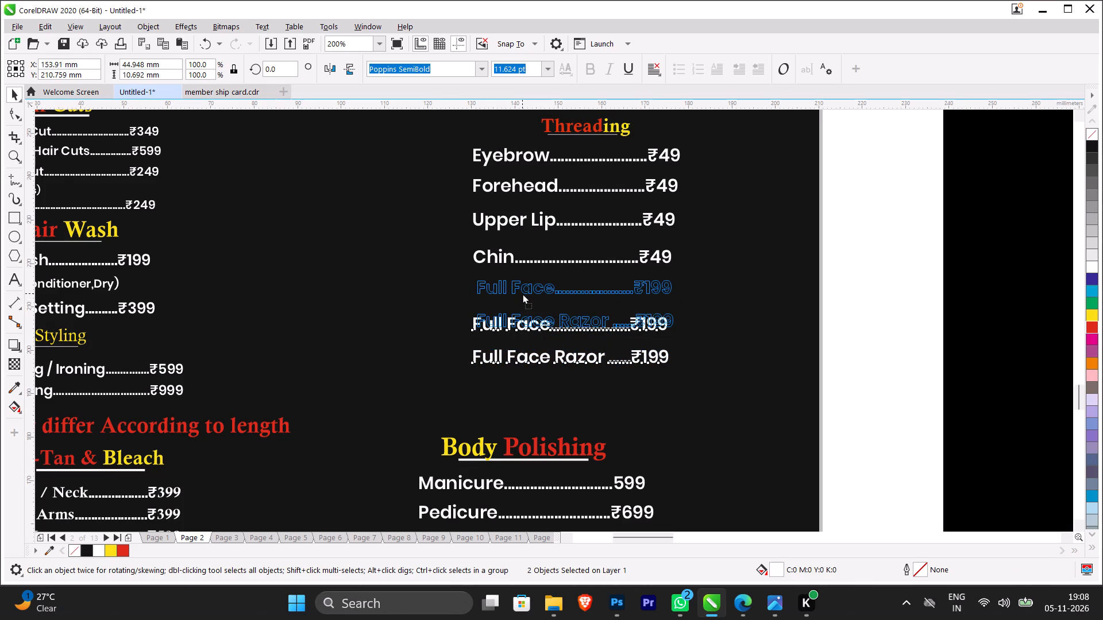
left_click_drag(522, 293, 523, 292)
left_click(867, 336)
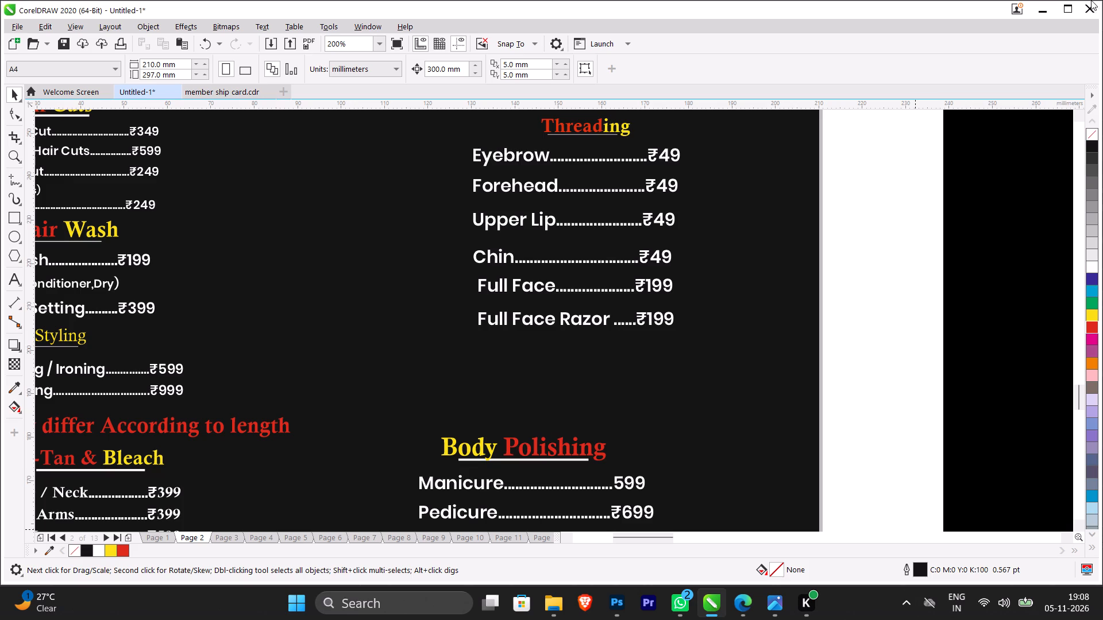
Ungroup the Treatments heading and price lines on Page 3 so each line can be edited separately.
scroll(381, 301, "down", 2)
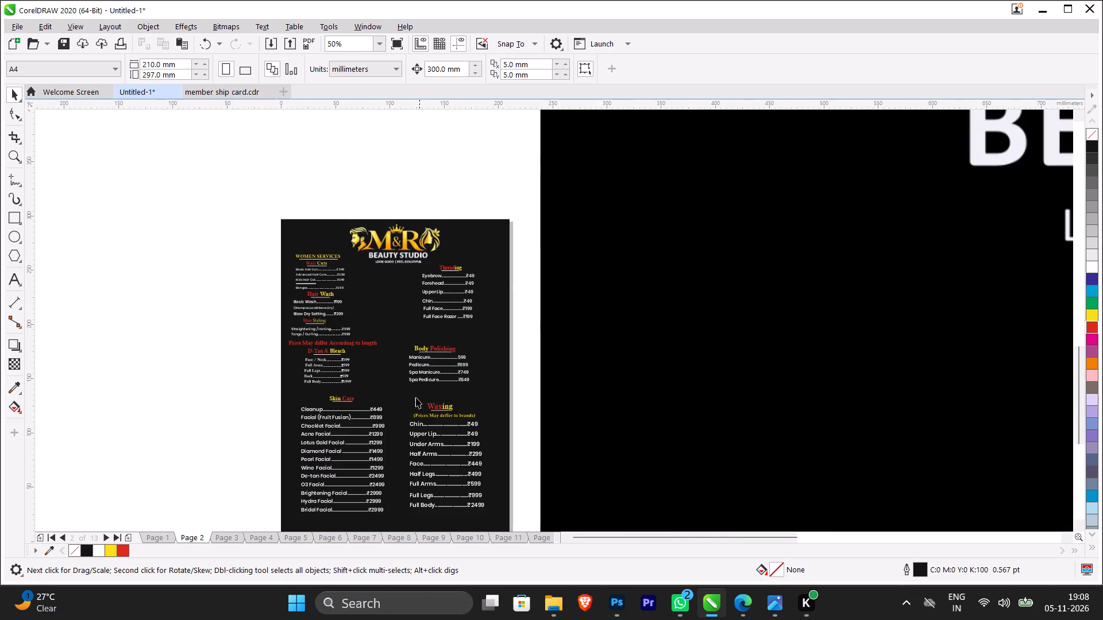
left_click(224, 540)
scroll(361, 259, "up", 1)
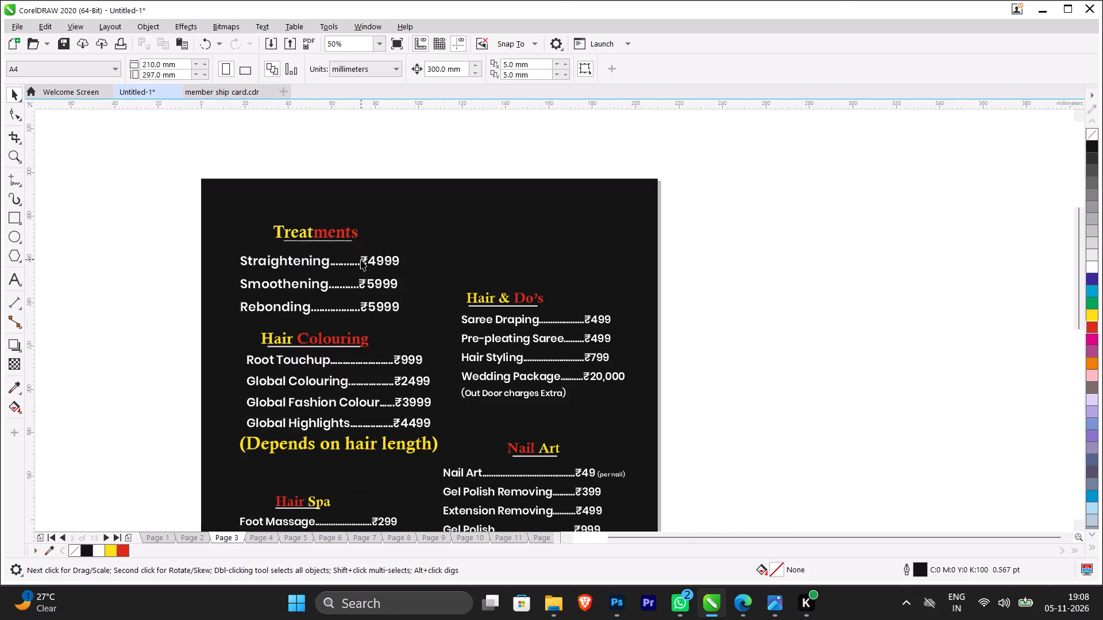
scroll(358, 242, "up", 1)
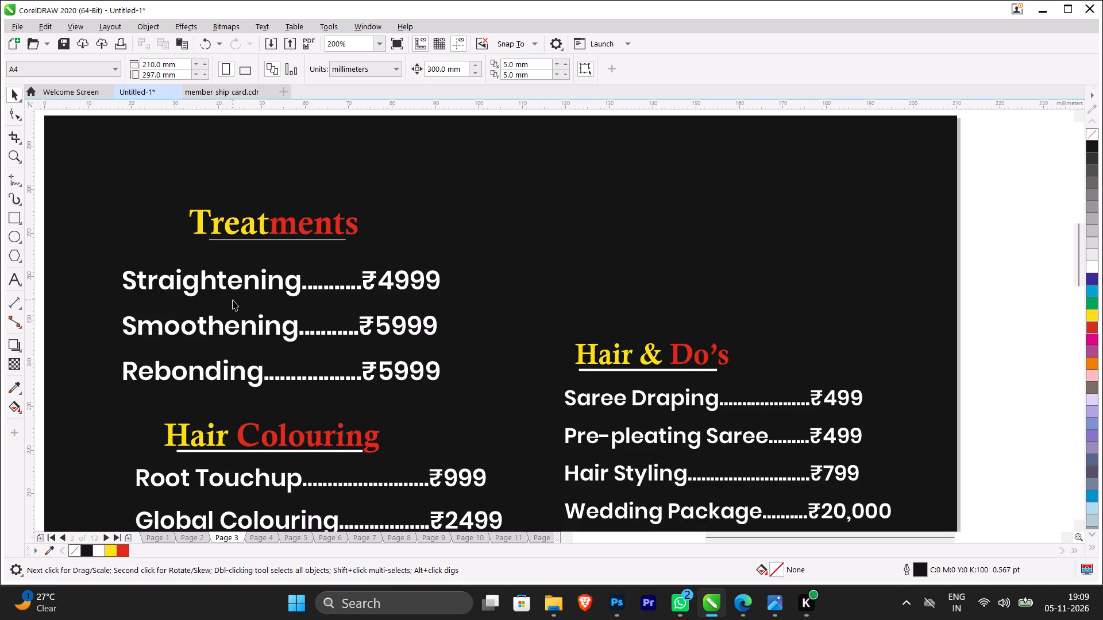
left_click(389, 277)
double_click(389, 277)
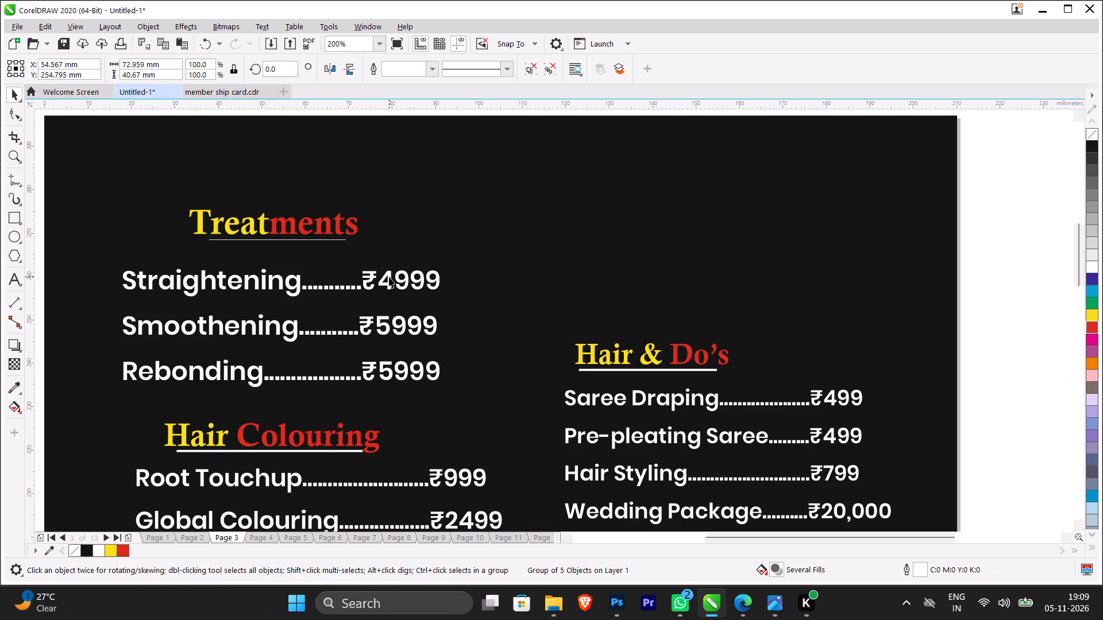
left_click(531, 69)
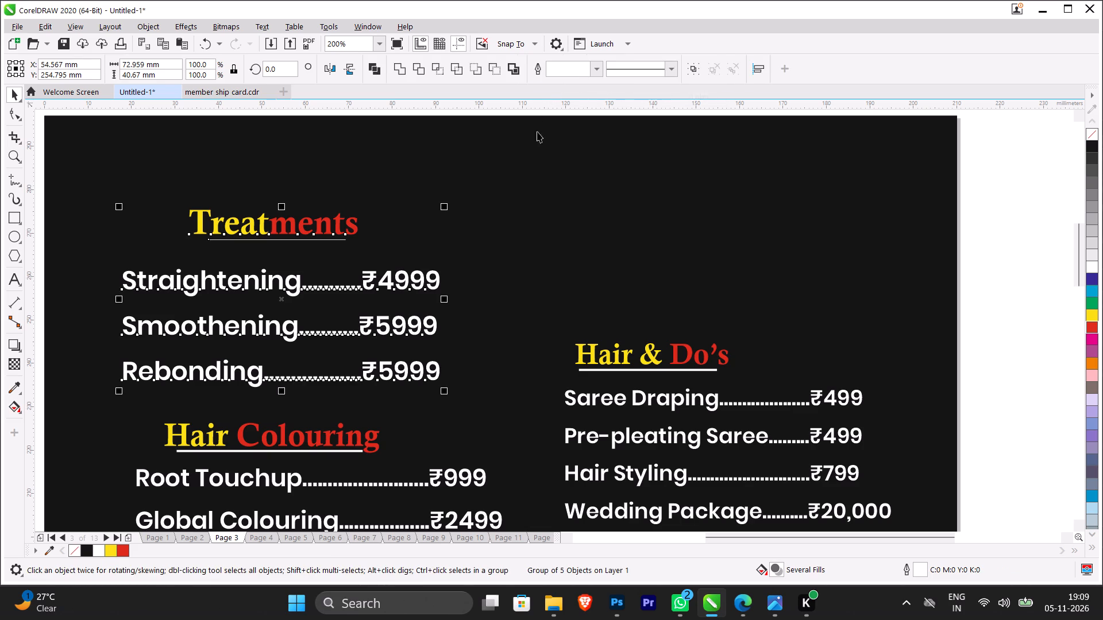
left_click(535, 141)
Set the Straightening price in the Treatments list to ₹5499.
double_click(400, 280)
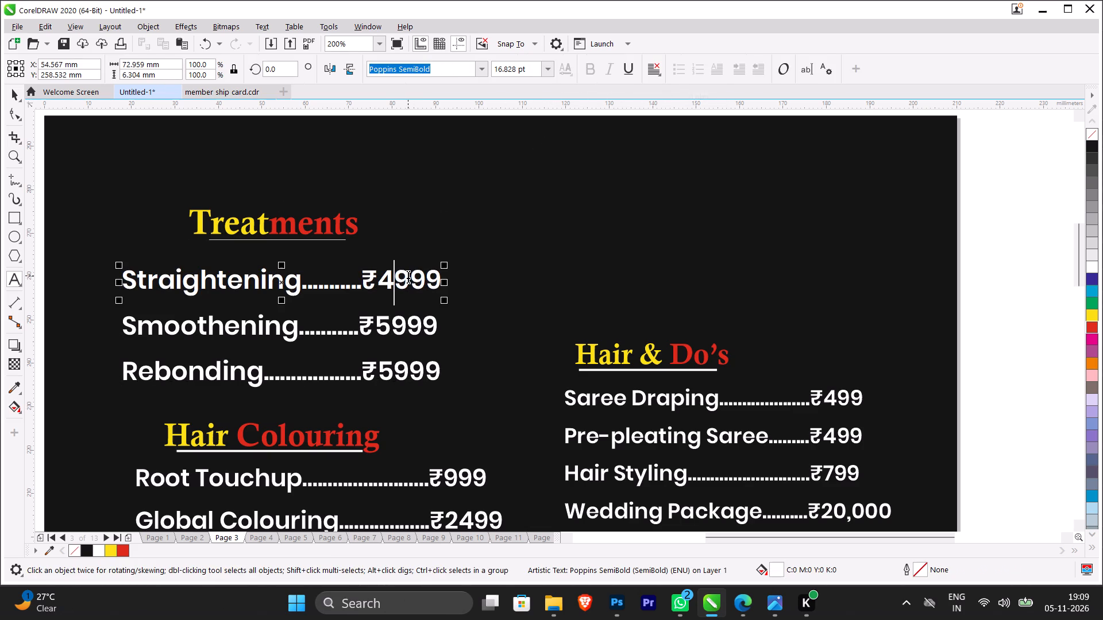
key("BackSpace")
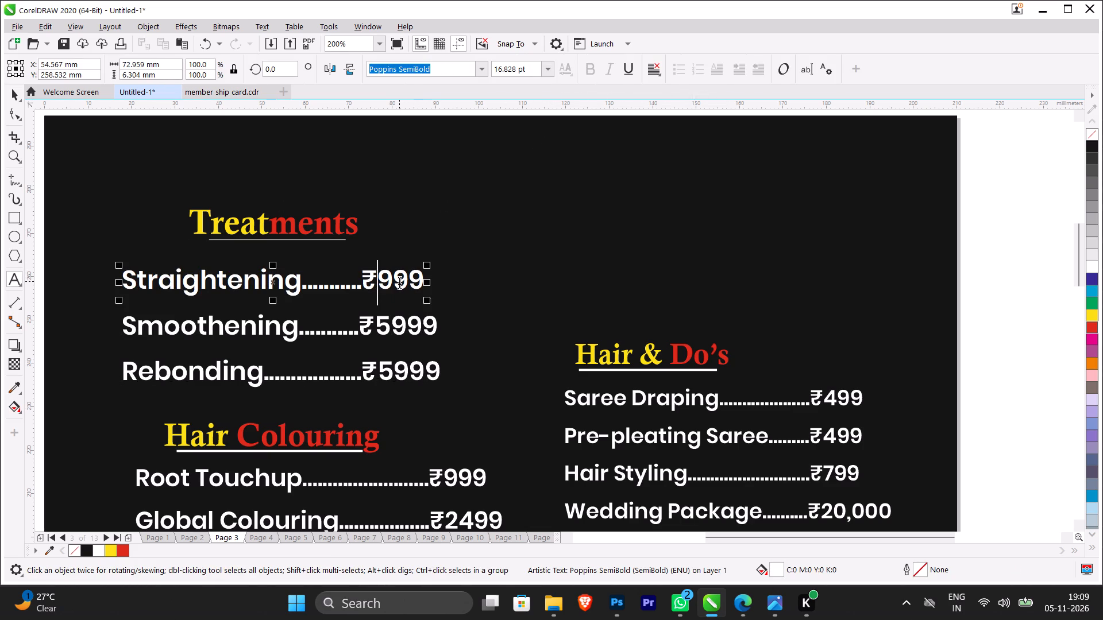
left_click(399, 281)
key("BackSpace")
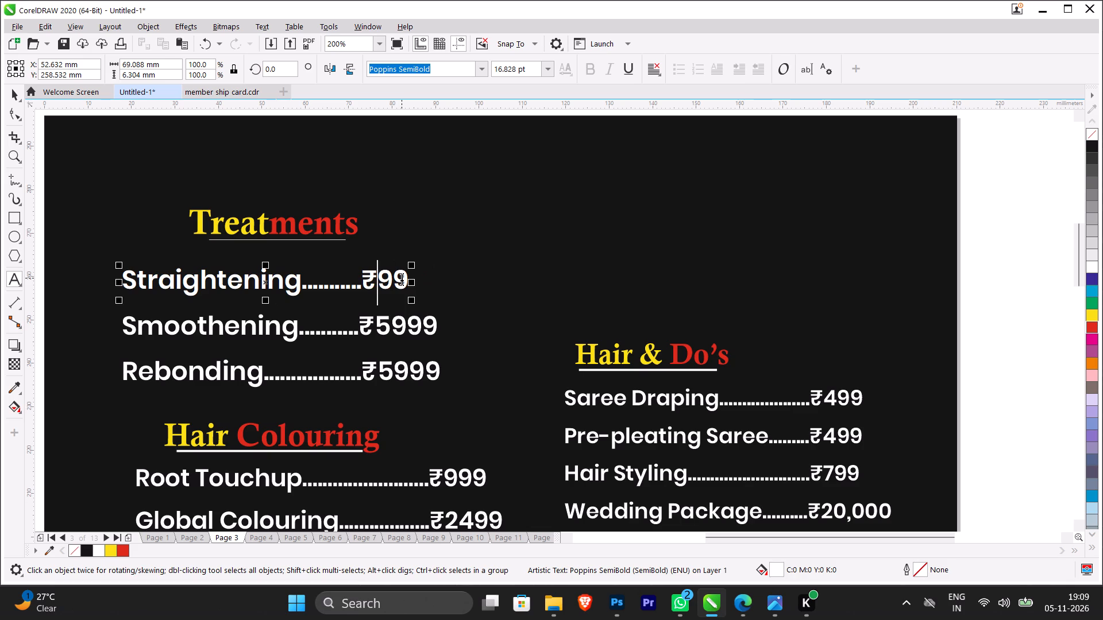
type("54")
left_click(395, 320)
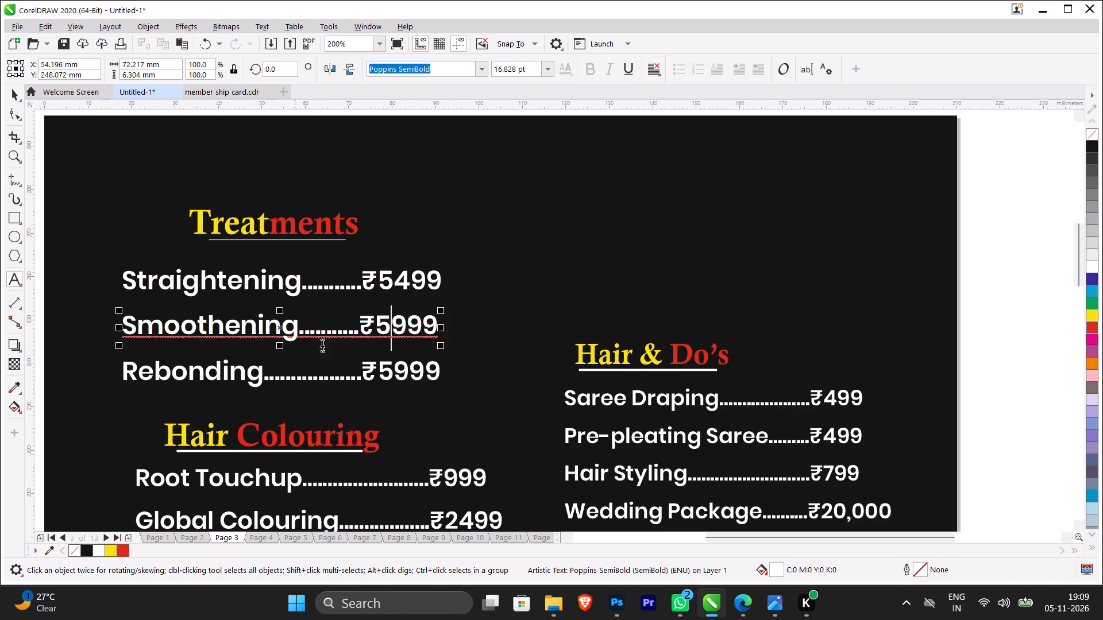
Review the service names and prices in the Treatments, Hair Colouring, Hair Spa and Makeup sections on Page 3.
scroll(372, 378, "down", 1)
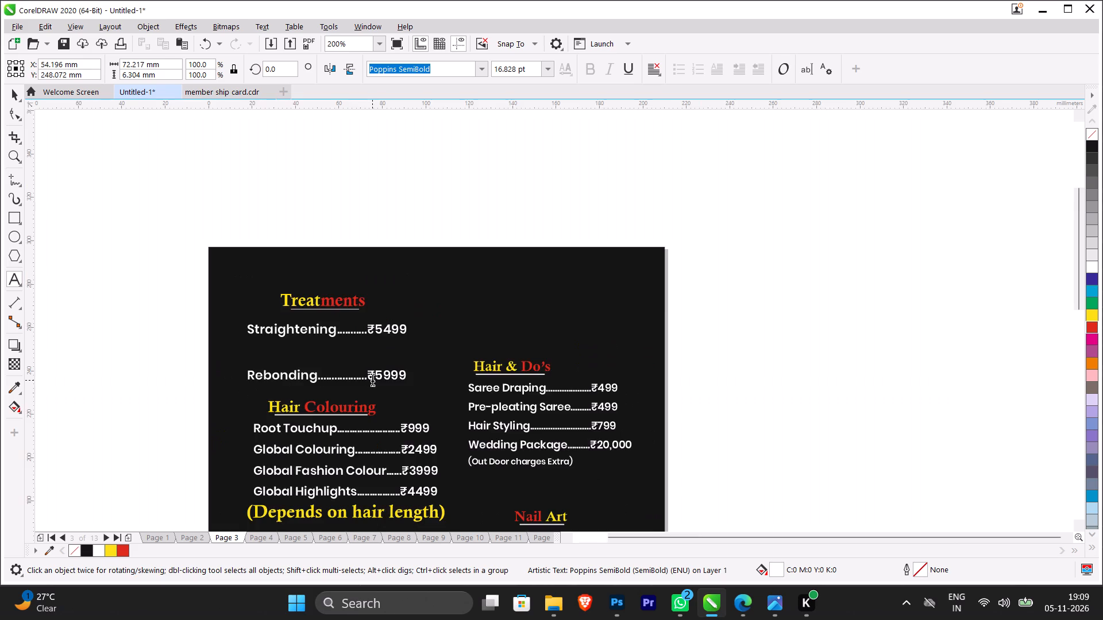
scroll(372, 378, "down", 1)
scroll(361, 445, "up", 2)
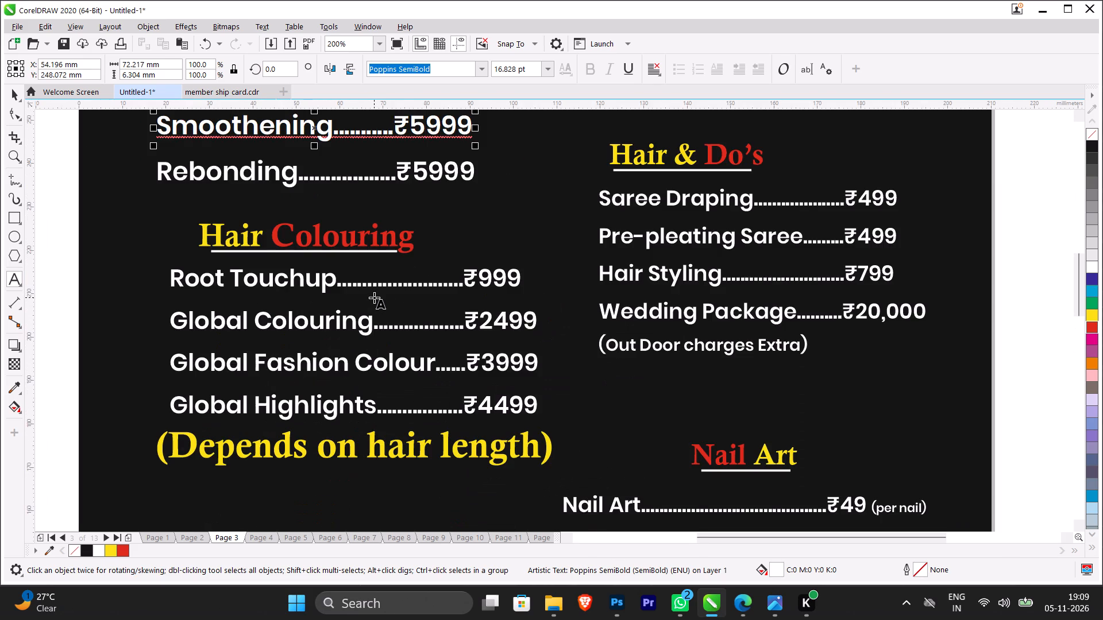
scroll(403, 285, "down", 1)
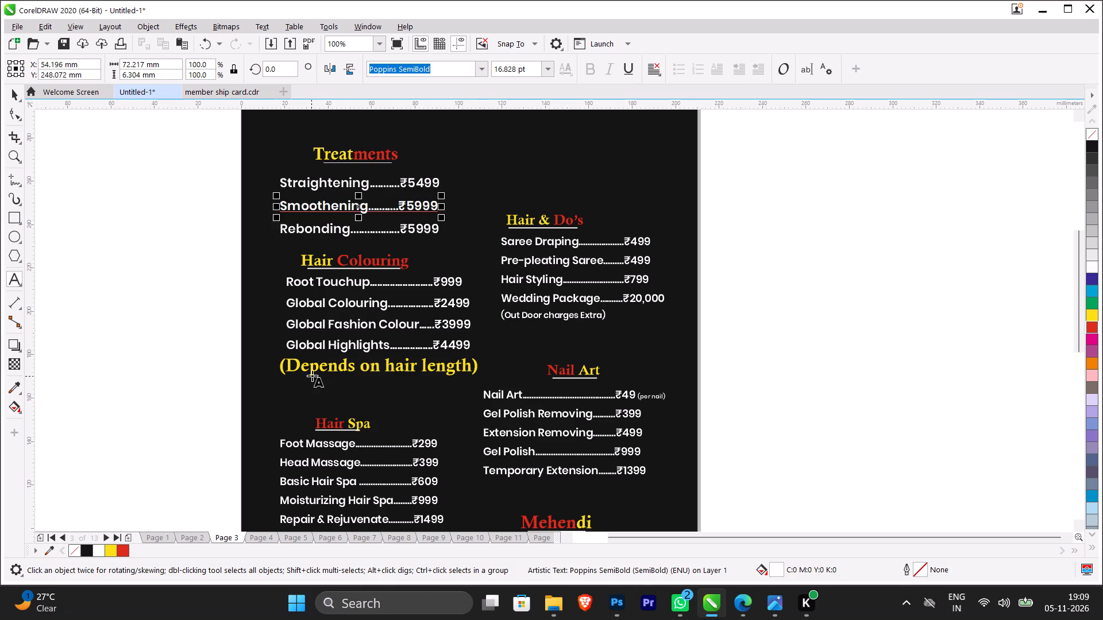
scroll(313, 392, "down", 2)
scroll(319, 400, "up", 2)
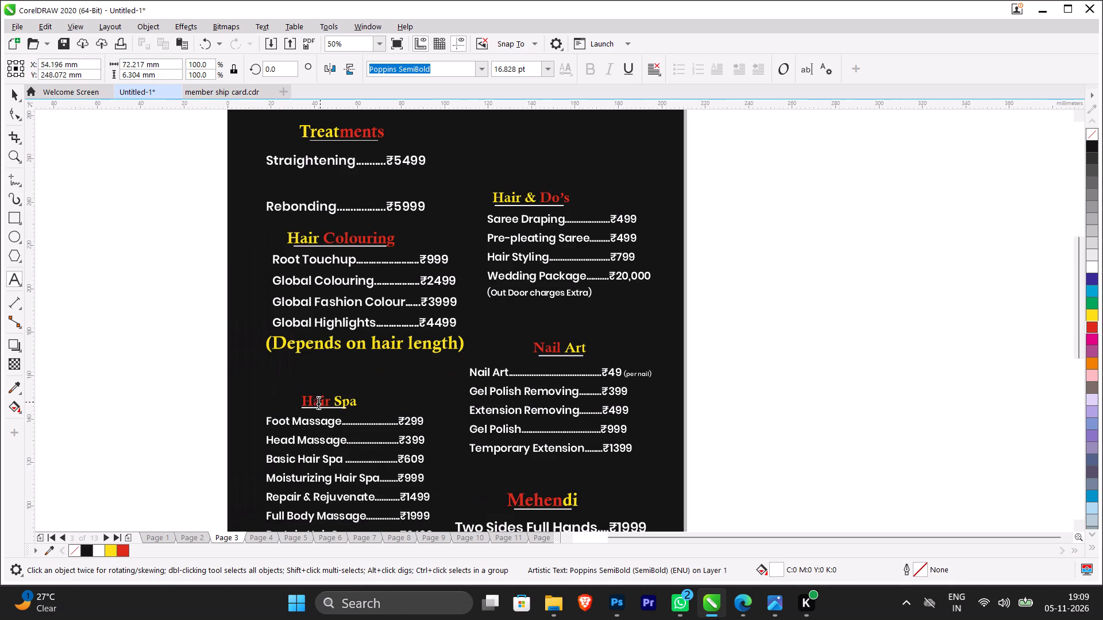
scroll(319, 412, "down", 2)
scroll(323, 444, "up", 2)
scroll(365, 337, "up", 1)
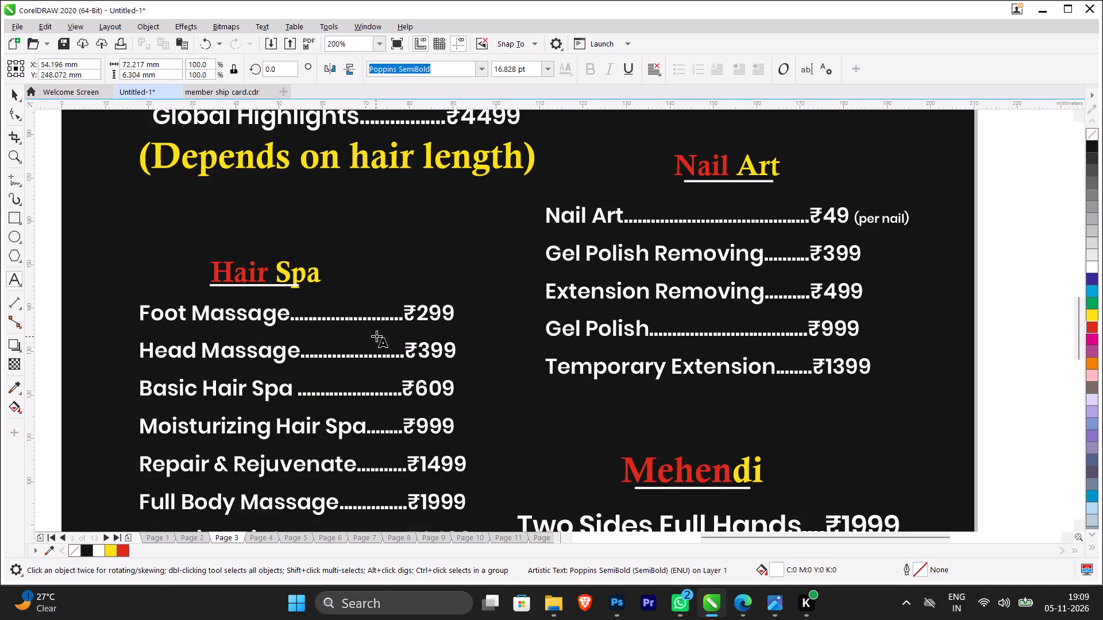
scroll(376, 336, "down", 2)
scroll(367, 435, "up", 1)
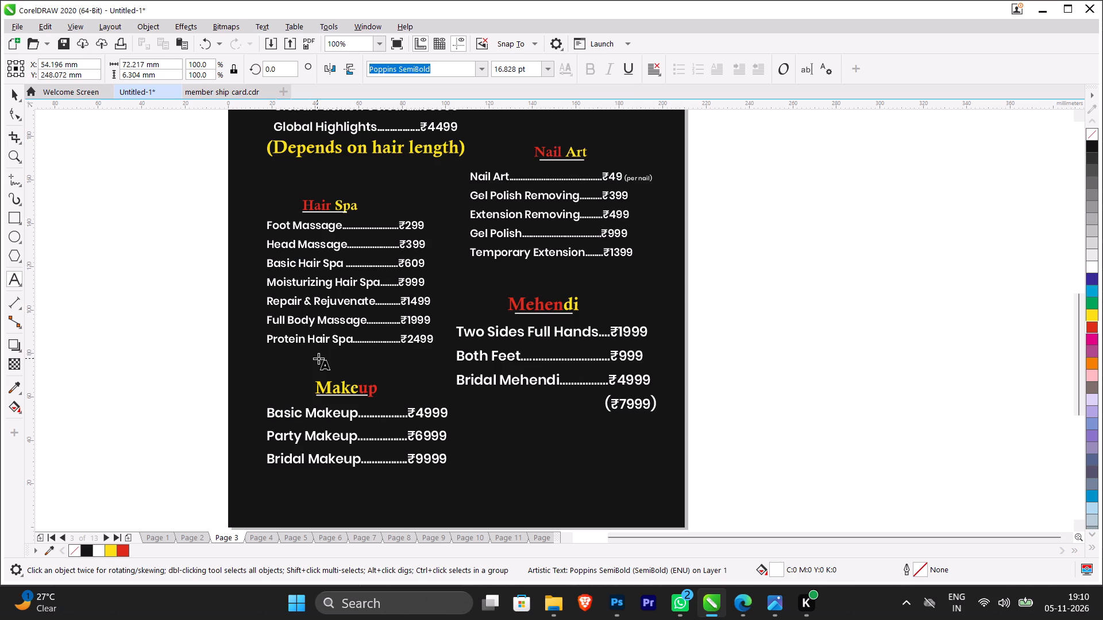
scroll(406, 254, "down", 1)
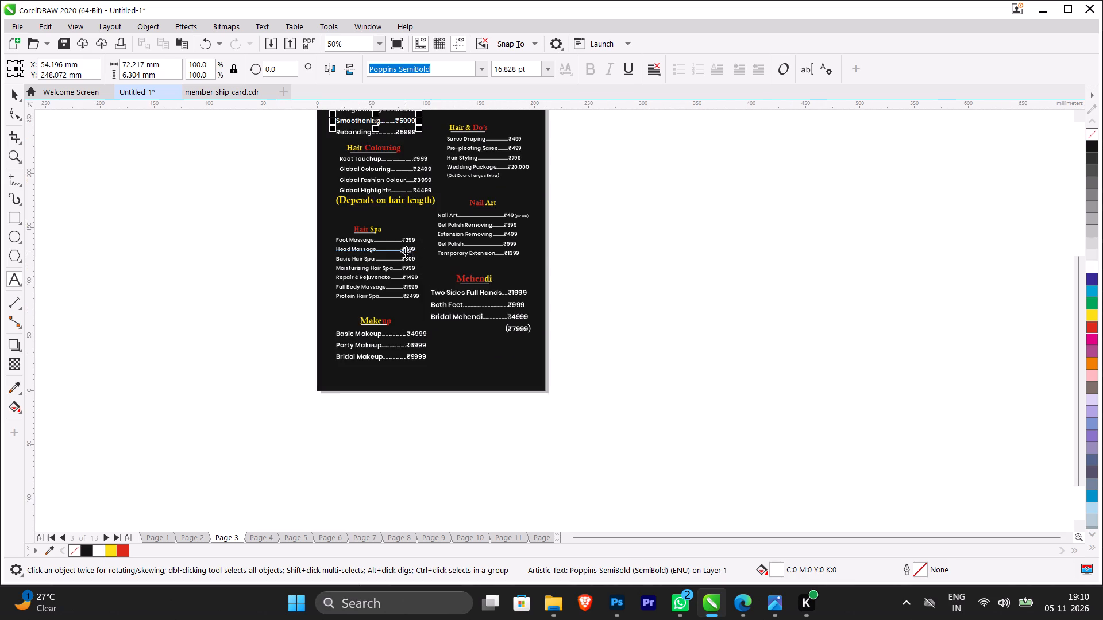
scroll(404, 142, "down", 1)
scroll(400, 125, "up", 2)
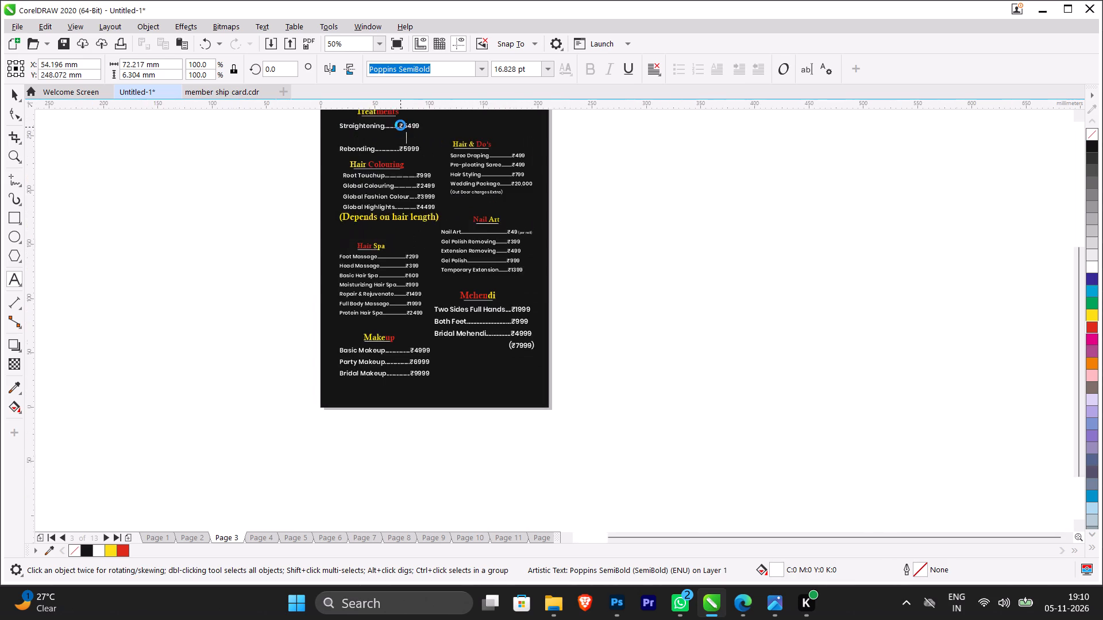
scroll(398, 161, "up", 1)
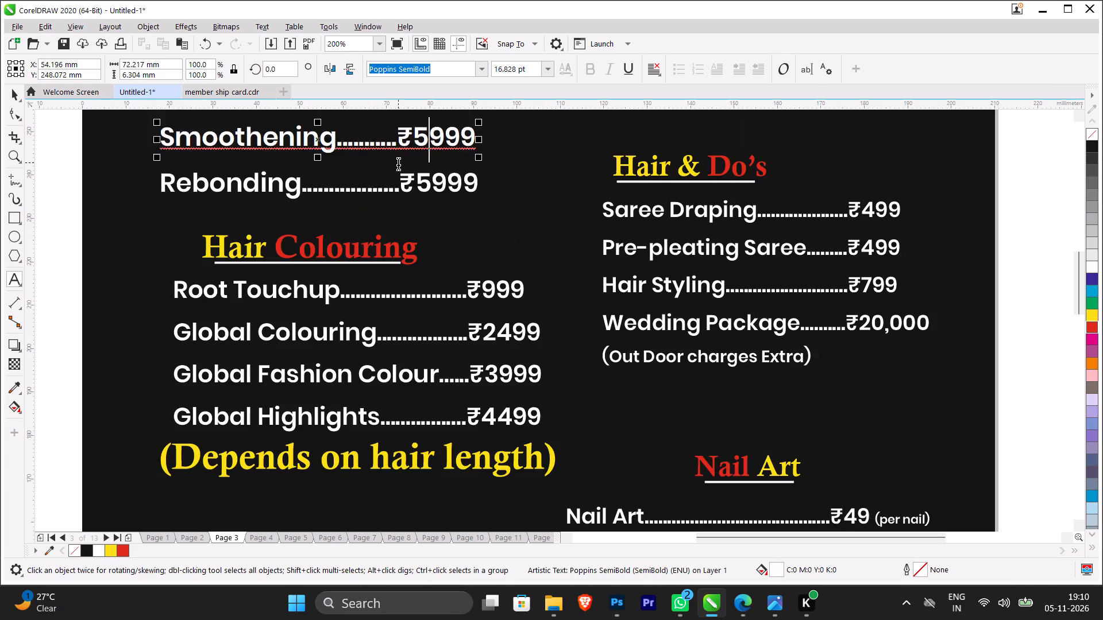
scroll(398, 163, "down", 2)
scroll(389, 132, "up", 1)
scroll(436, 195, "up", 1)
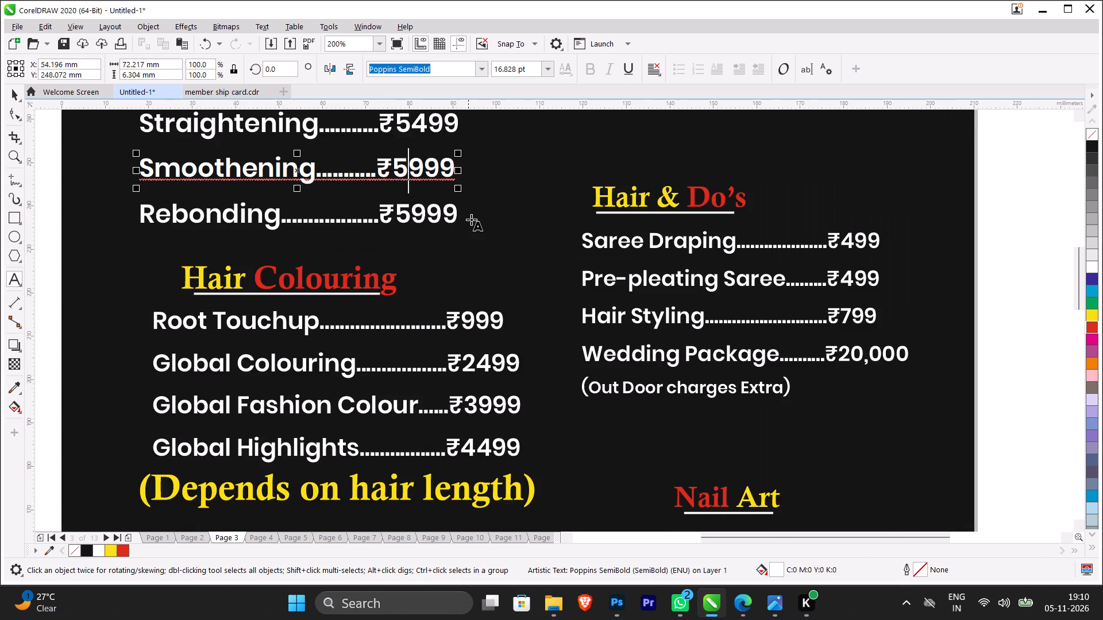
left_click(155, 247)
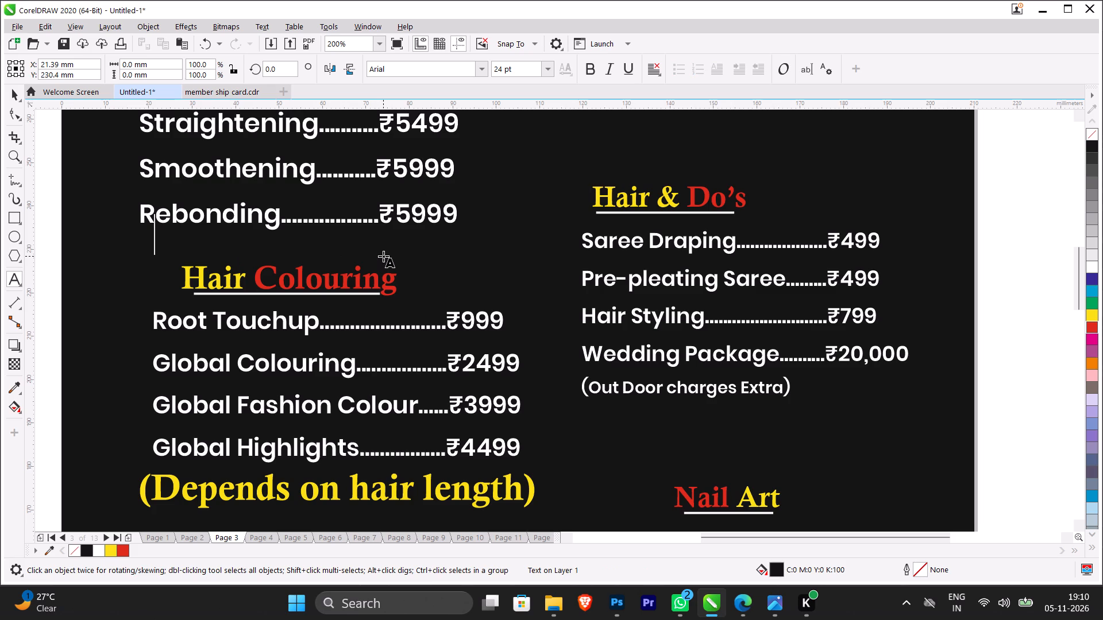
Check the Nail Art, Mehendi, Makeup and Hair & Do's price lists and the overall layout of Page 3.
scroll(505, 300, "down", 2)
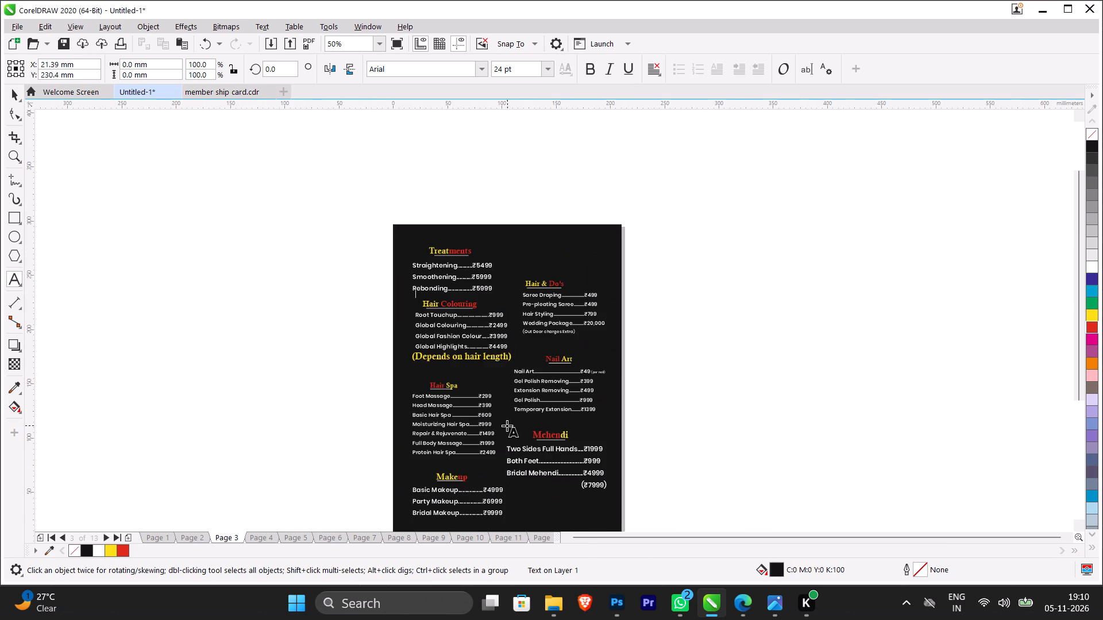
scroll(489, 463, "up", 1)
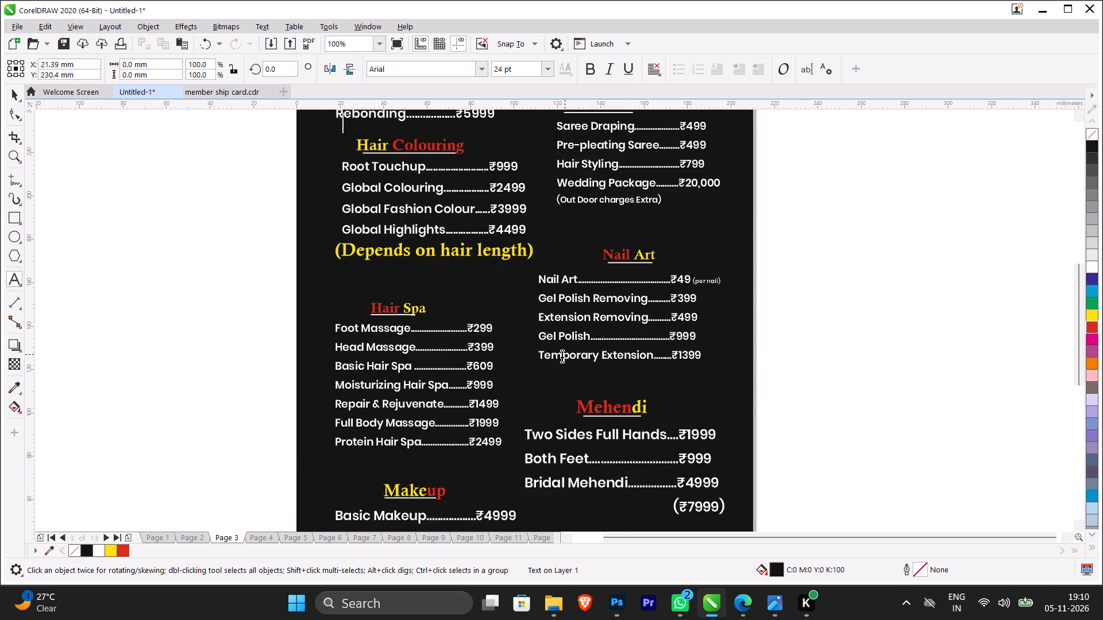
scroll(563, 355, "down", 1)
scroll(514, 219, "up", 1)
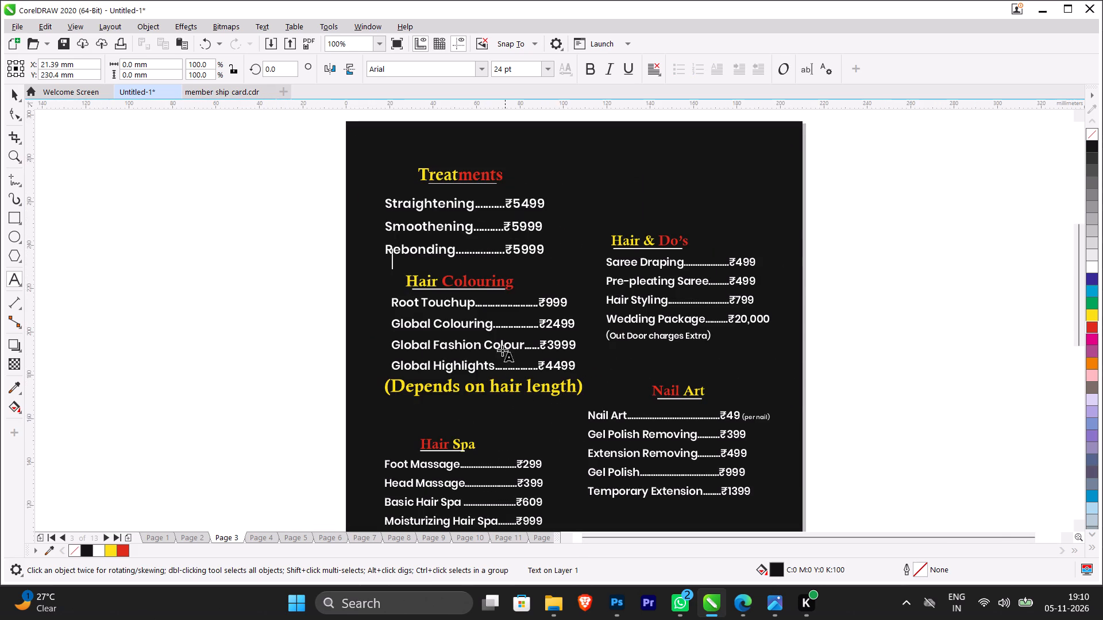
scroll(504, 389, "down", 1)
scroll(576, 517, "up", 2)
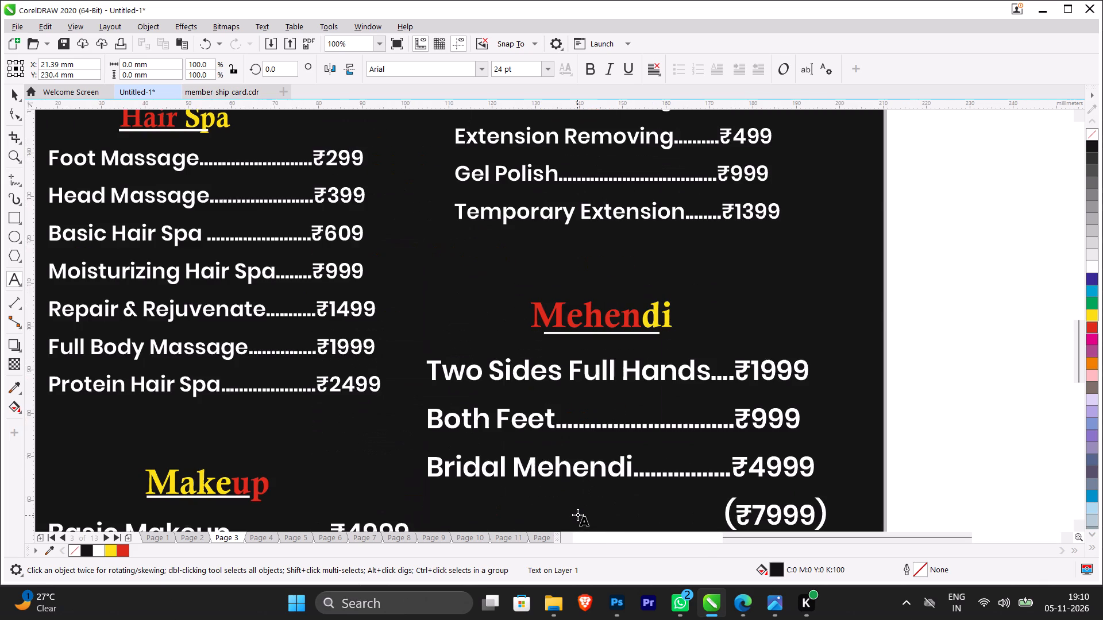
scroll(581, 467, "down", 2)
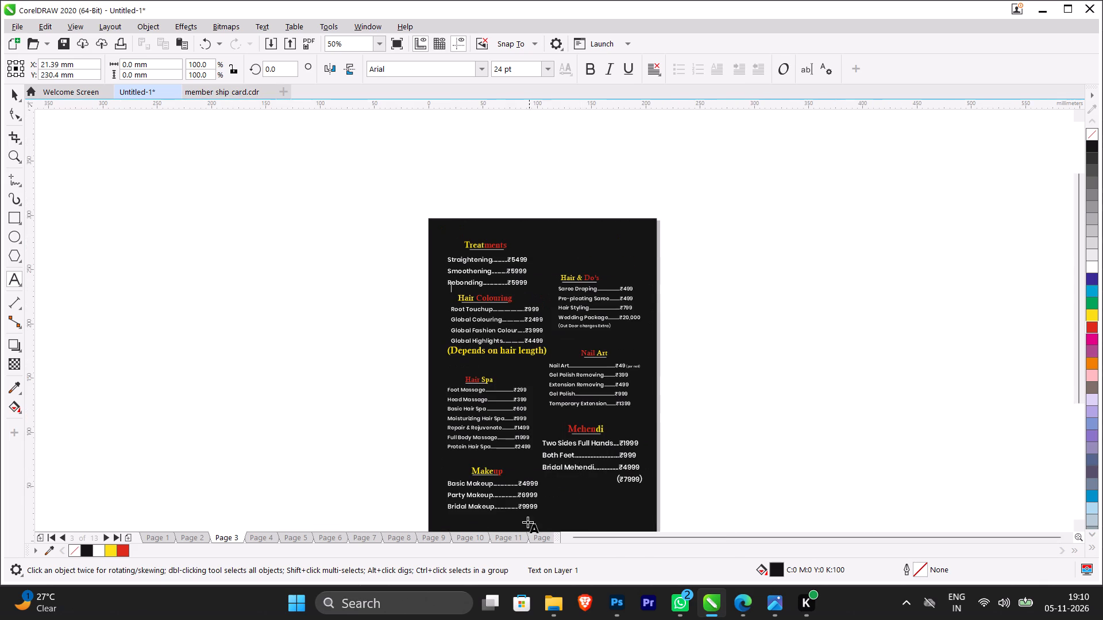
scroll(491, 514, "up", 2)
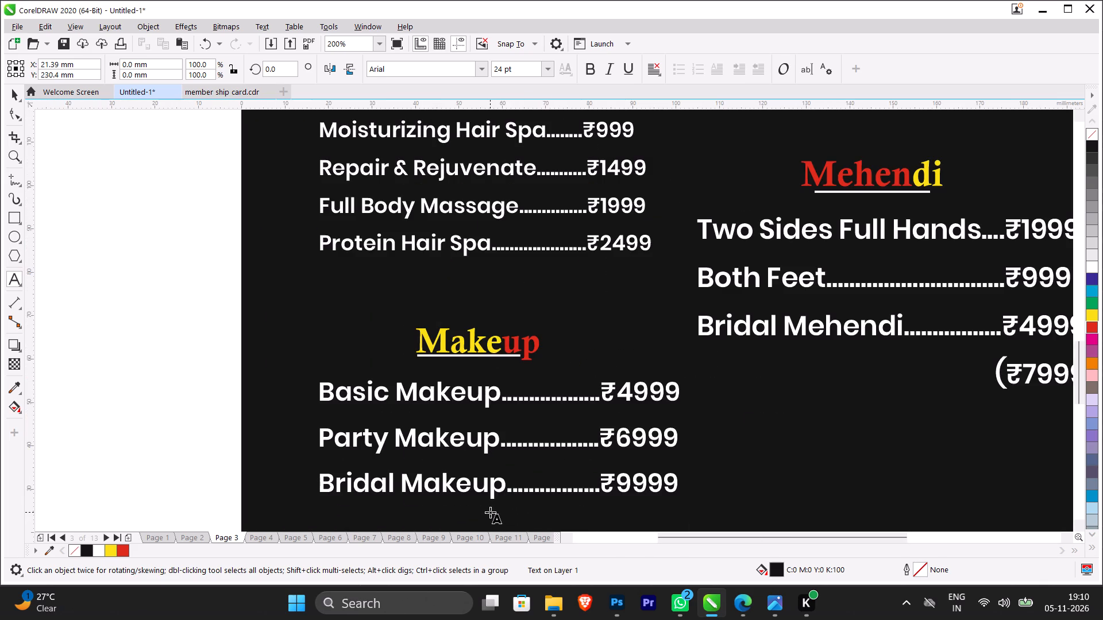
scroll(490, 512, "down", 2)
scroll(581, 306, "up", 2)
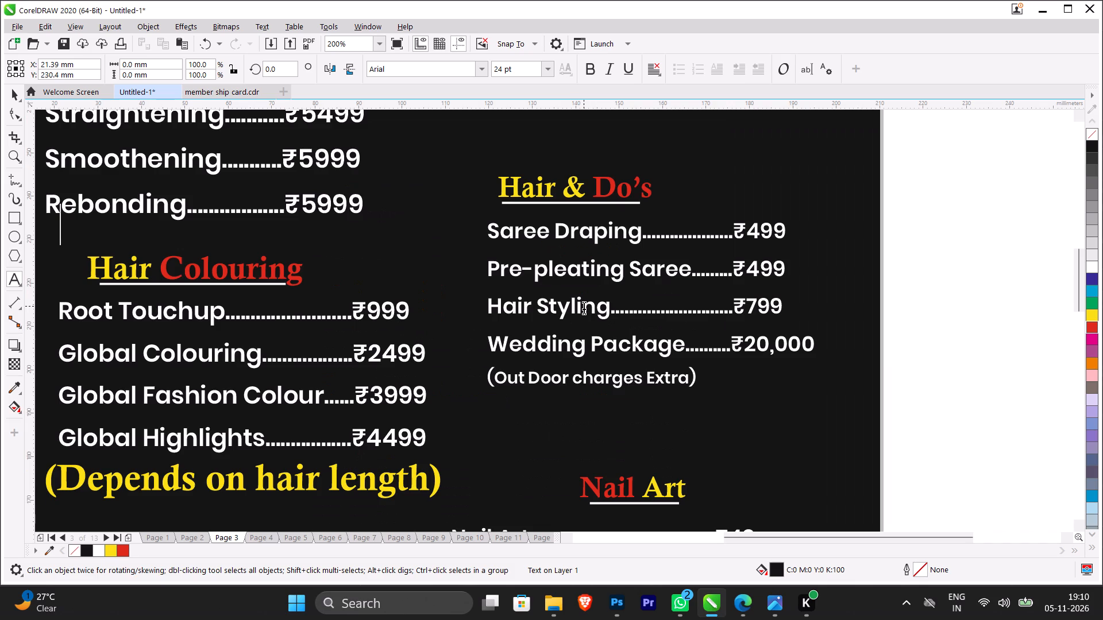
scroll(584, 308, "down", 1)
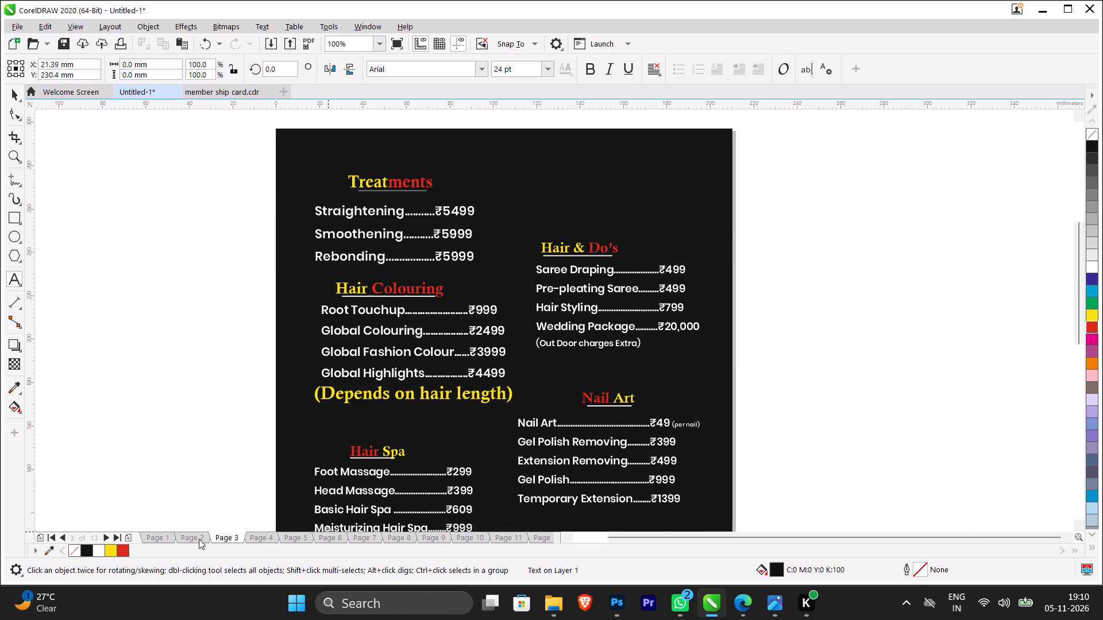
Review the service sections and overall layout of the price lists on Page 2.
left_click(199, 539)
scroll(601, 463, "down", 2)
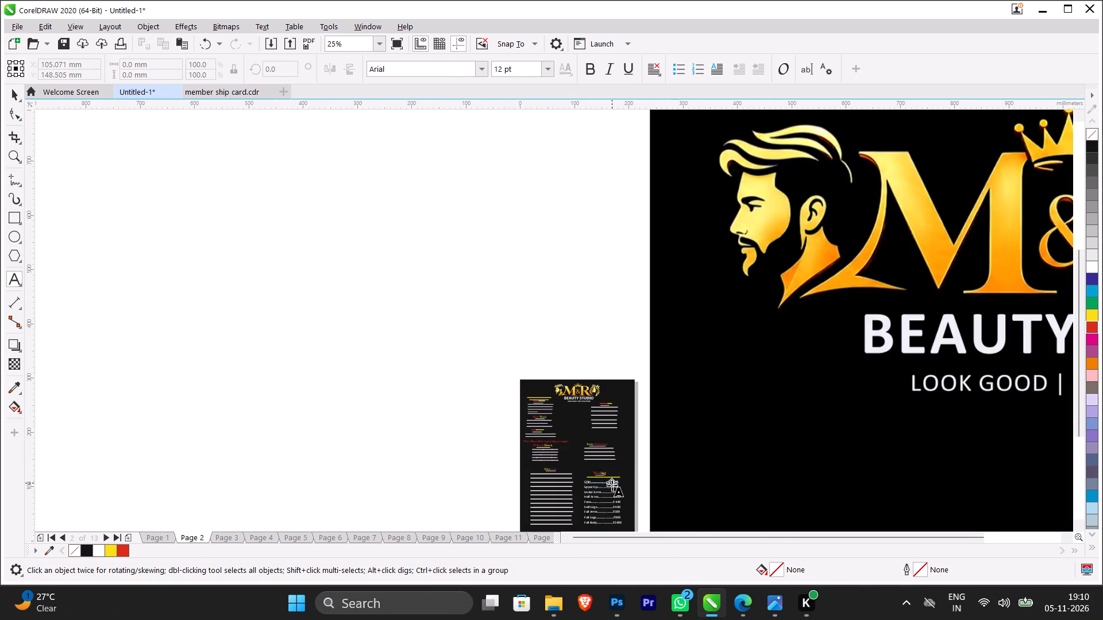
scroll(612, 491, "up", 3)
scroll(611, 491, "down", 1)
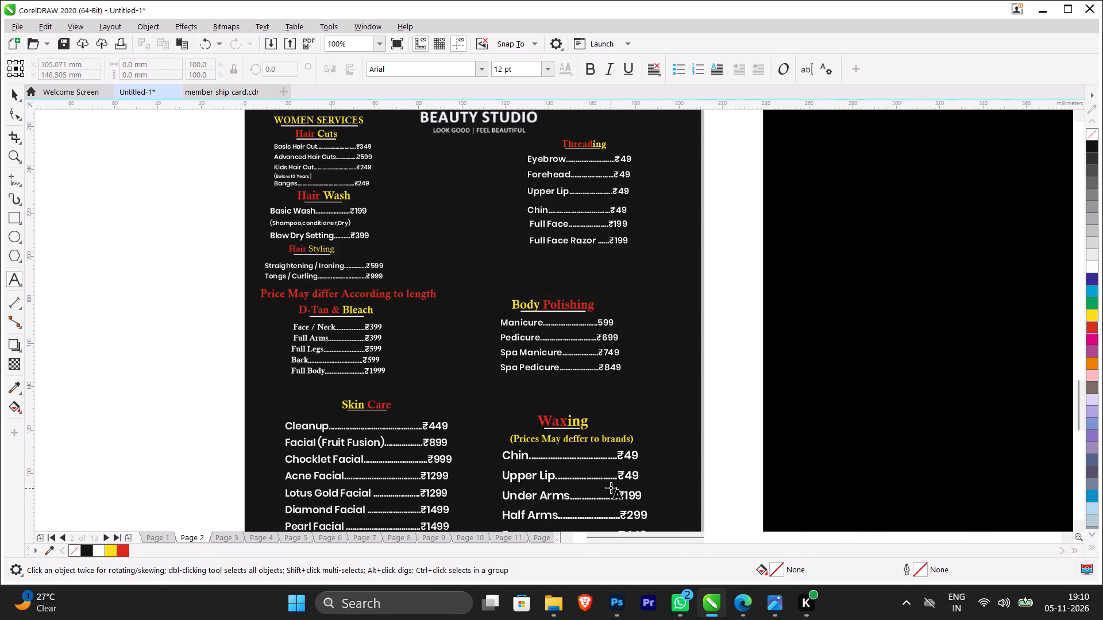
scroll(581, 236, "down", 2)
scroll(556, 309, "up", 3)
scroll(556, 309, "down", 2)
scroll(619, 189, "down", 1)
scroll(623, 164, "up", 1)
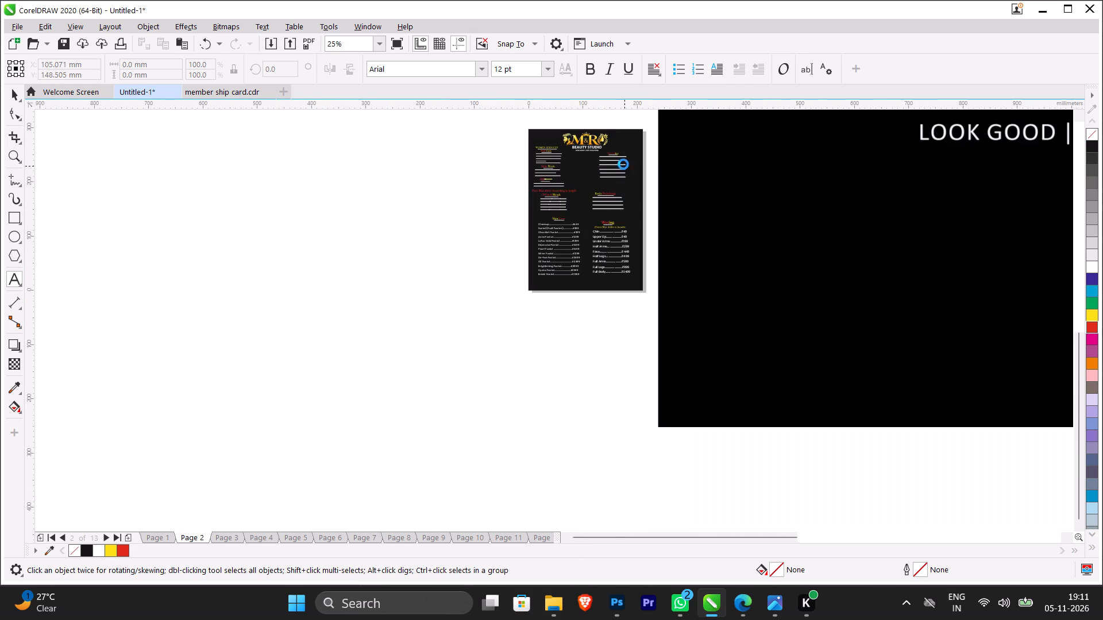
scroll(623, 164, "up", 2)
scroll(622, 165, "down", 2)
Look through the earlier menu designs on Pages 7 to 10, checking their service sections and prices.
left_click(357, 540)
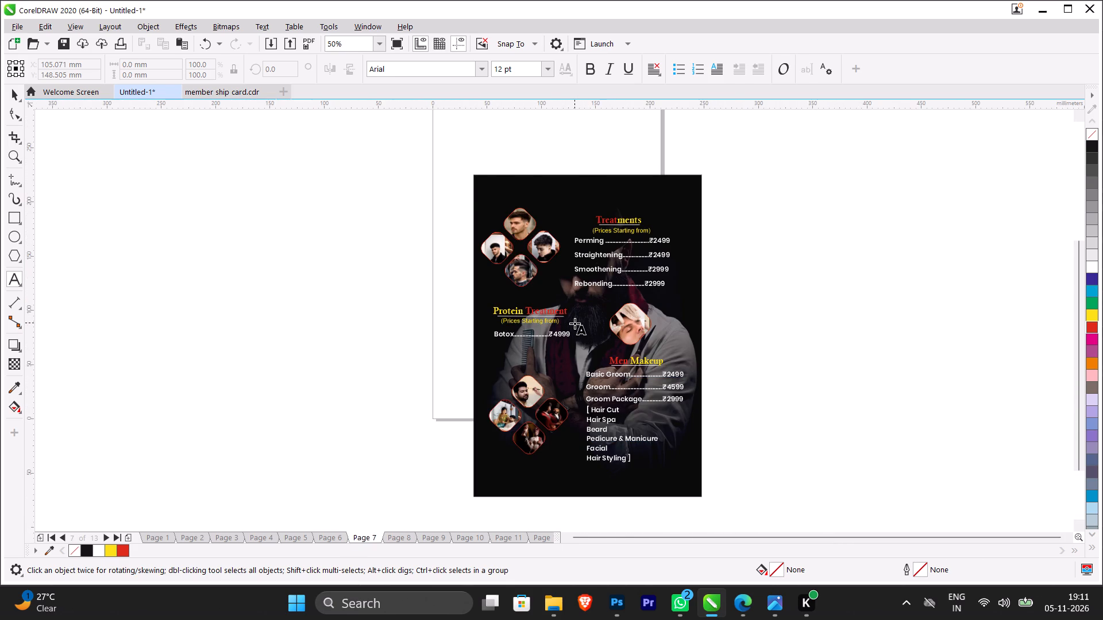
scroll(574, 325, "up", 2)
scroll(573, 326, "down", 1)
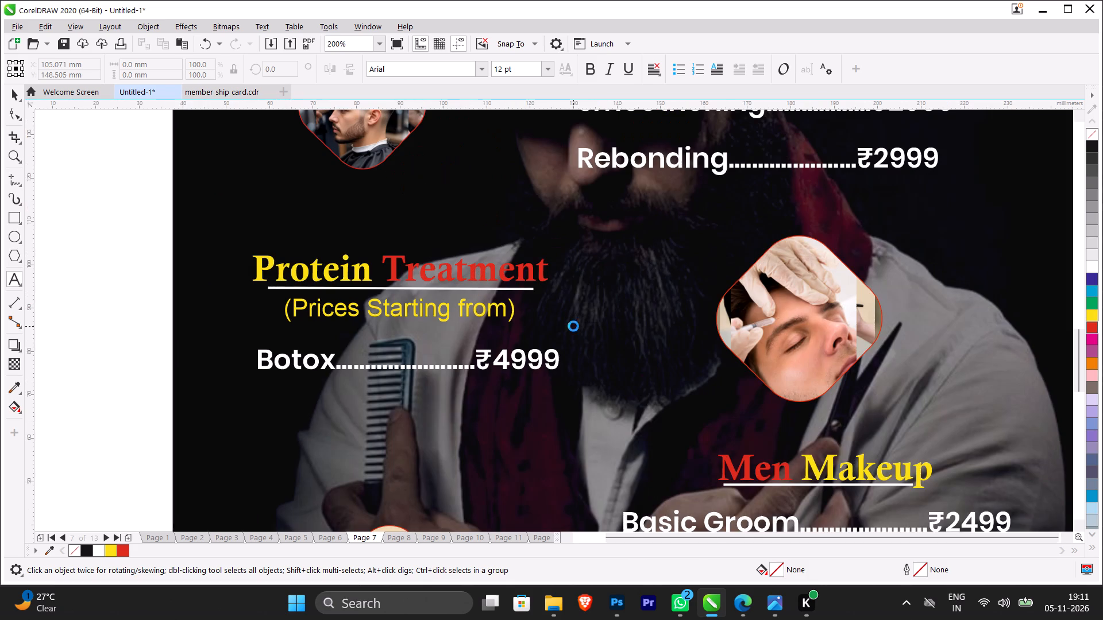
scroll(573, 326, "down", 1)
left_click(402, 534)
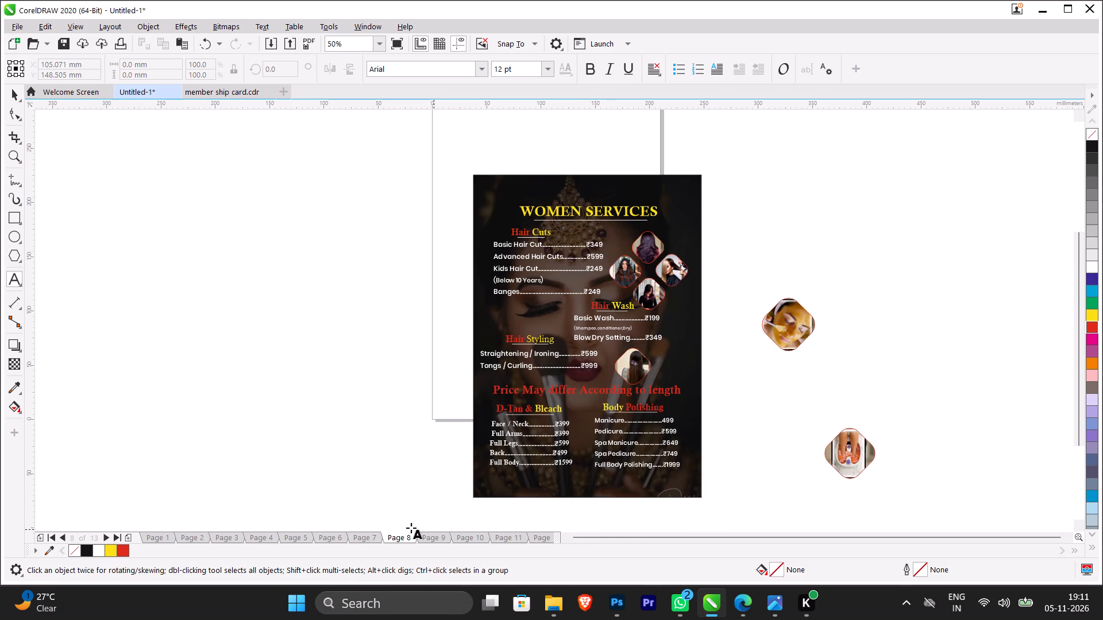
scroll(664, 464, "up", 1)
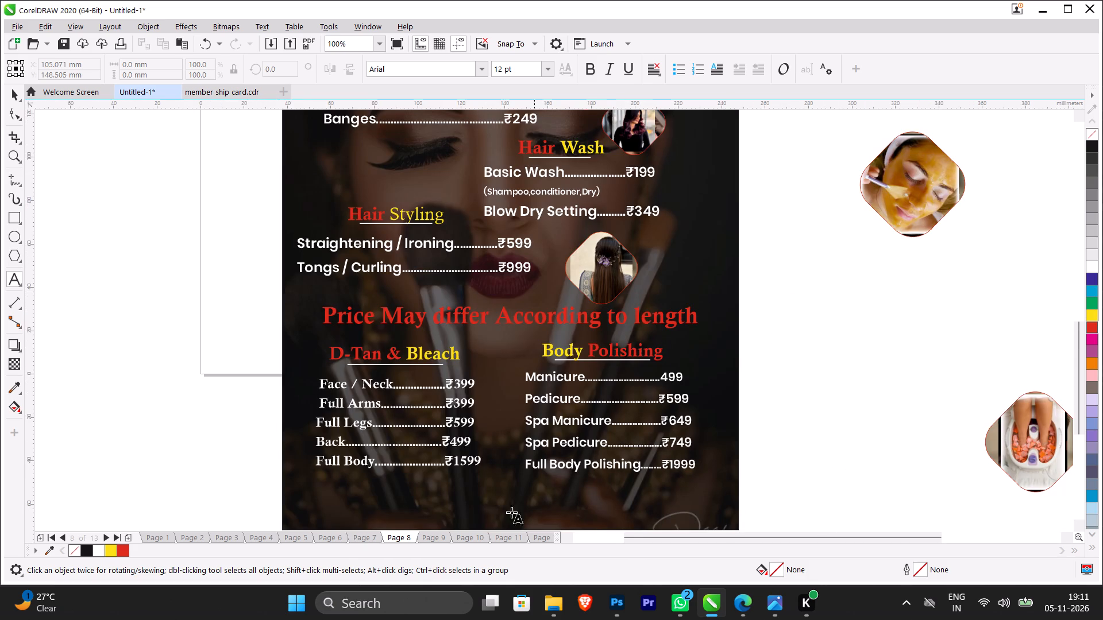
left_click(428, 540)
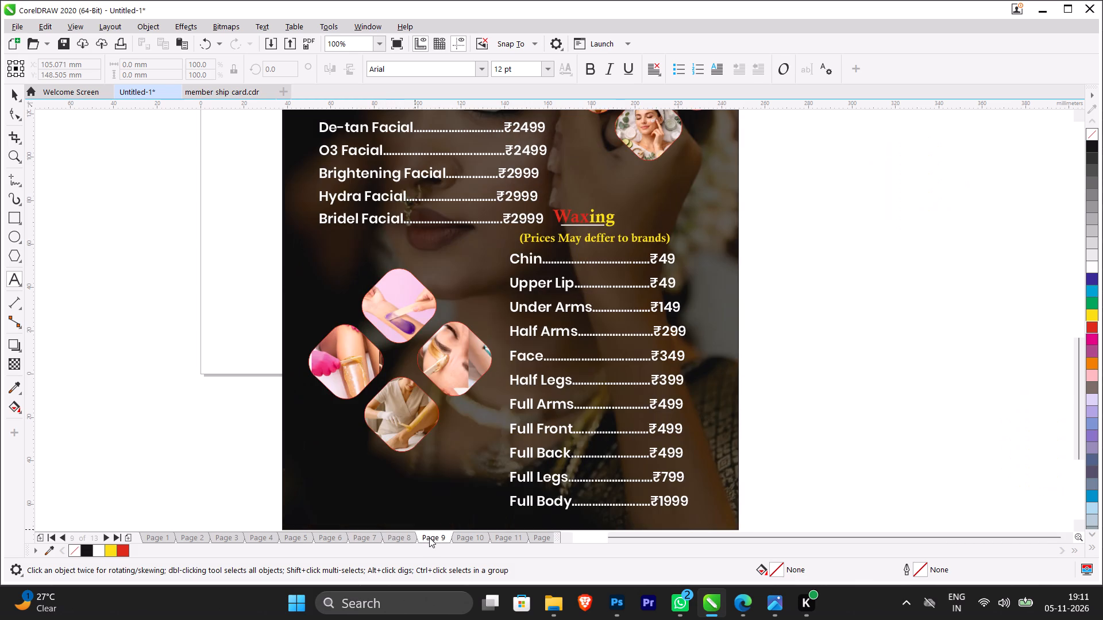
scroll(450, 403, "down", 1)
scroll(517, 407, "up", 2)
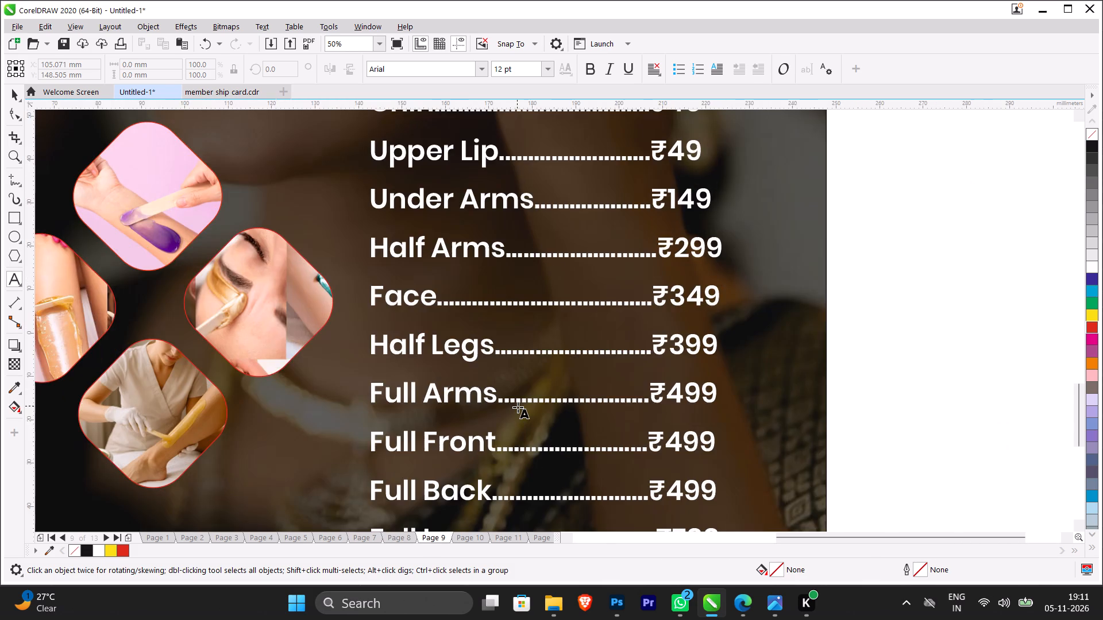
scroll(520, 413, "down", 1)
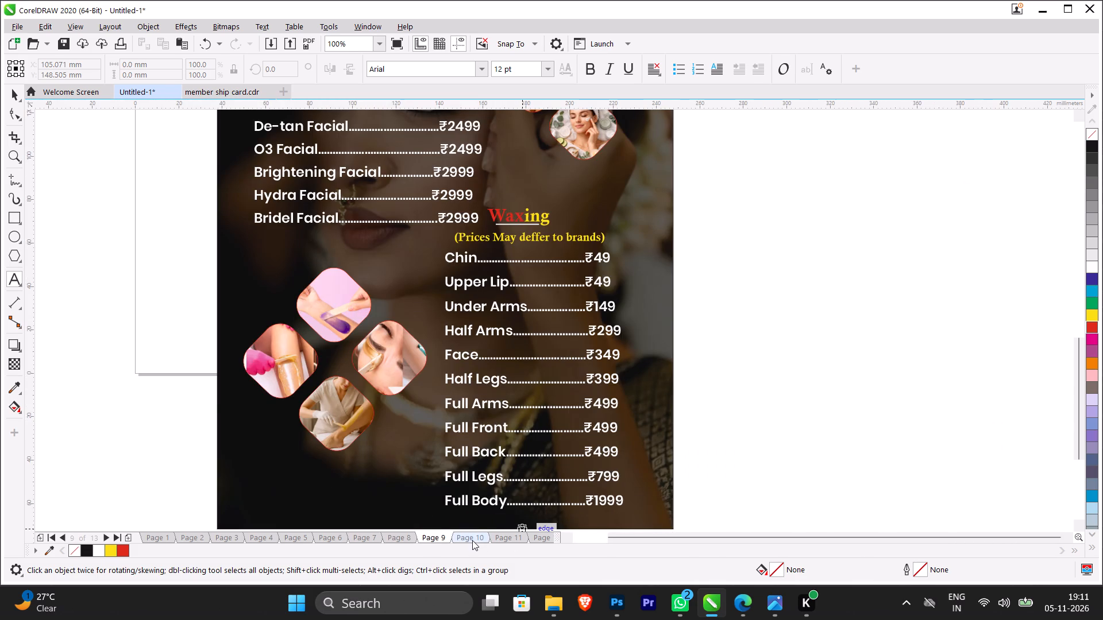
left_click(472, 540)
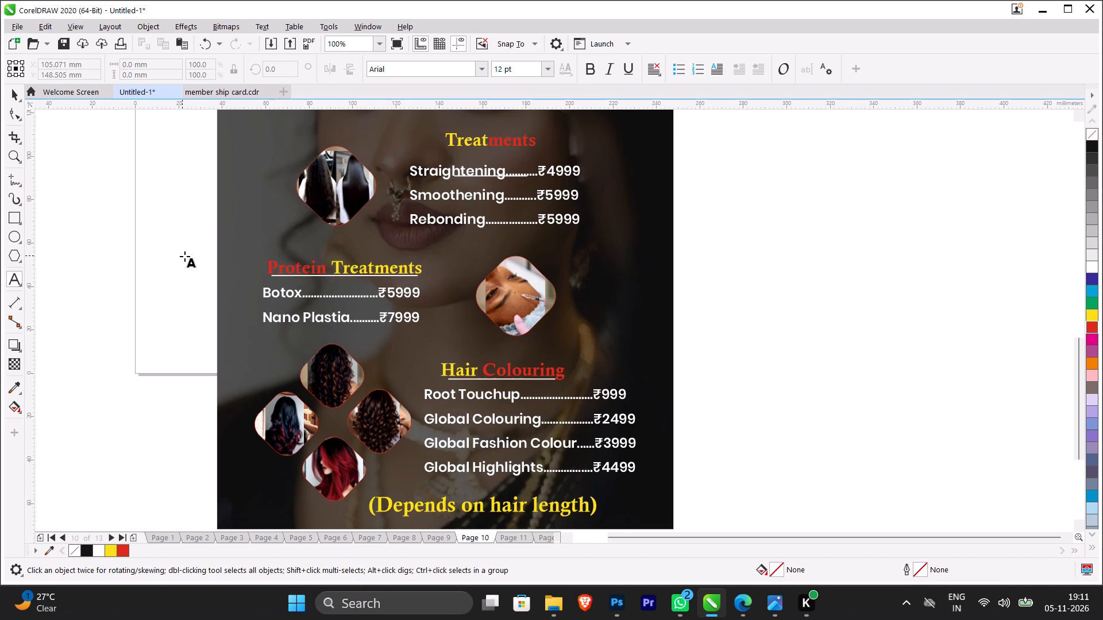
Copy the Protein Treatments section on Page 10, including its heading, underline and the Botox and Nano Plastia lines.
left_click(7, 99)
left_click_drag(171, 243, 433, 344)
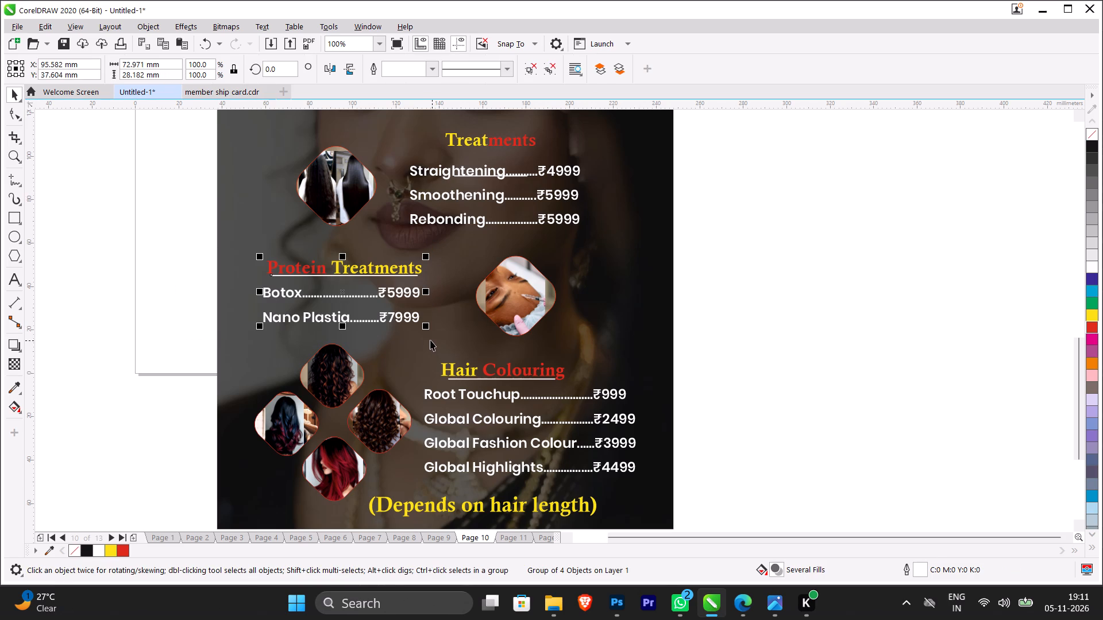
key("ctrl+c")
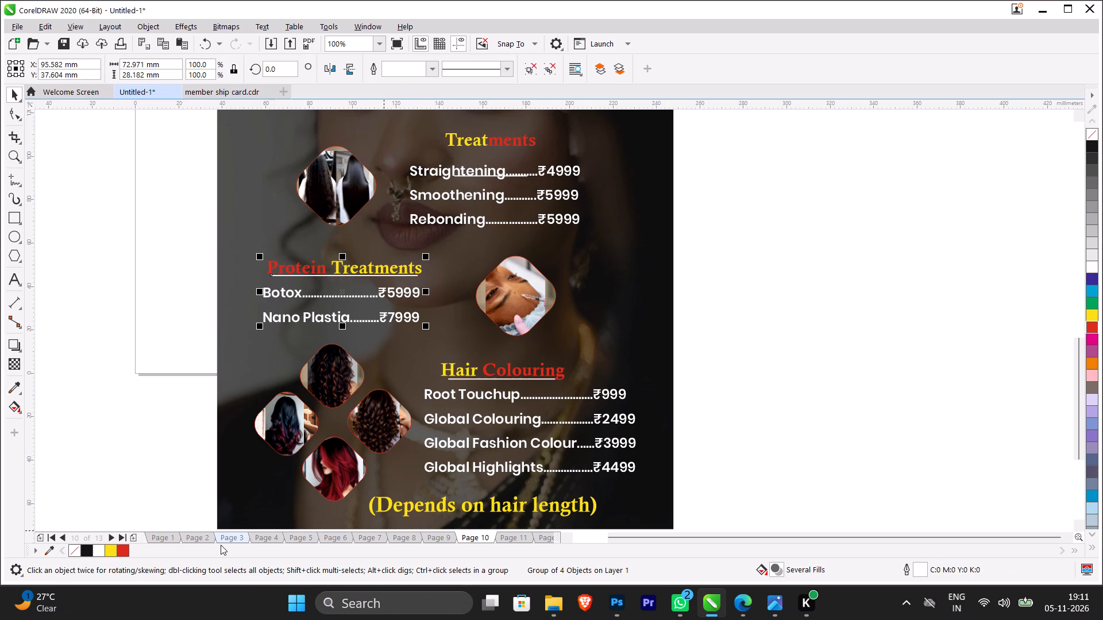
Examine the layouts of Page 3 and Page 2 for a free spot for the copied Protein Treatments section.
left_click(225, 537)
scroll(307, 273, "down", 2)
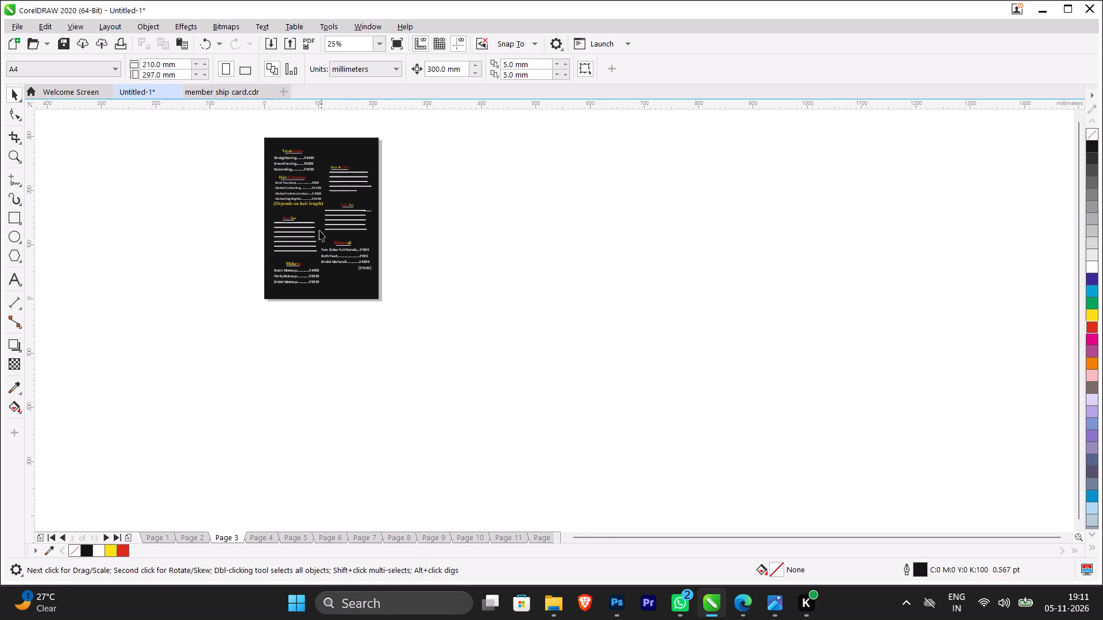
scroll(309, 203, "up", 2)
scroll(314, 211, "down", 1)
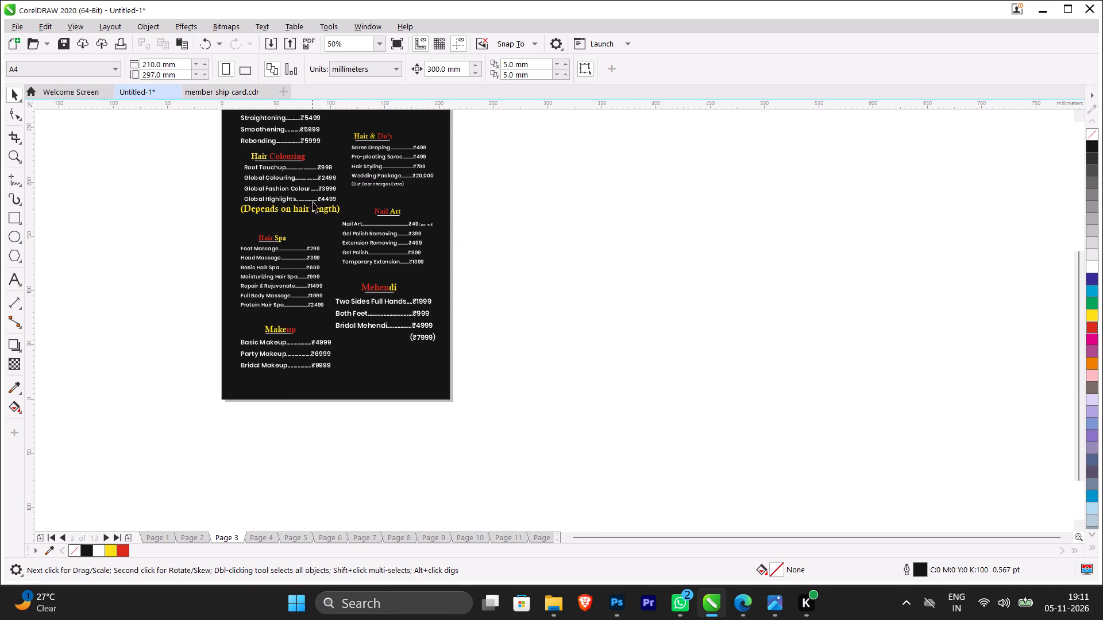
scroll(313, 189, "down", 2)
scroll(318, 150, "up", 2)
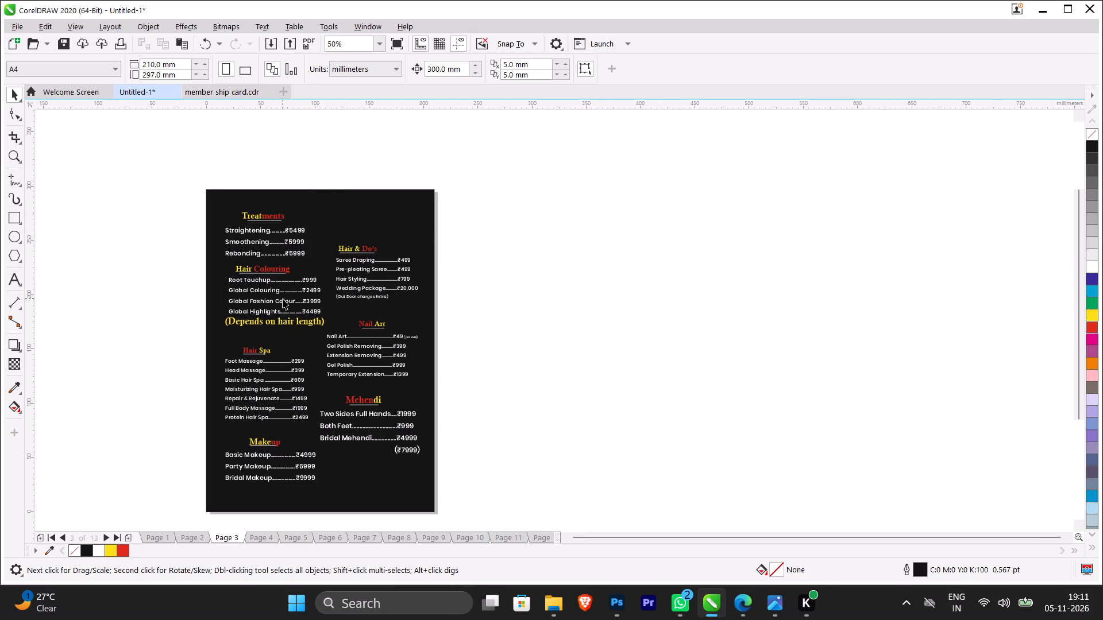
scroll(275, 245, "up", 2)
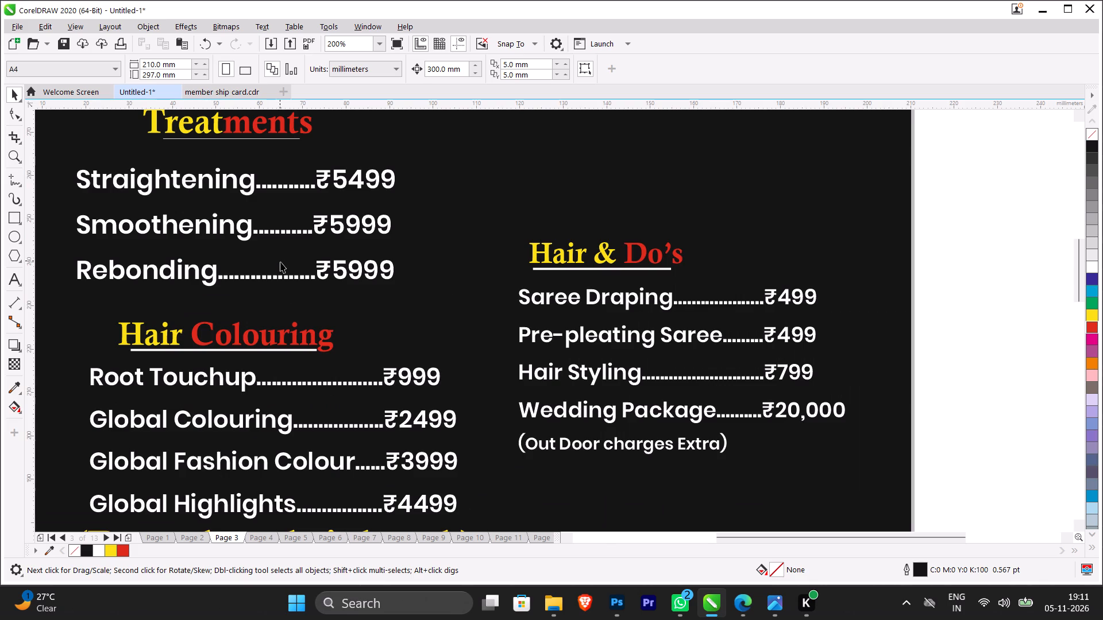
scroll(304, 299, "down", 1)
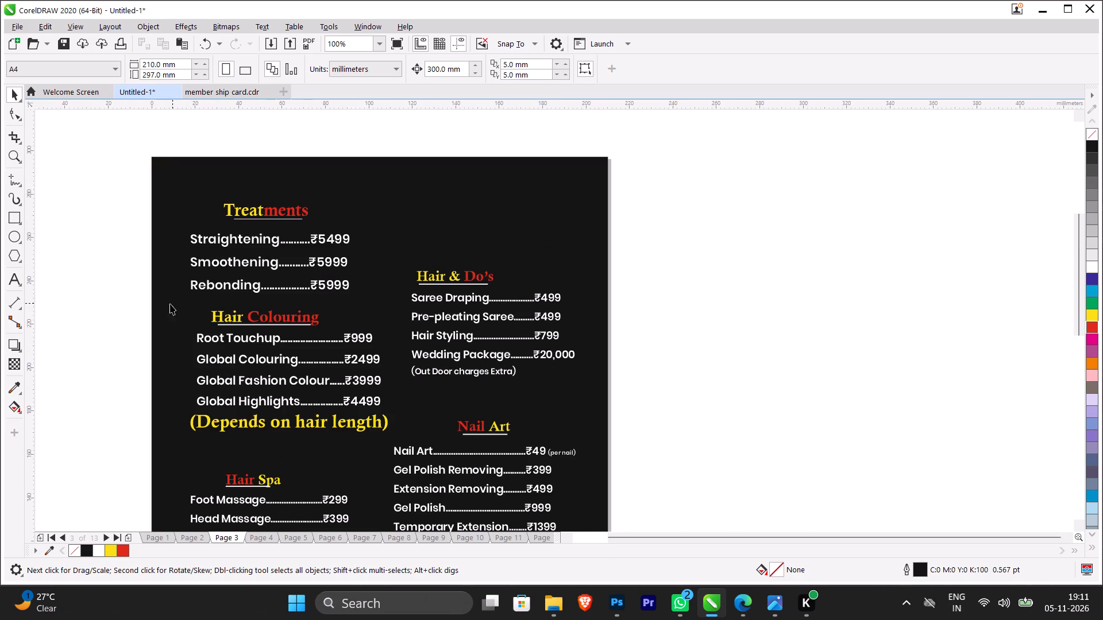
scroll(323, 346, "down", 1)
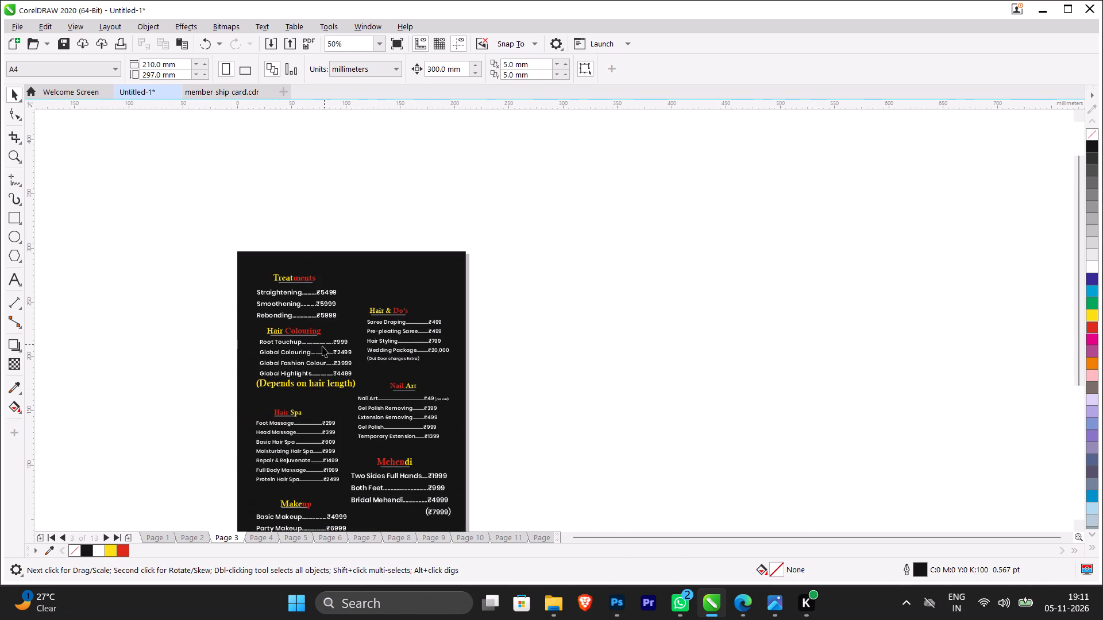
scroll(298, 359, "down", 1)
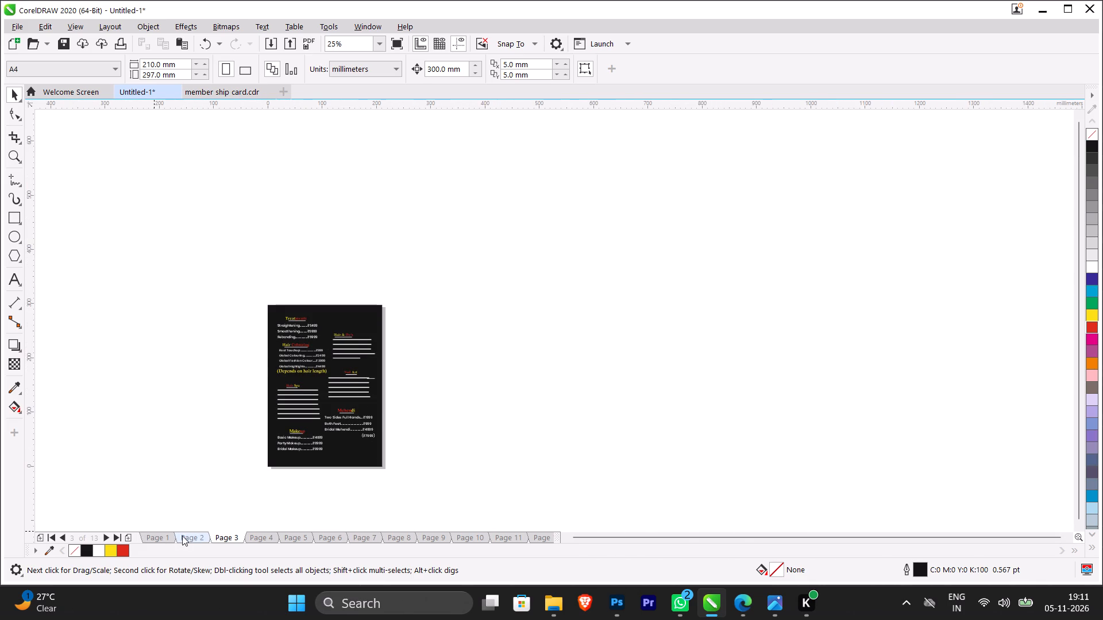
left_click(185, 534)
scroll(360, 361, "up", 2)
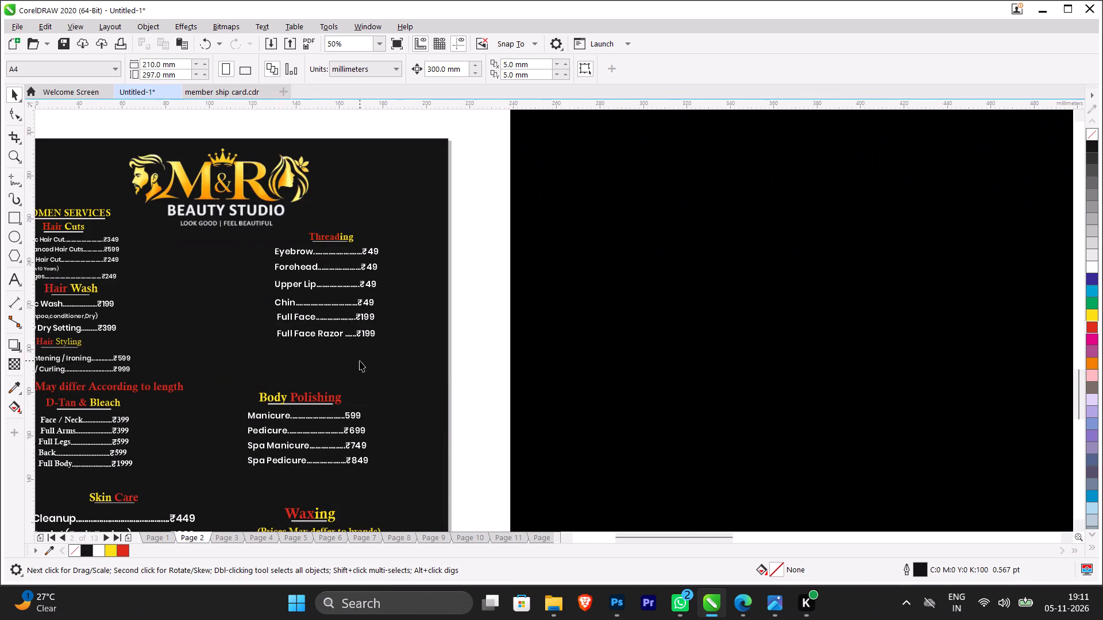
scroll(360, 361, "down", 1)
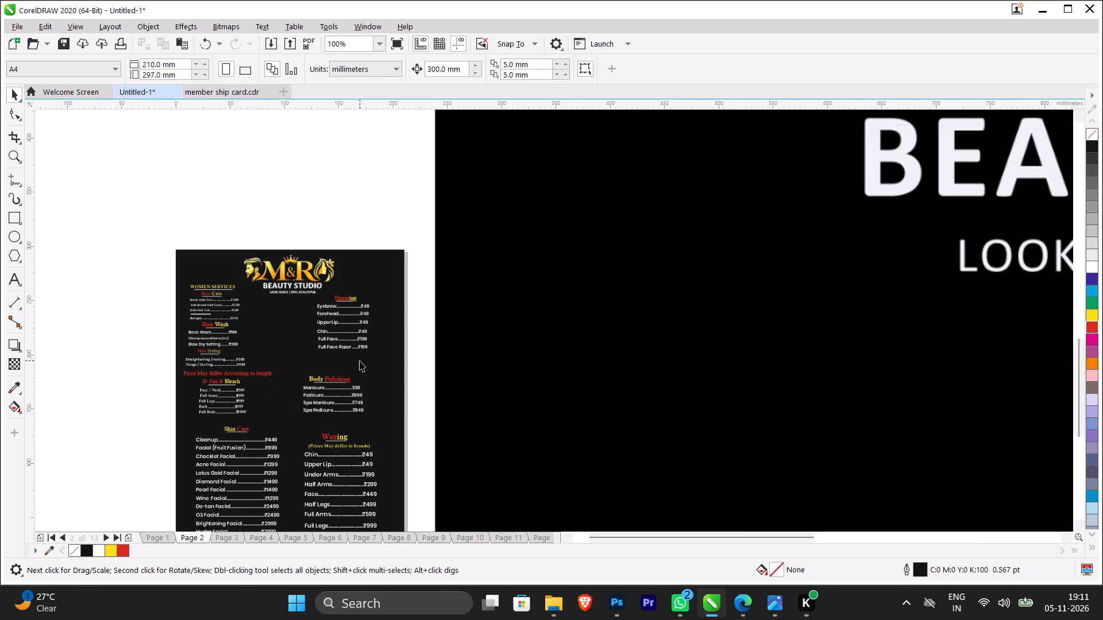
Paste the Protein Treatments section onto Page 3 and place it above Hair & Do's, beside the Treatments list.
left_click(234, 542)
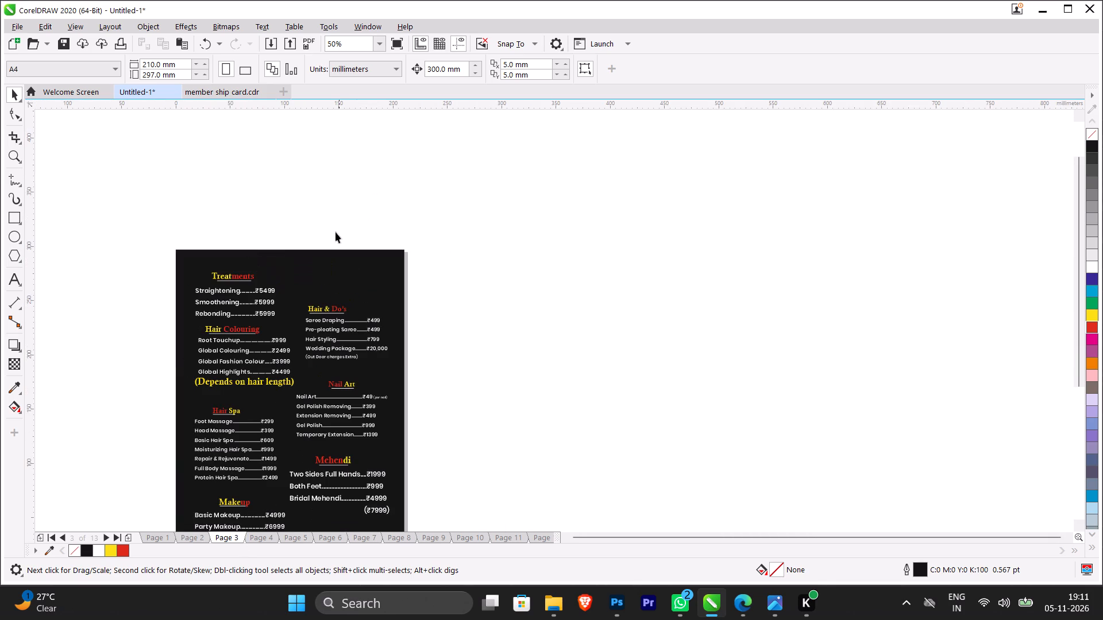
key("ctrl+v")
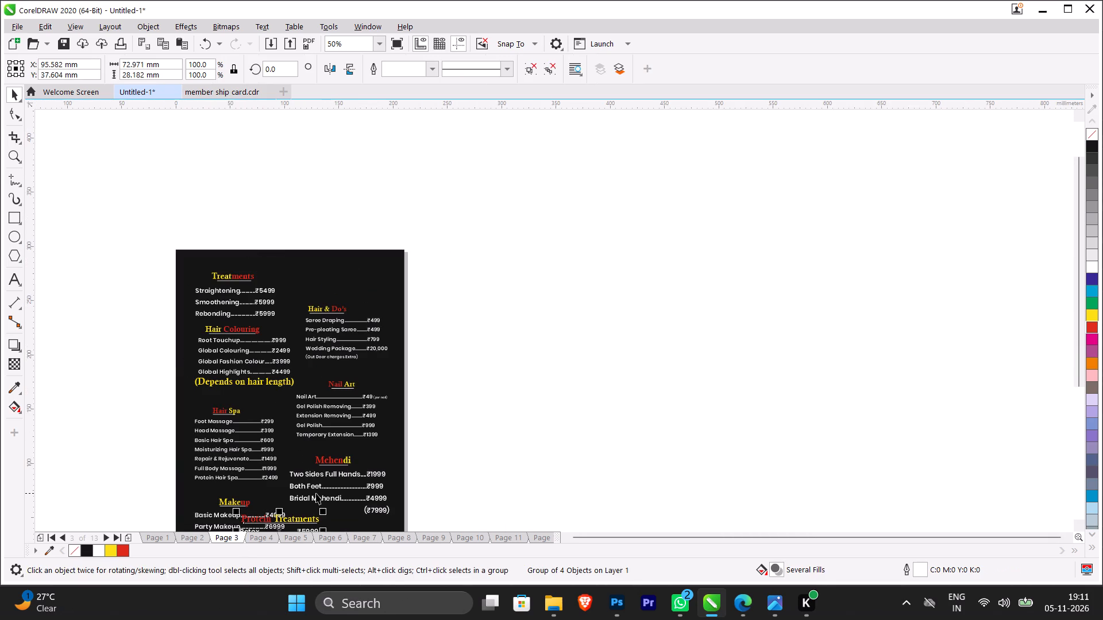
scroll(316, 483, "down", 2)
key("ctrl+g")
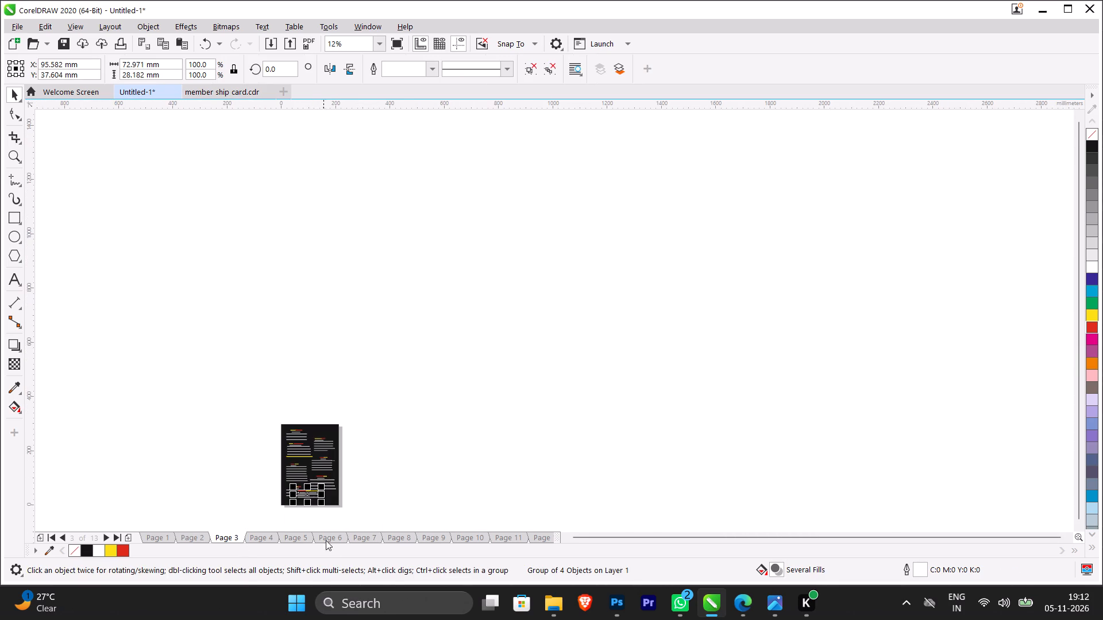
left_click_drag(307, 495, 318, 431)
scroll(317, 428, "up", 4)
scroll(325, 421, "down", 1)
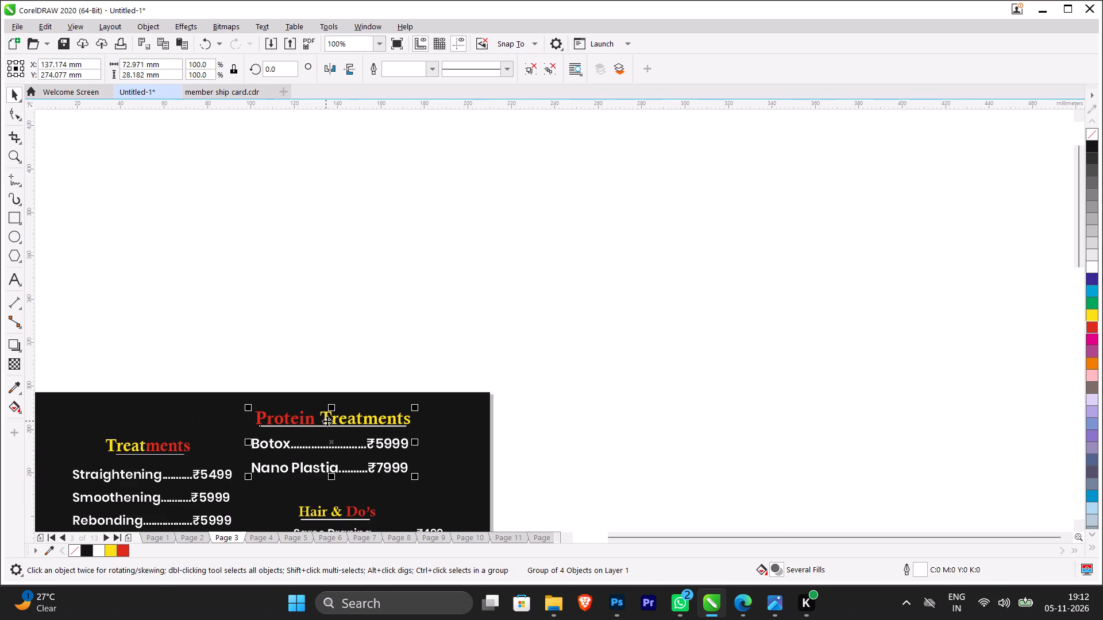
scroll(317, 443, "down", 1)
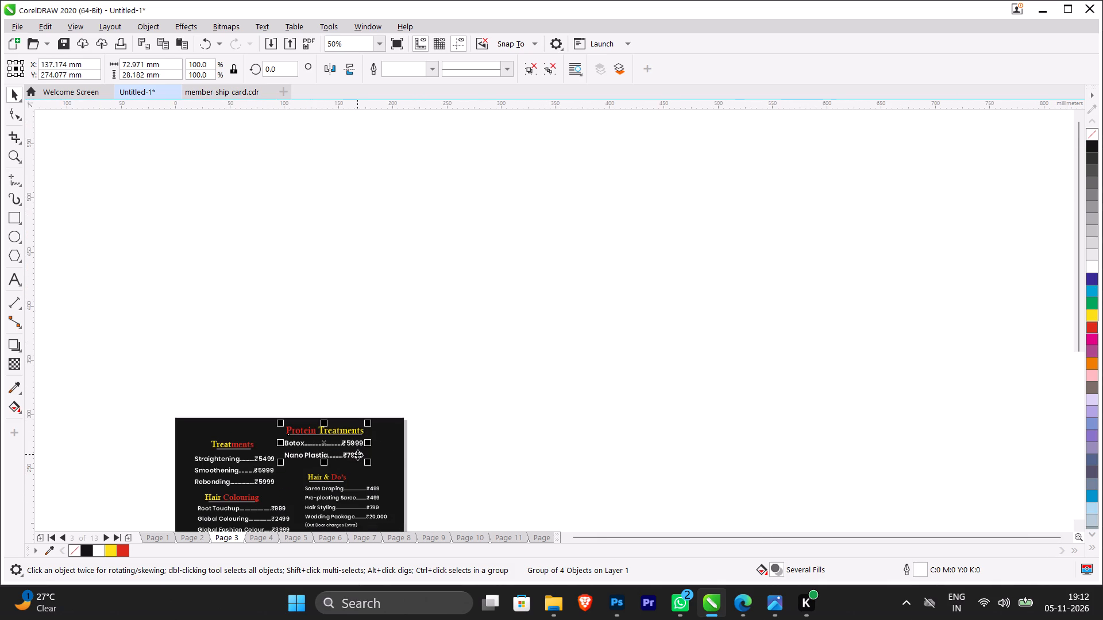
left_click_drag(357, 455, 365, 459)
left_click(531, 436)
Add the text line "KERATIN ...........₹4999" on Page 3 below Rebonding in the Treatments list.
scroll(341, 455, "up", 1)
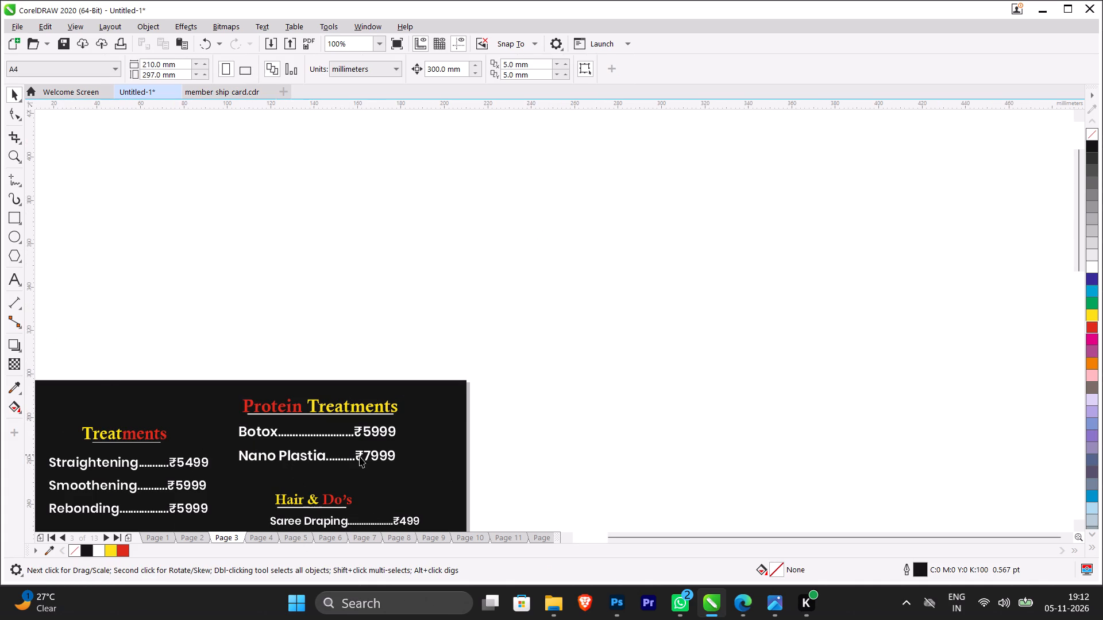
scroll(176, 513, "down", 1)
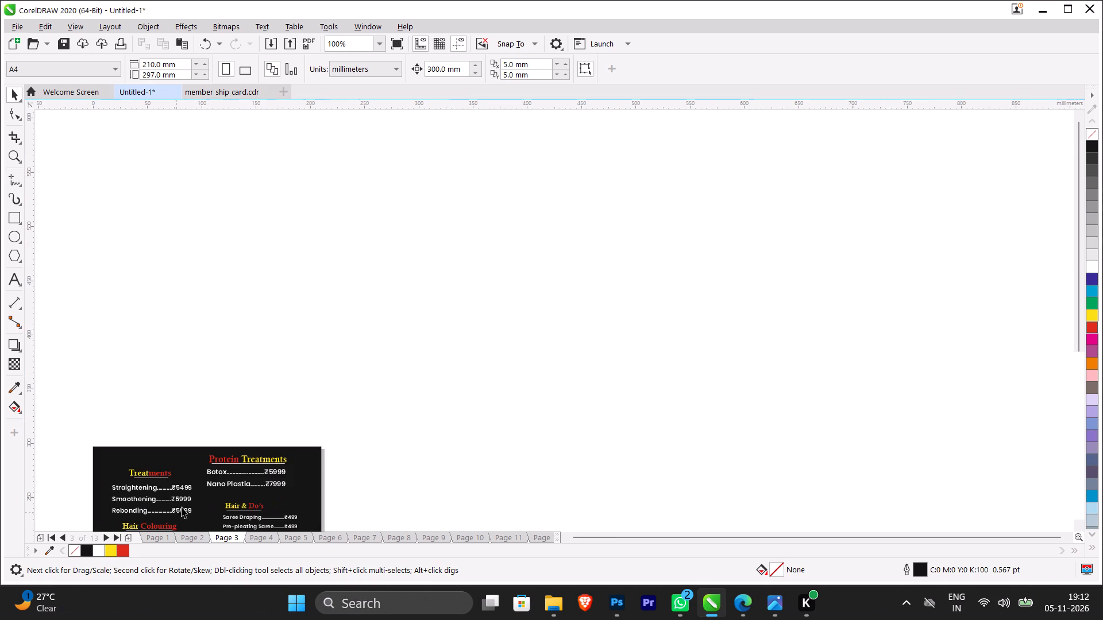
scroll(115, 520, "up", 1)
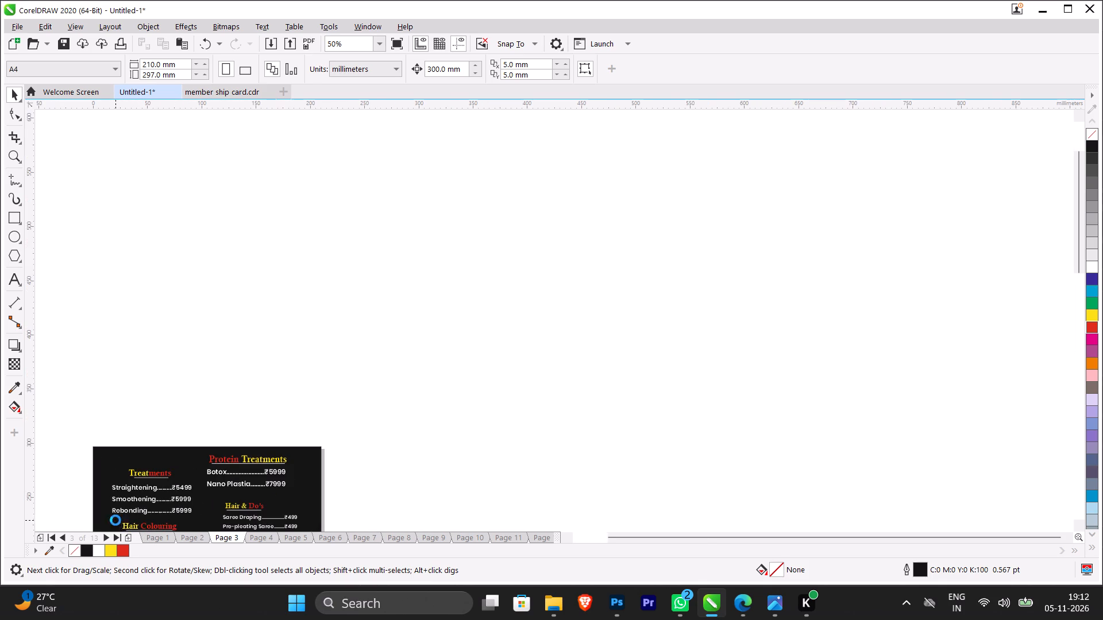
scroll(115, 520, "up", 1)
scroll(138, 499, "down", 2)
scroll(137, 515, "up", 2)
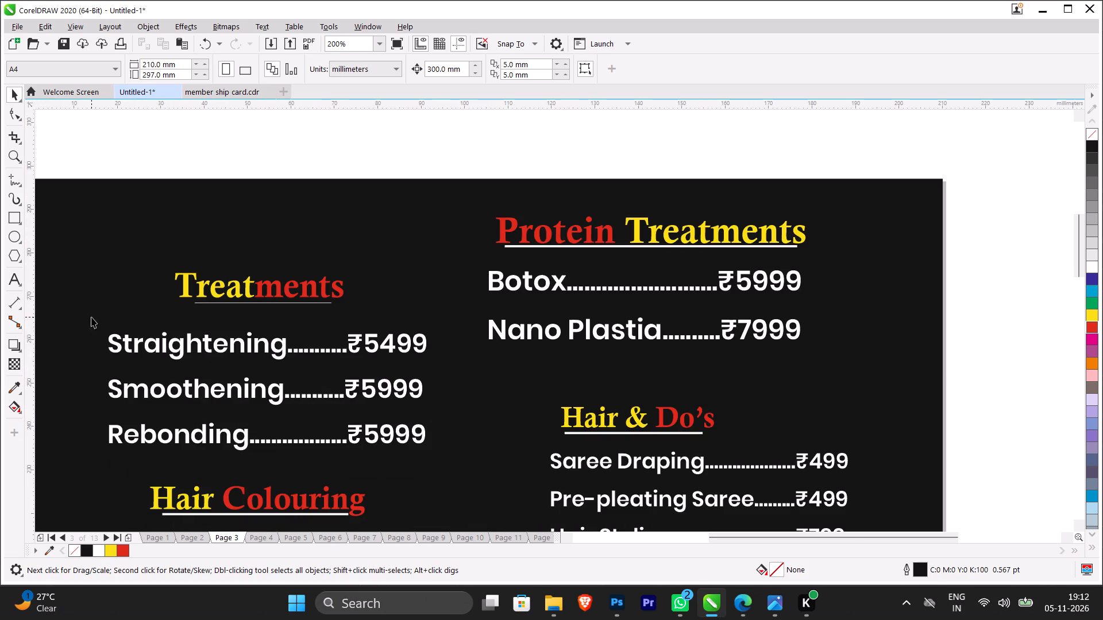
left_click(20, 278)
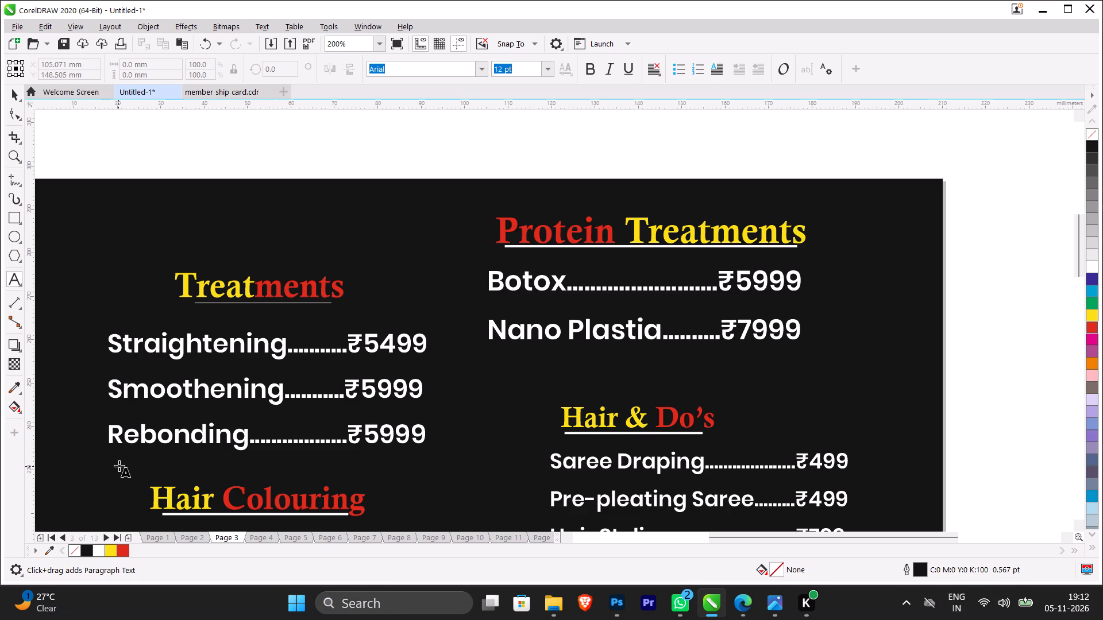
left_click(119, 466)
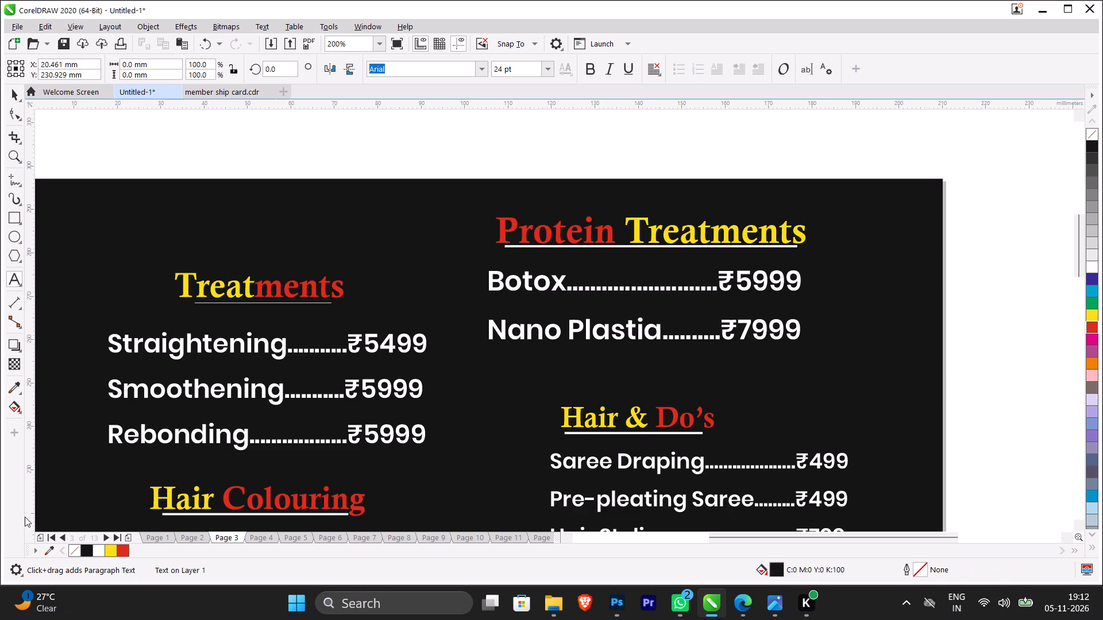
type("KER")
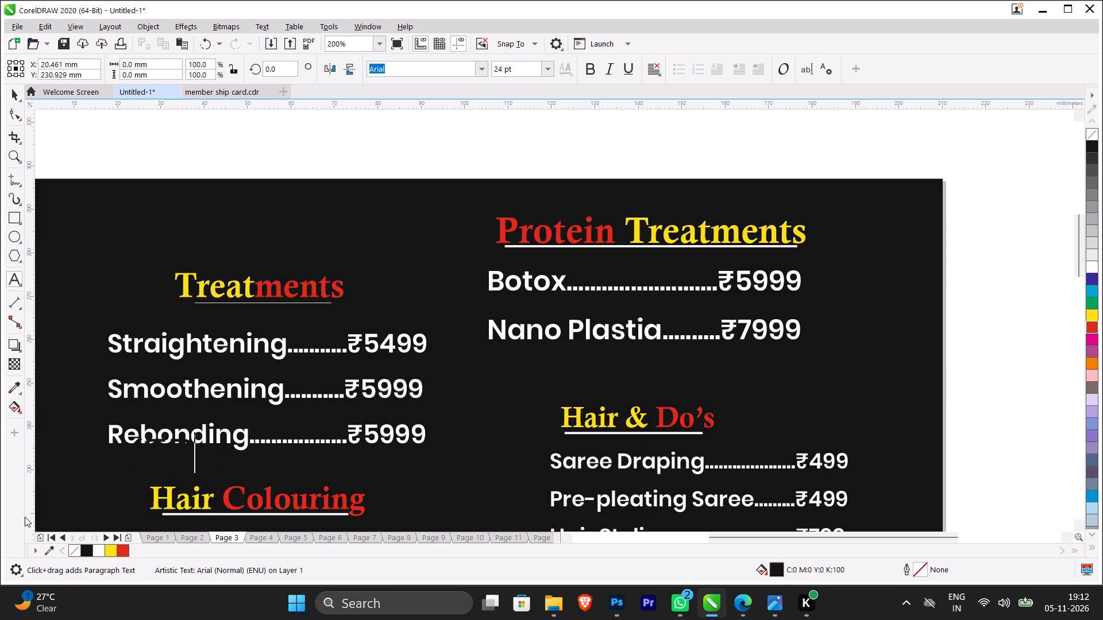
key("shift+a")
key("shift+t")
type("IN")
key("space")
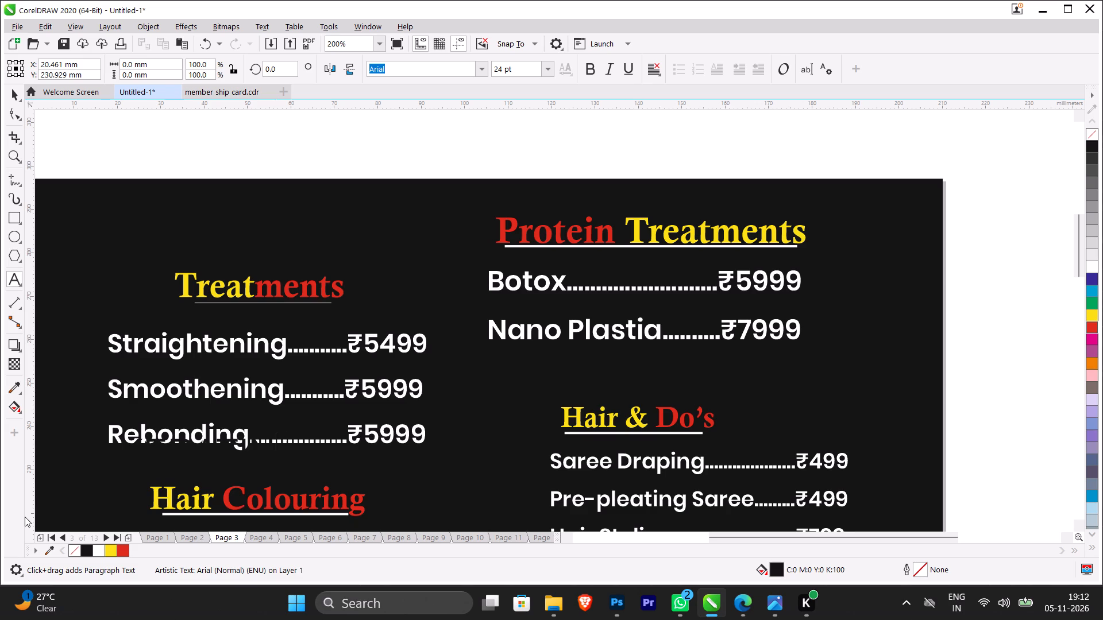
key("period")
key("period")
key("period")
key("period")
key("period")
key("period")
key("period")
key("period")
key("period")
key("period")
key("period")
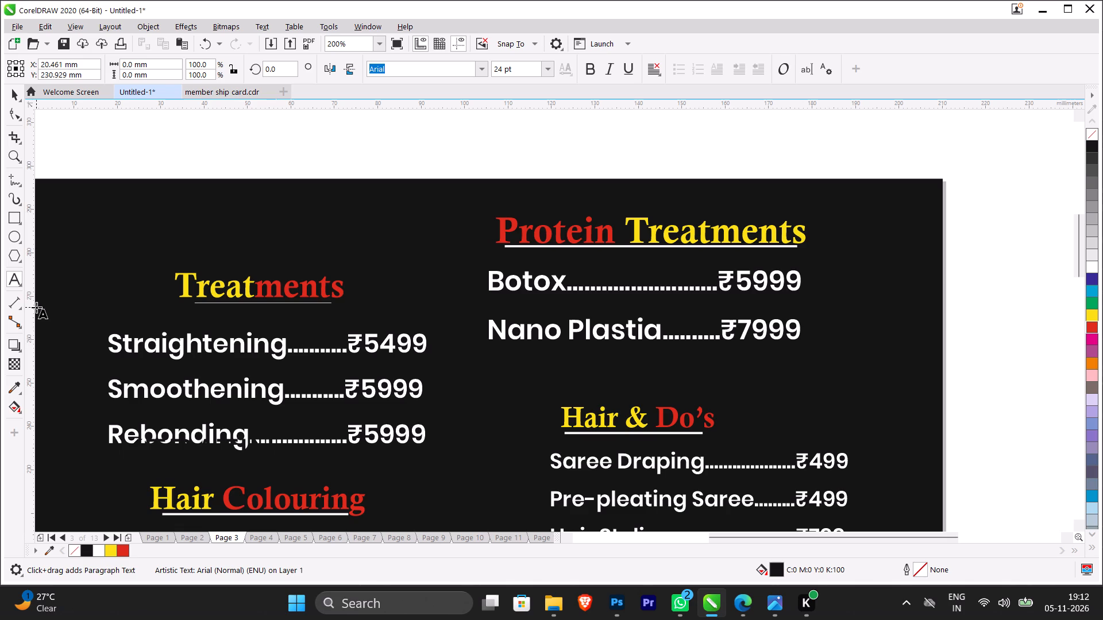
key("ctrl+shift+4")
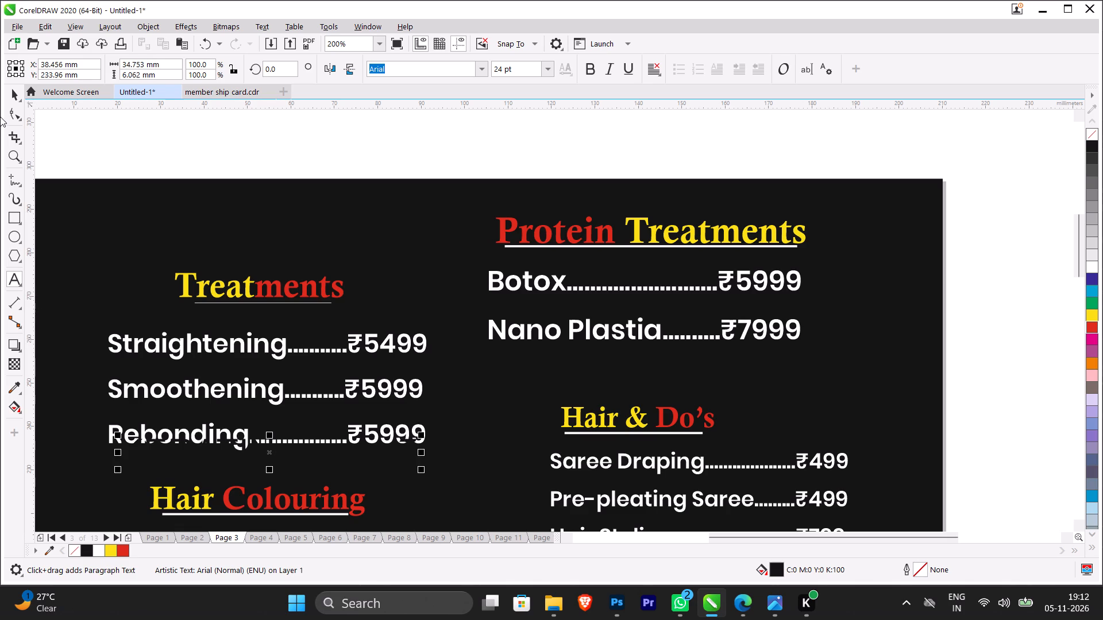
type("4999")
Colour the whole KERATIN price line white.
key("ctrl+a")
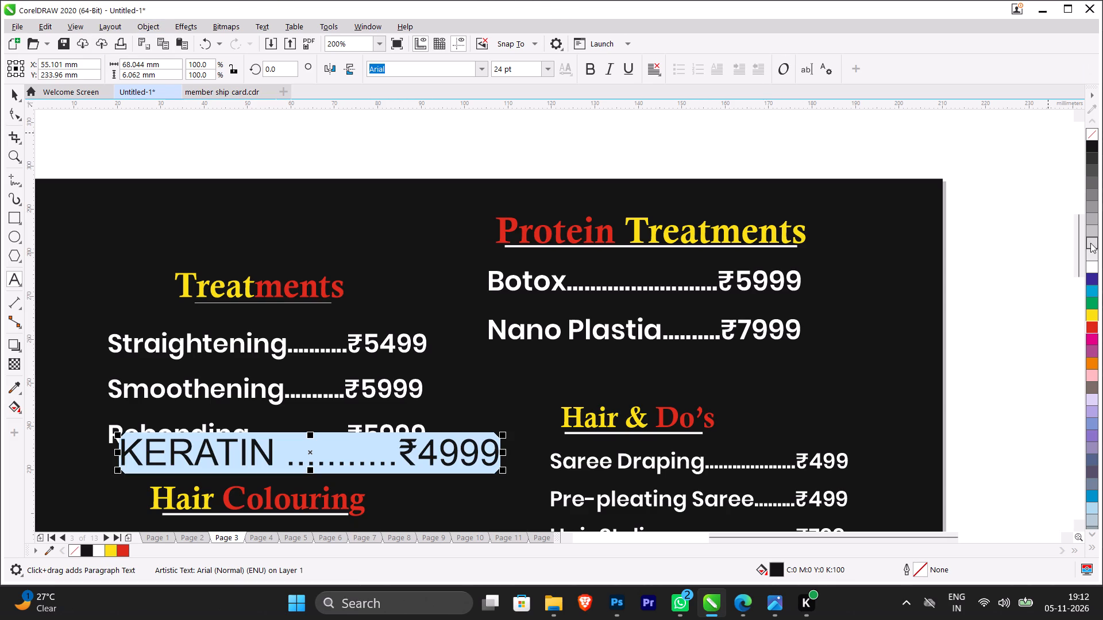
left_click(1092, 267)
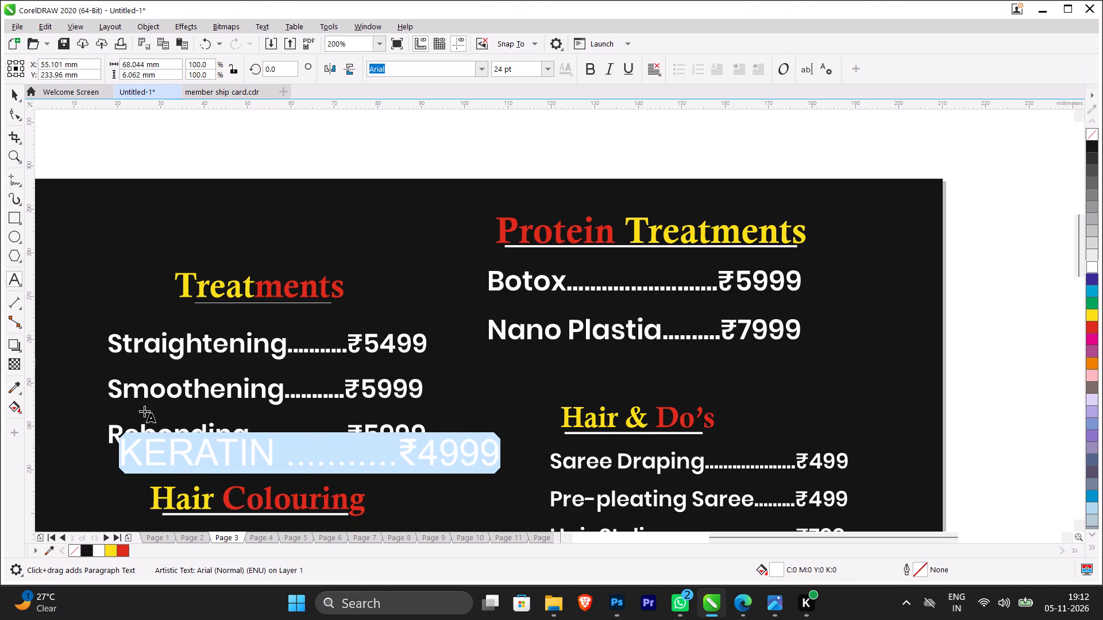
left_click(11, 96)
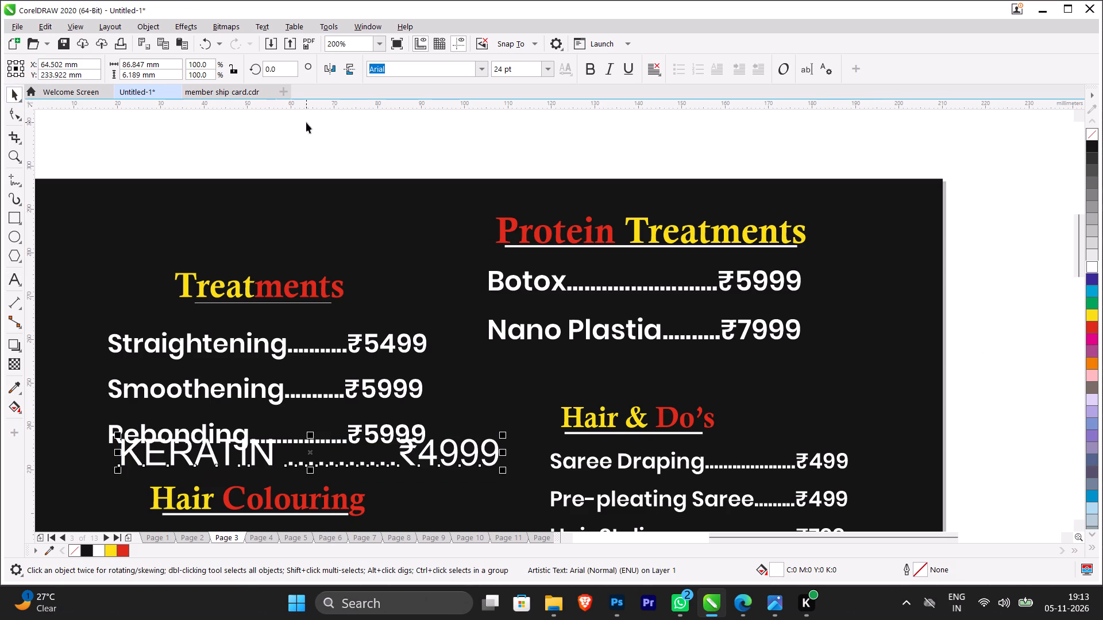
Set the KERATIN line's font to Poppins SemiBold, copying the font name from the Straightening line.
left_click(233, 345)
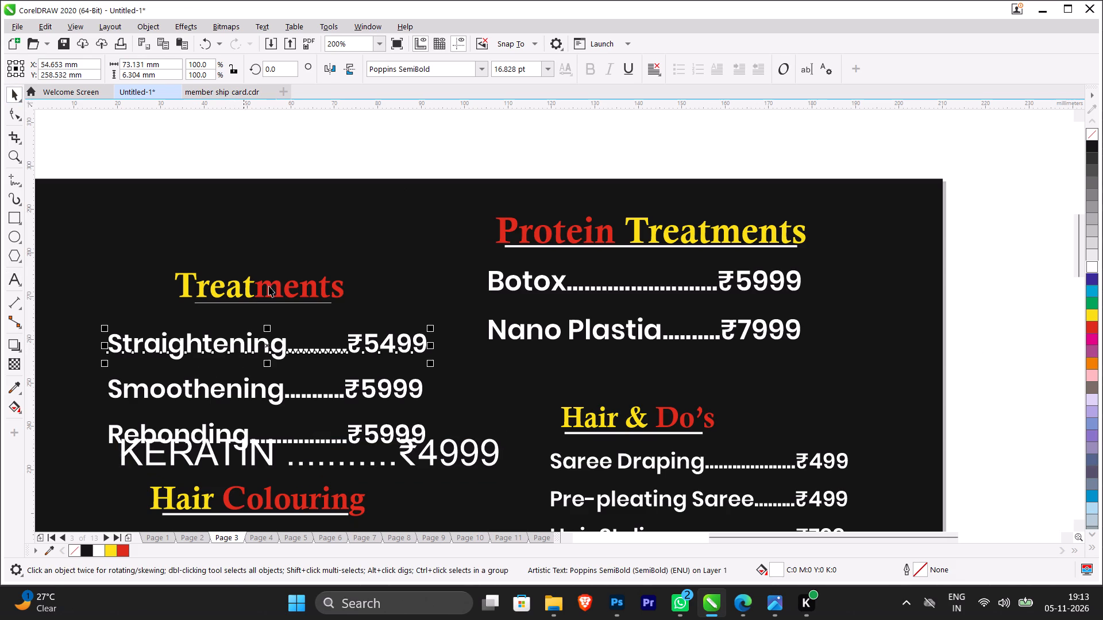
left_click(448, 64)
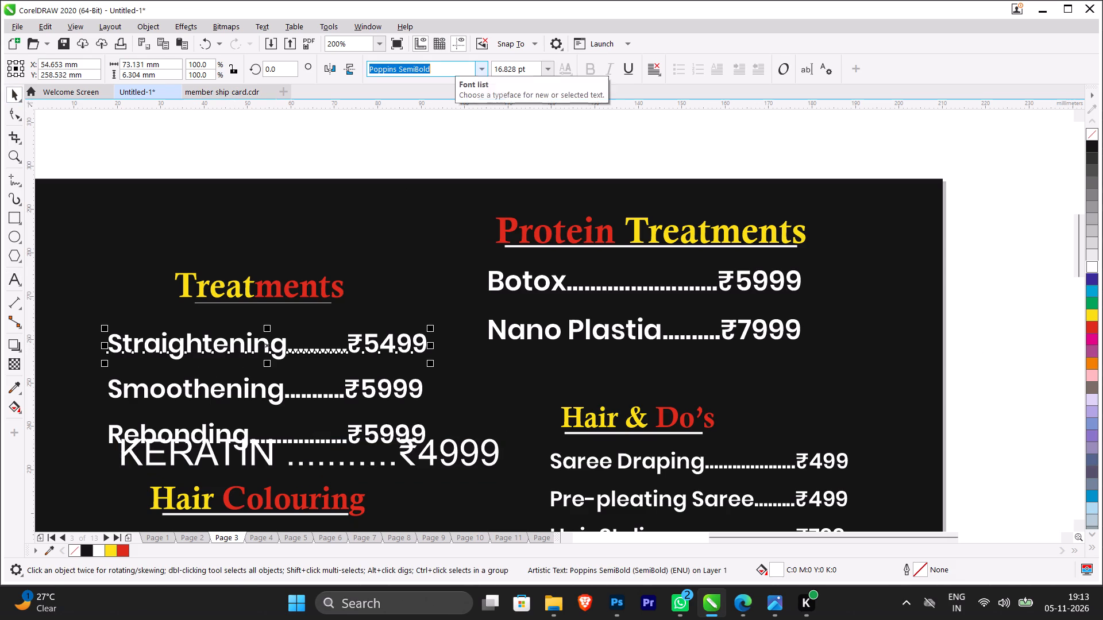
key("ctrl+c")
left_click(432, 455)
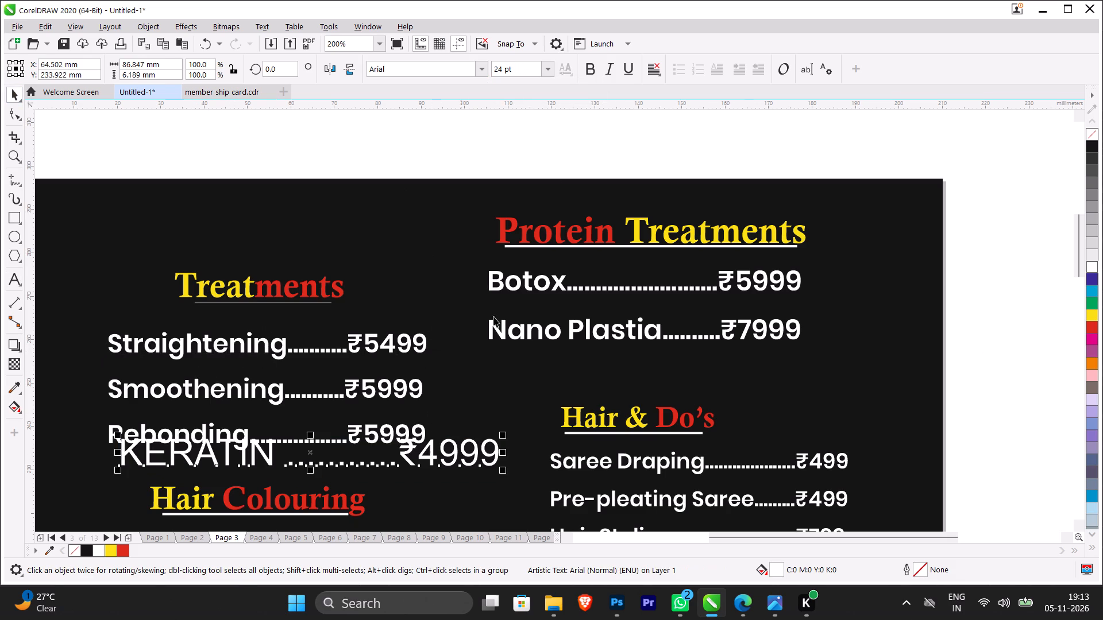
left_click(453, 69)
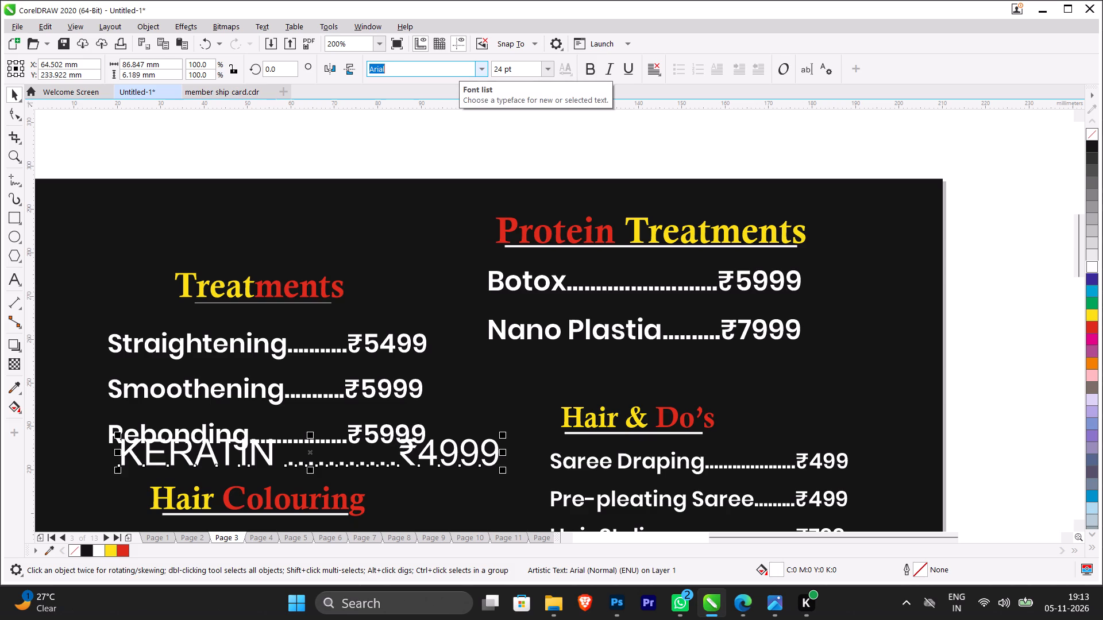
key("ctrl+v")
left_click(482, 70)
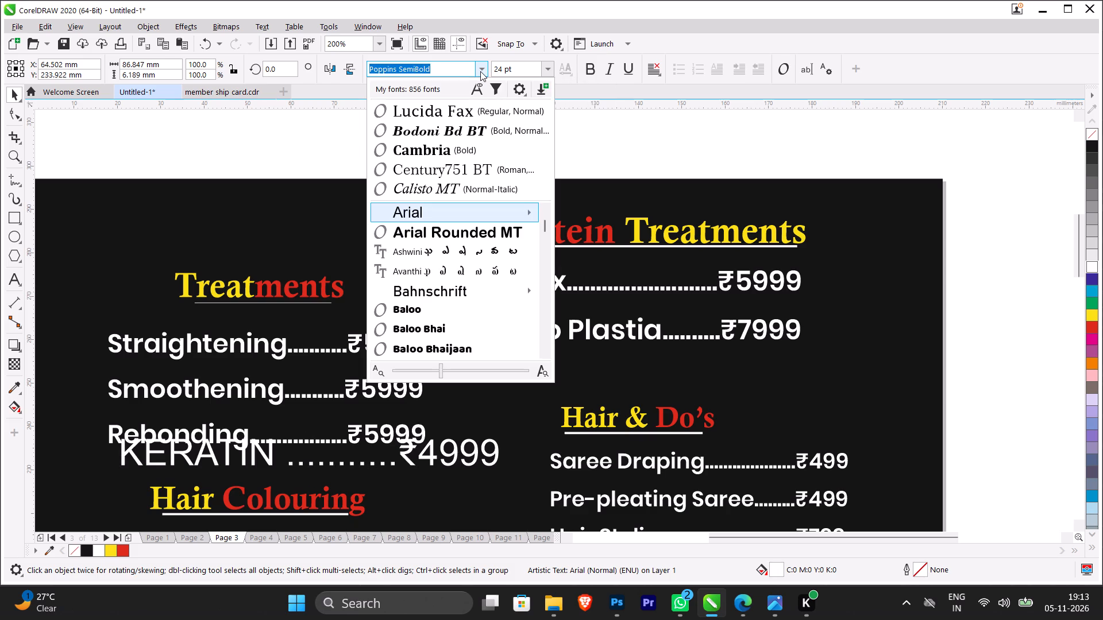
left_click(463, 62)
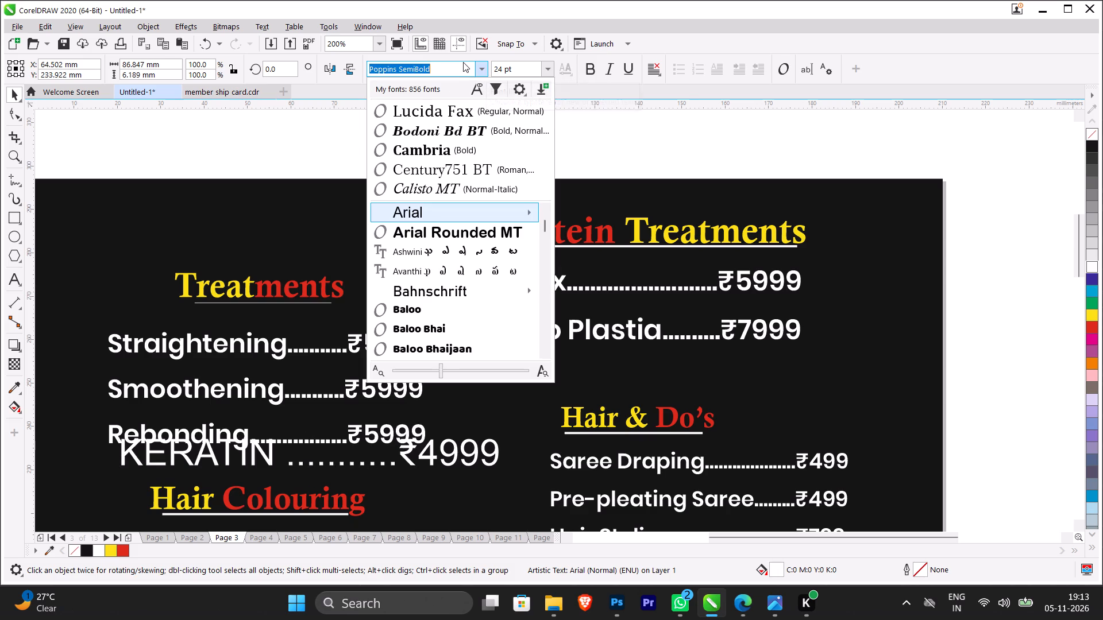
left_click(454, 69)
left_click(447, 67)
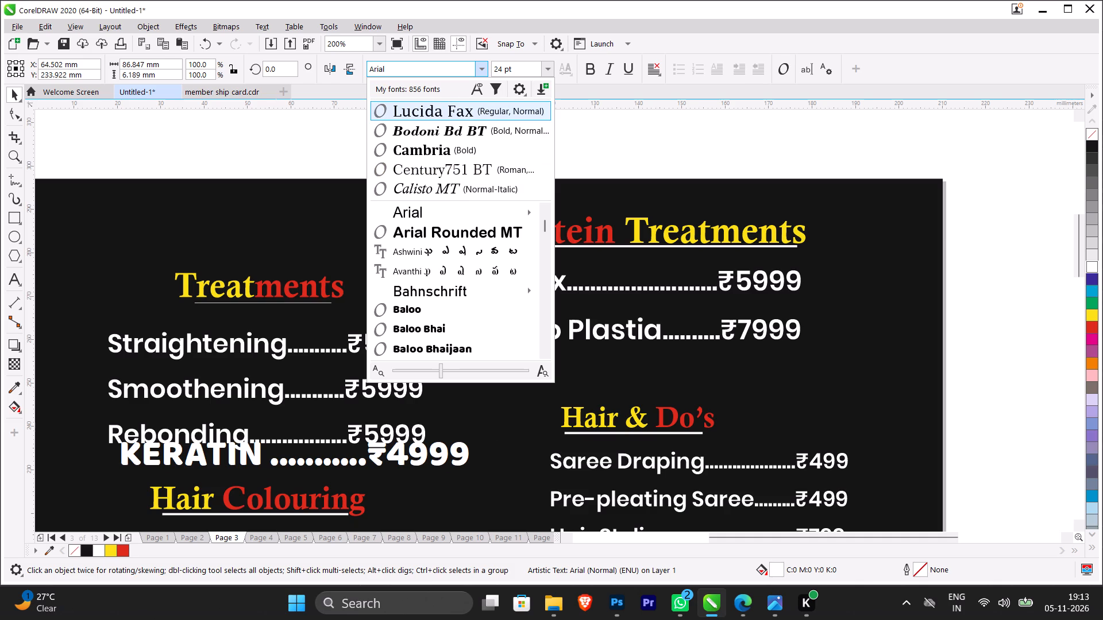
left_click(441, 68)
key("ctrl+v")
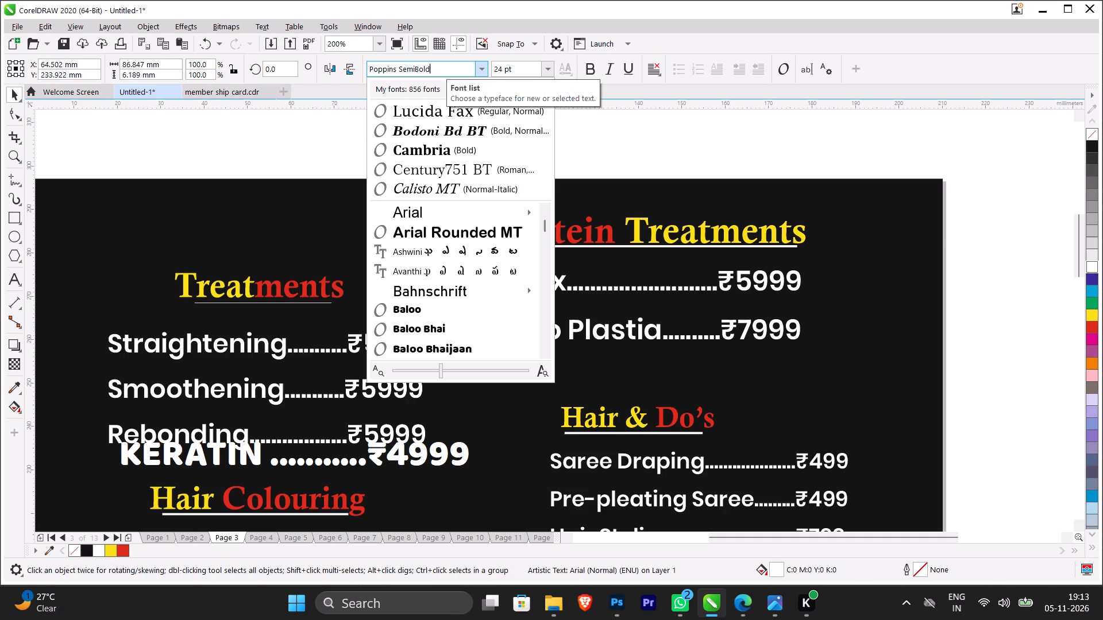
left_click(472, 211)
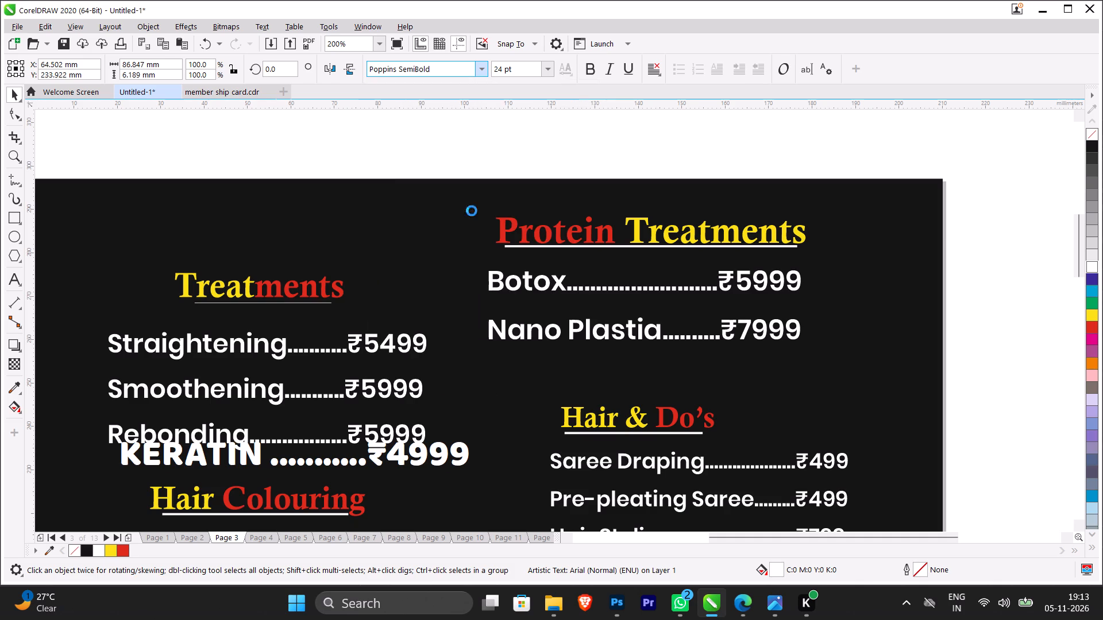
left_click(567, 155)
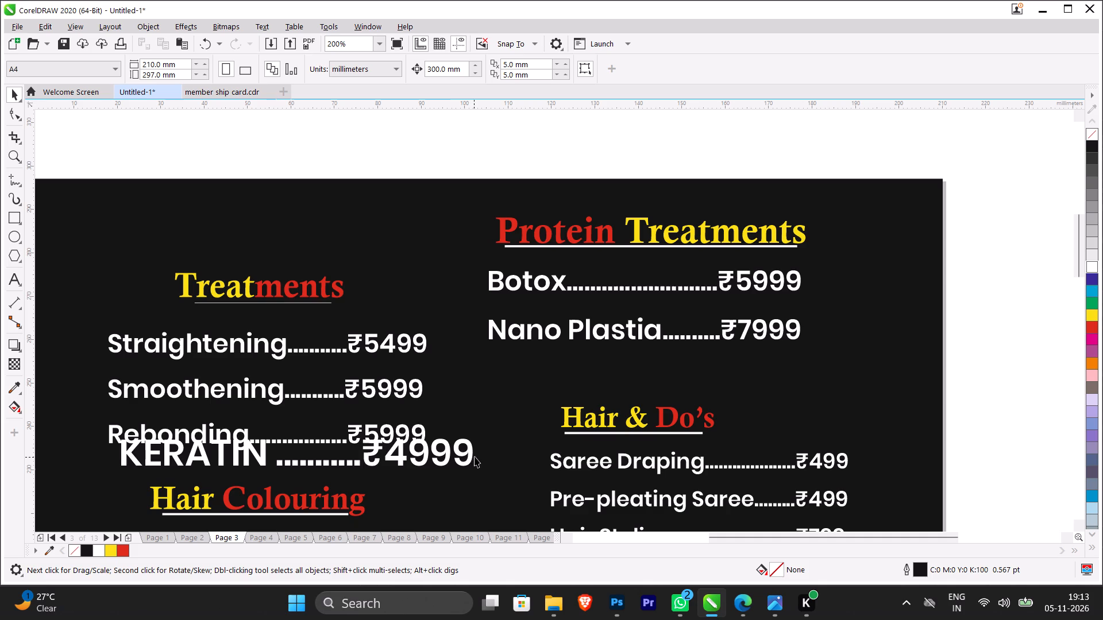
Shrink the KERATIN line to about 19.3 pt and place it between Rebonding and the Hair Colouring heading, in line with the list's start.
left_click(470, 456)
left_click_drag(475, 471, 465, 468, "shift")
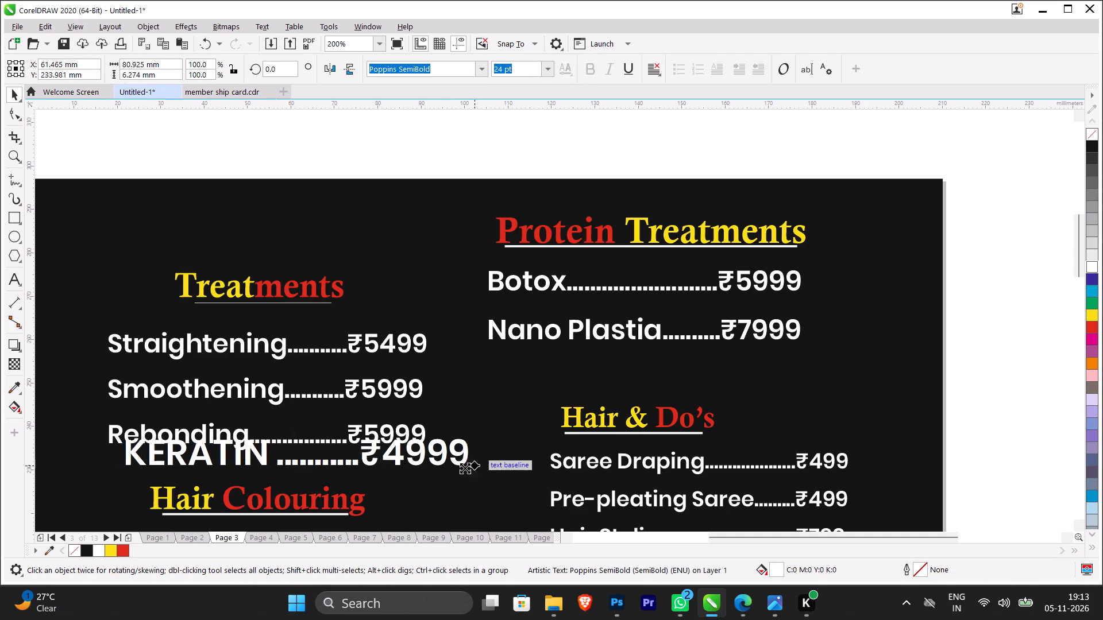
left_click_drag(465, 468, 460, 468, "shift")
left_click_drag(435, 454, 385, 462)
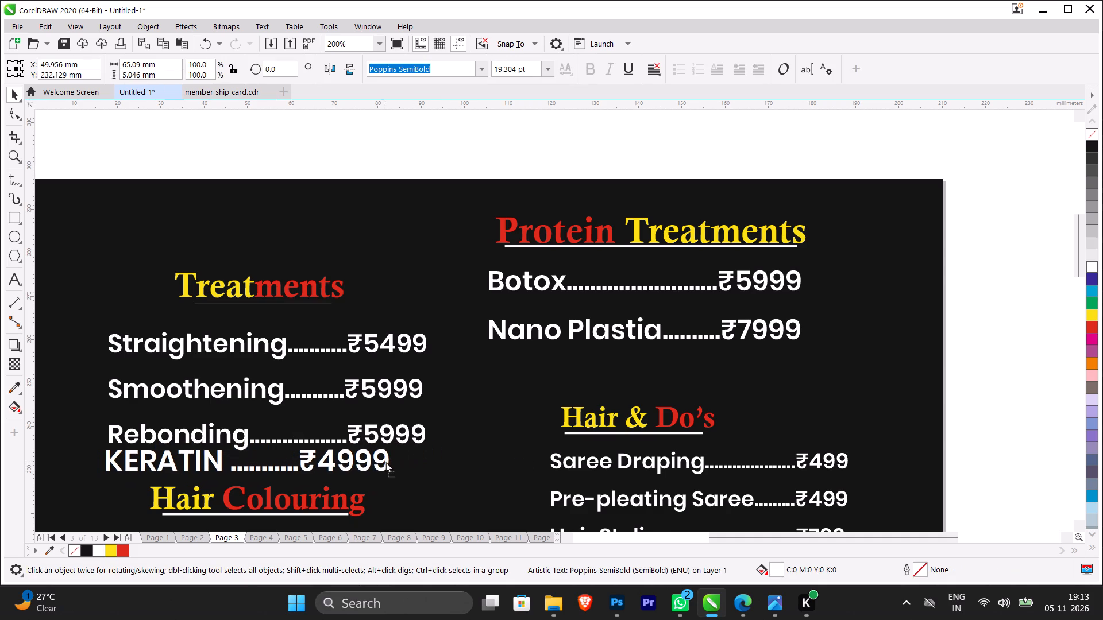
left_click_drag(385, 462, 389, 464)
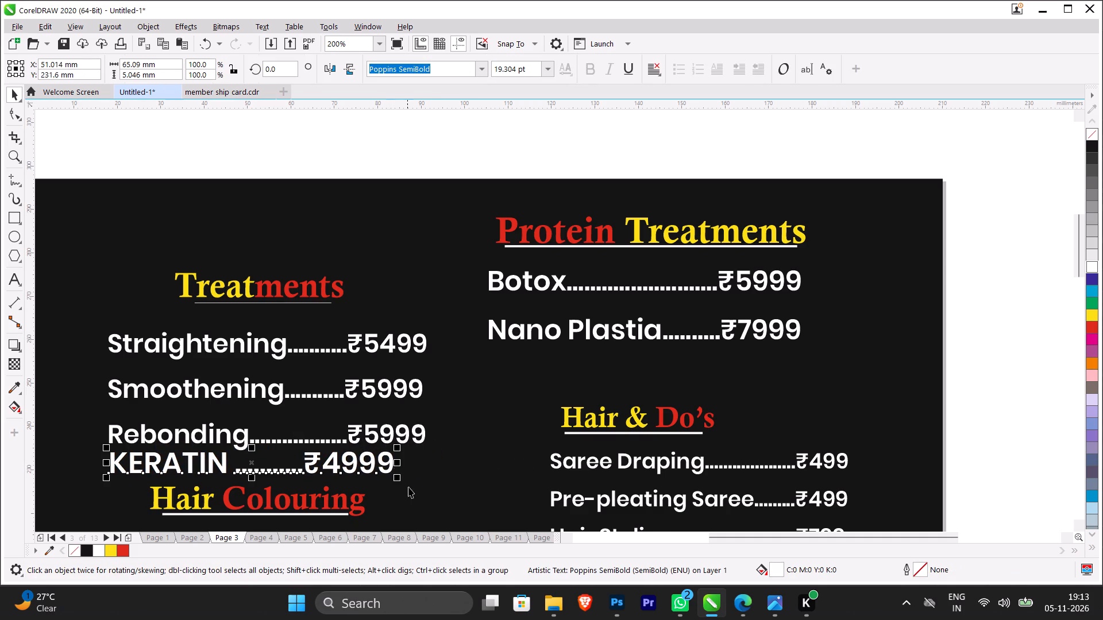
left_click(477, 435)
left_click(390, 470)
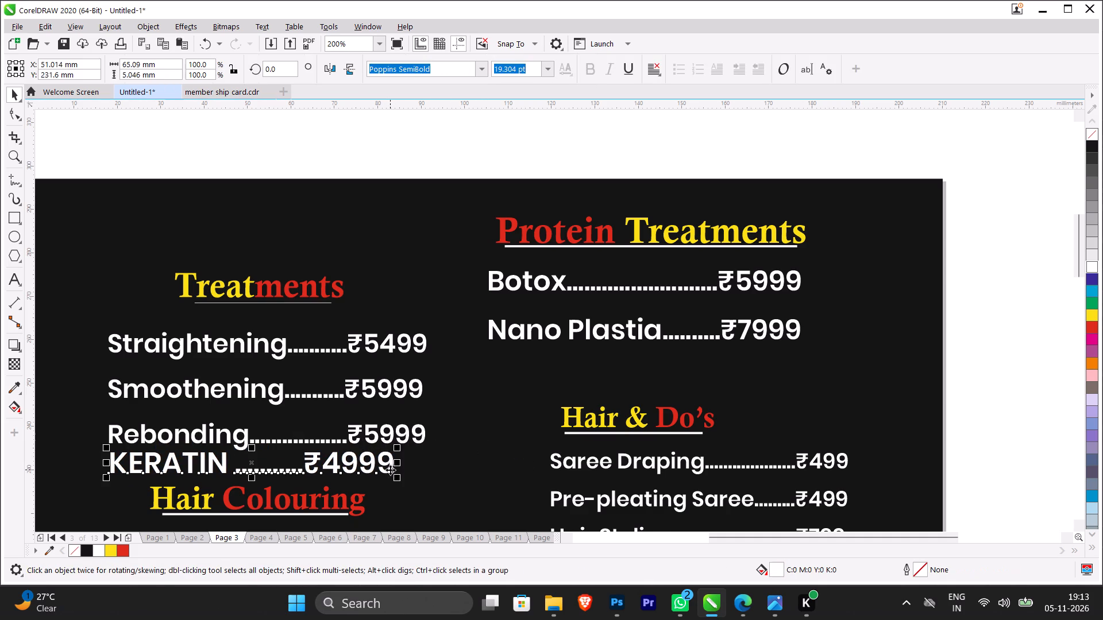
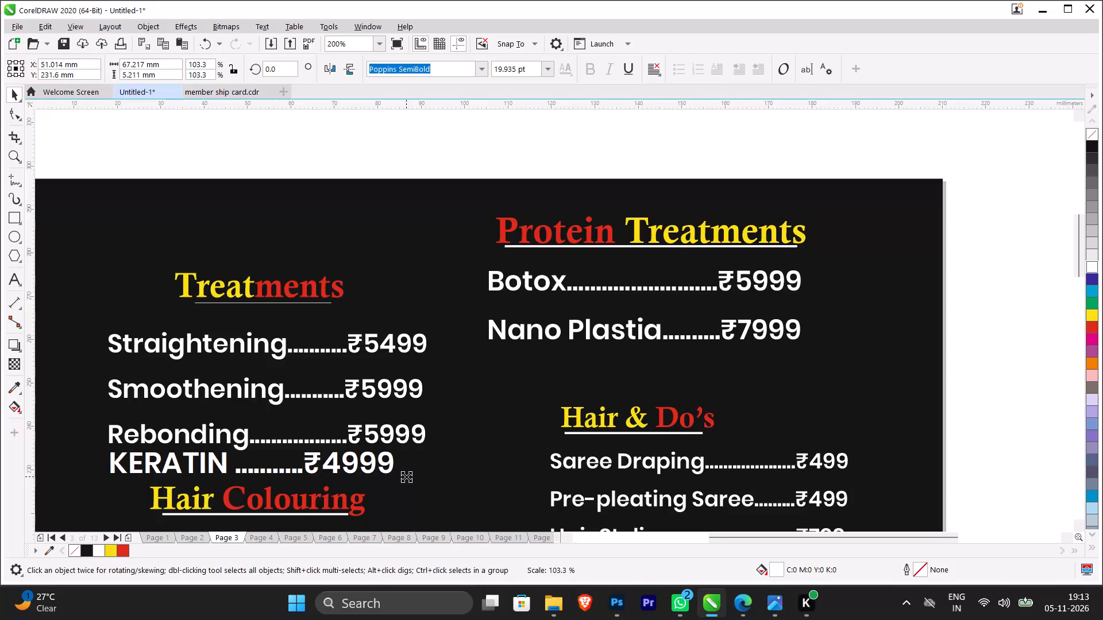
Scale the KERATIN line to about 17.3 pt so its lettering matches the Rebonding line above it.
left_click(419, 443)
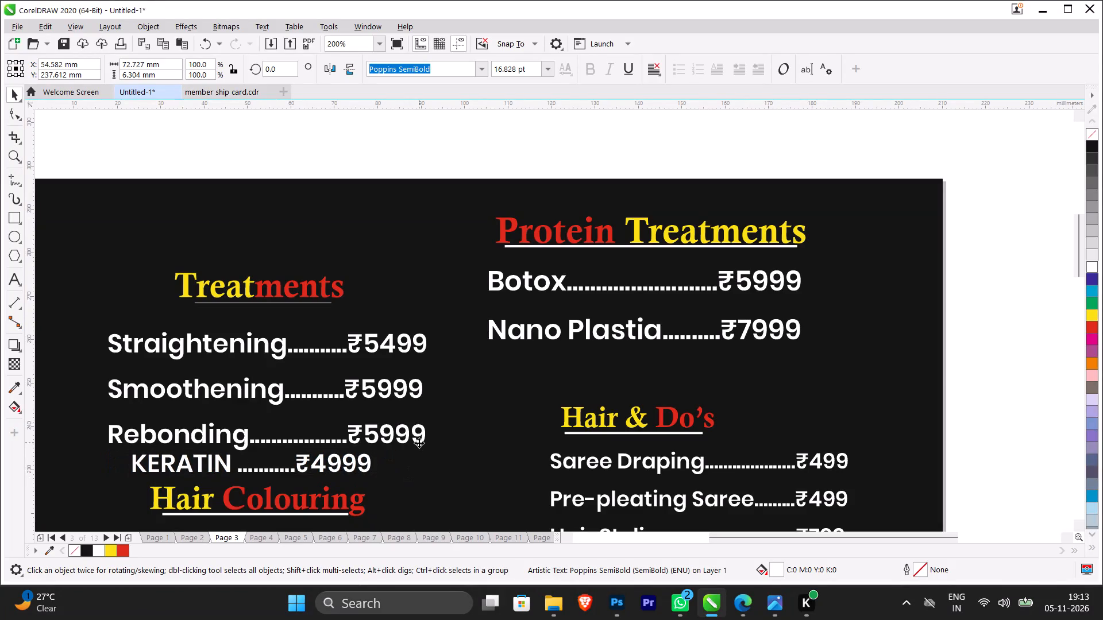
left_click(369, 466)
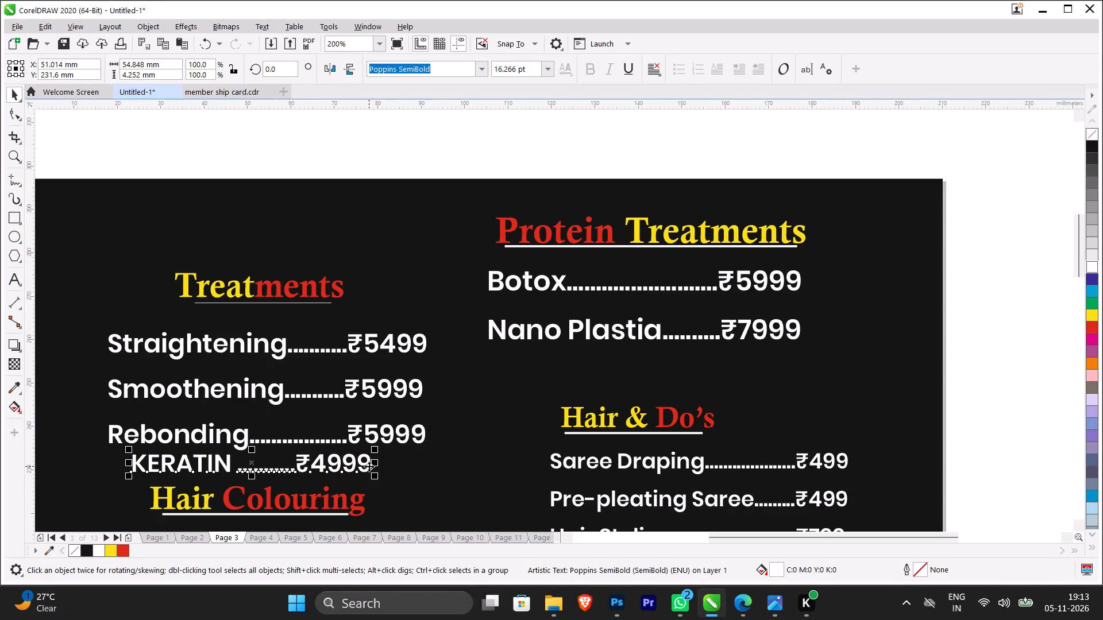
left_click_drag(376, 476, 380, 478, "shift")
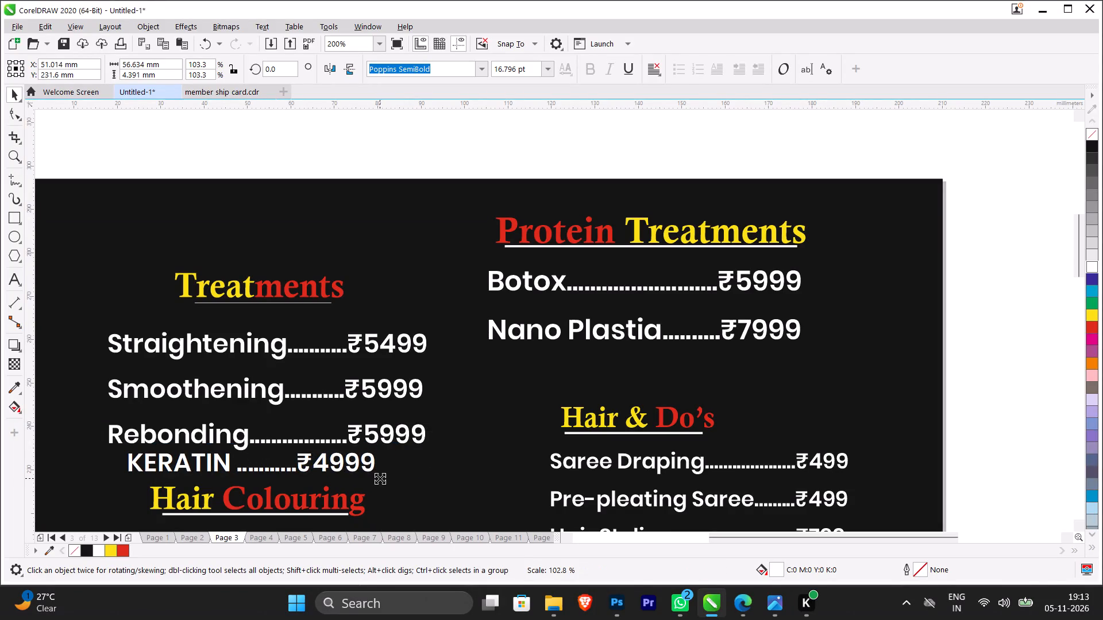
left_click_drag(380, 478, 384, 480, "shift")
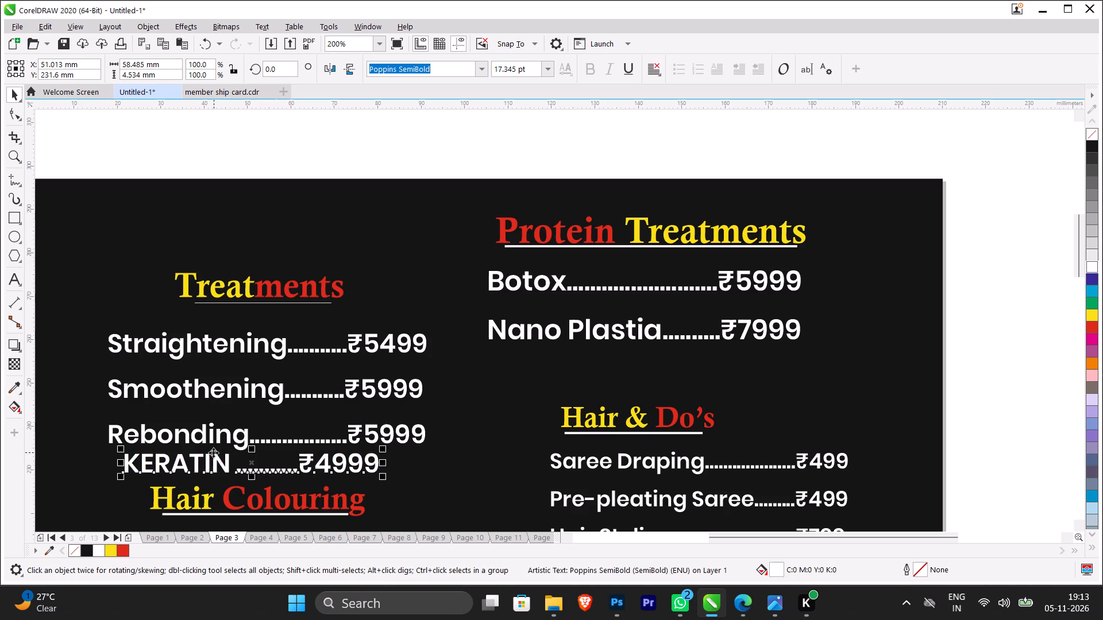
Align the KERATIN line's start with the Treatments list and nudge Rebonding up slightly to space the two lines apart.
left_click_drag(221, 463, 206, 466)
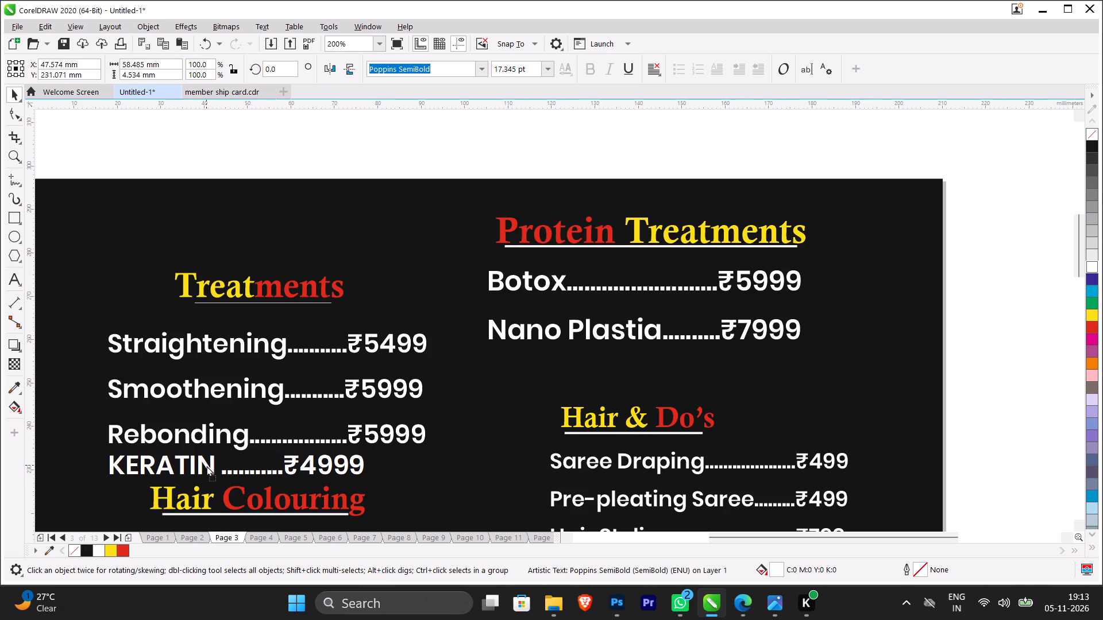
left_click_drag(206, 466, 206, 467)
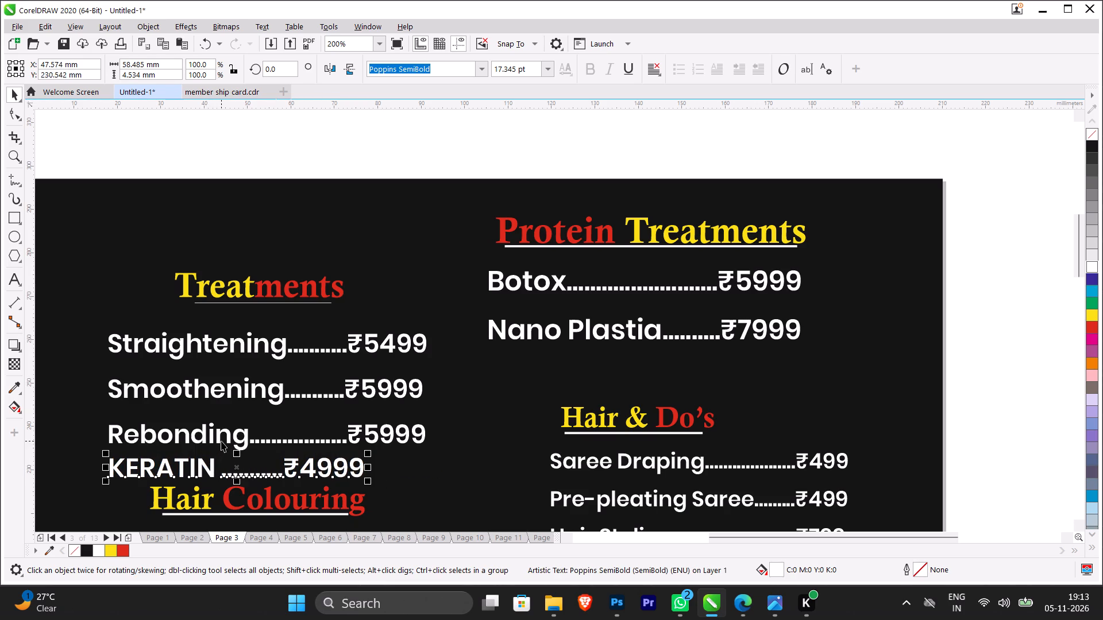
left_click_drag(218, 437, 218, 429)
left_click_drag(207, 466, 207, 461)
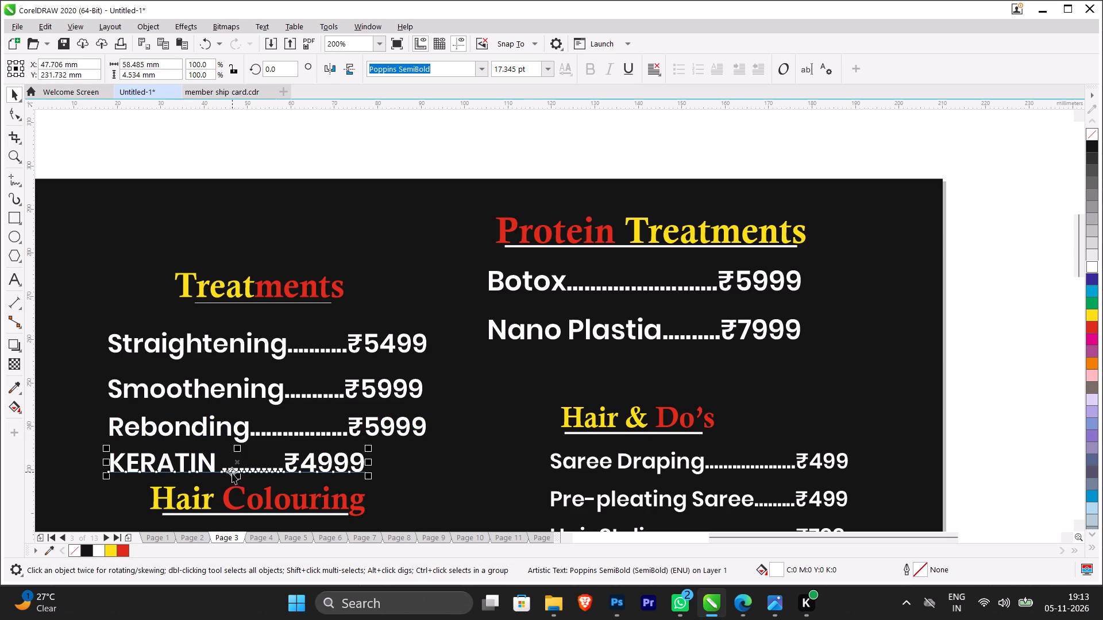
Replace the space after KERATIN with twelve more leader dots so its price lines up with the Rebonding price.
double_click(224, 471)
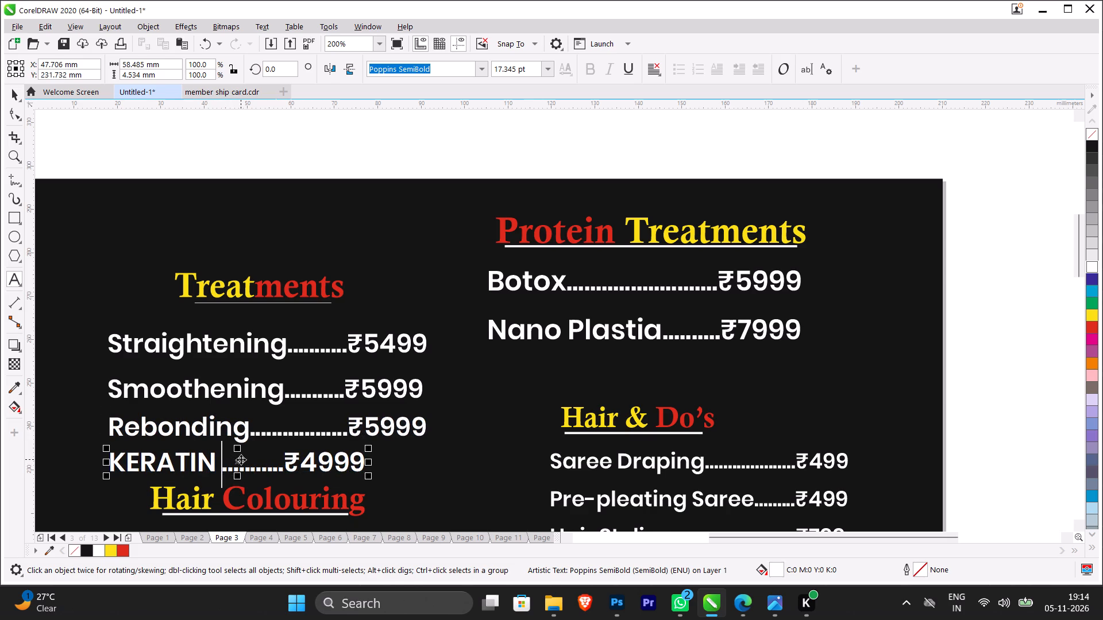
key("BackSpace")
type("............")
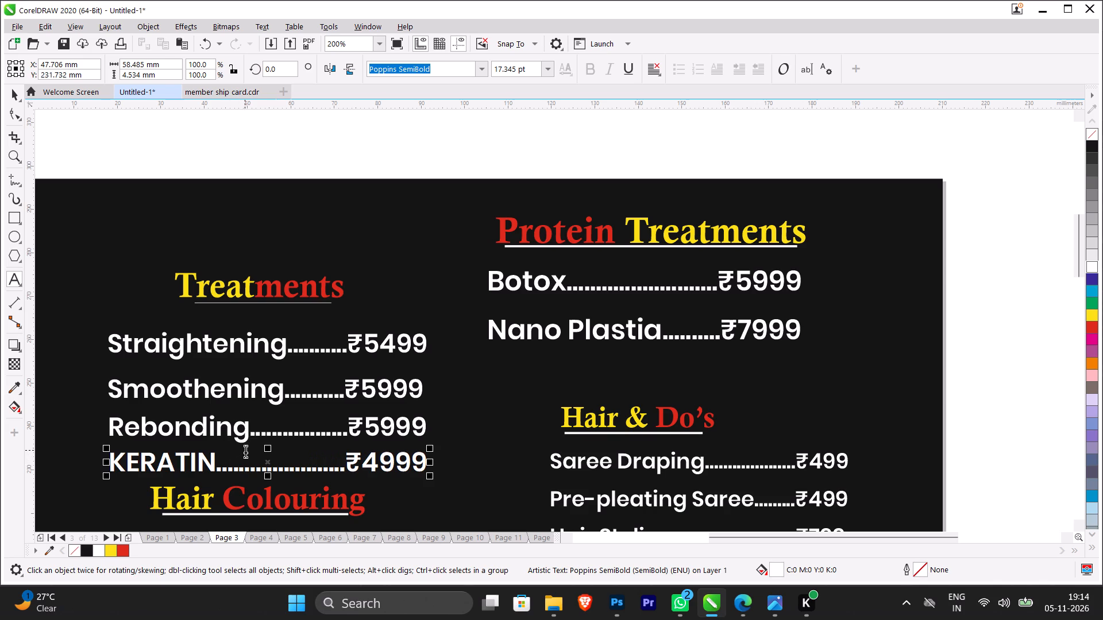
Review the Page 3 sections from Treatments down to Makeup, looking closely at the Hair Spa prices.
scroll(245, 447, "down", 2)
scroll(303, 475, "up", 2)
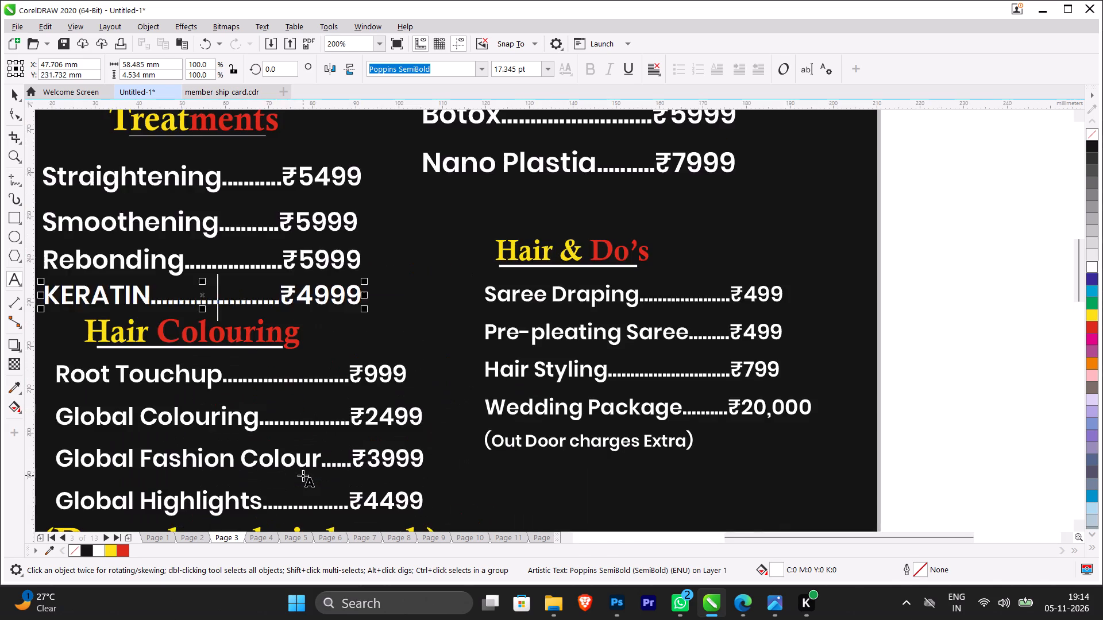
scroll(303, 475, "down", 2)
scroll(299, 507, "up", 2)
scroll(302, 499, "down", 3)
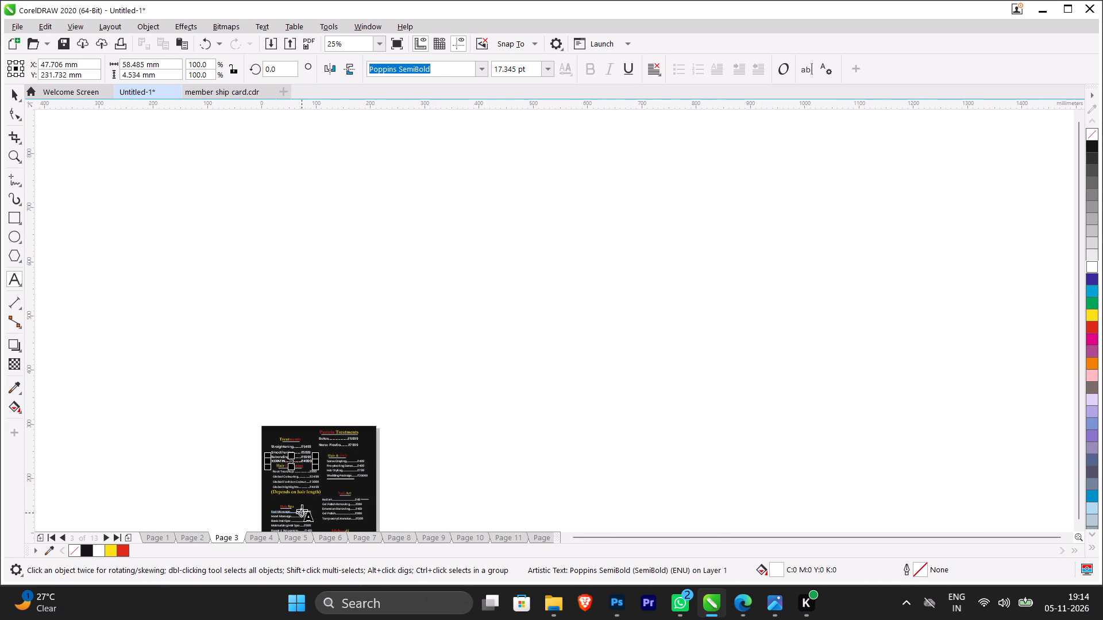
scroll(302, 510, "down", 2)
scroll(302, 516, "up", 4)
scroll(302, 454, "down", 2)
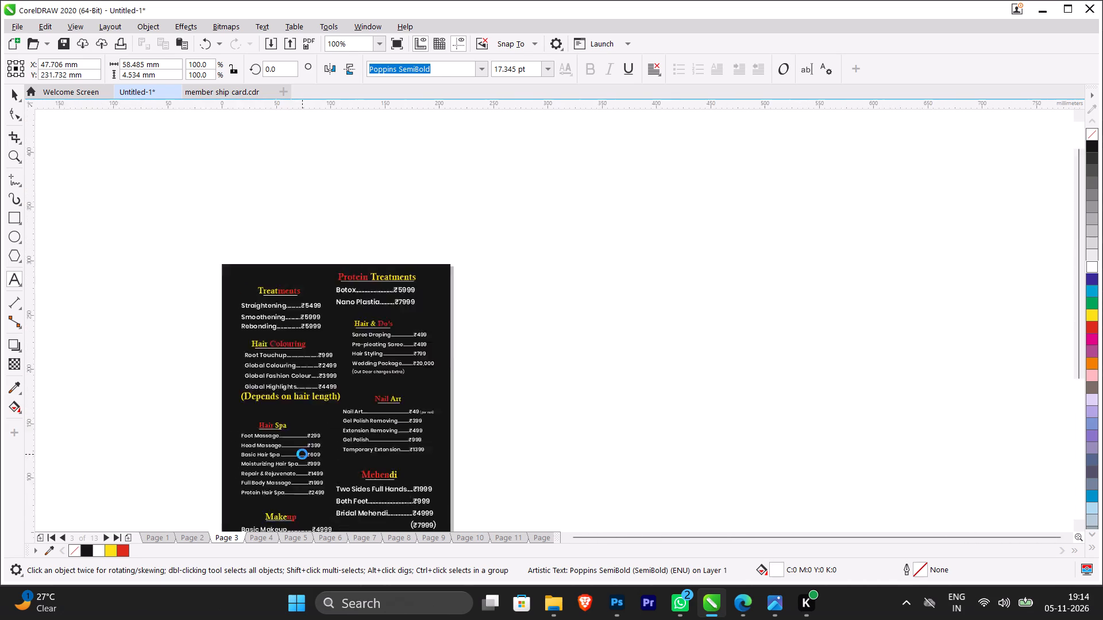
scroll(303, 492, "up", 2)
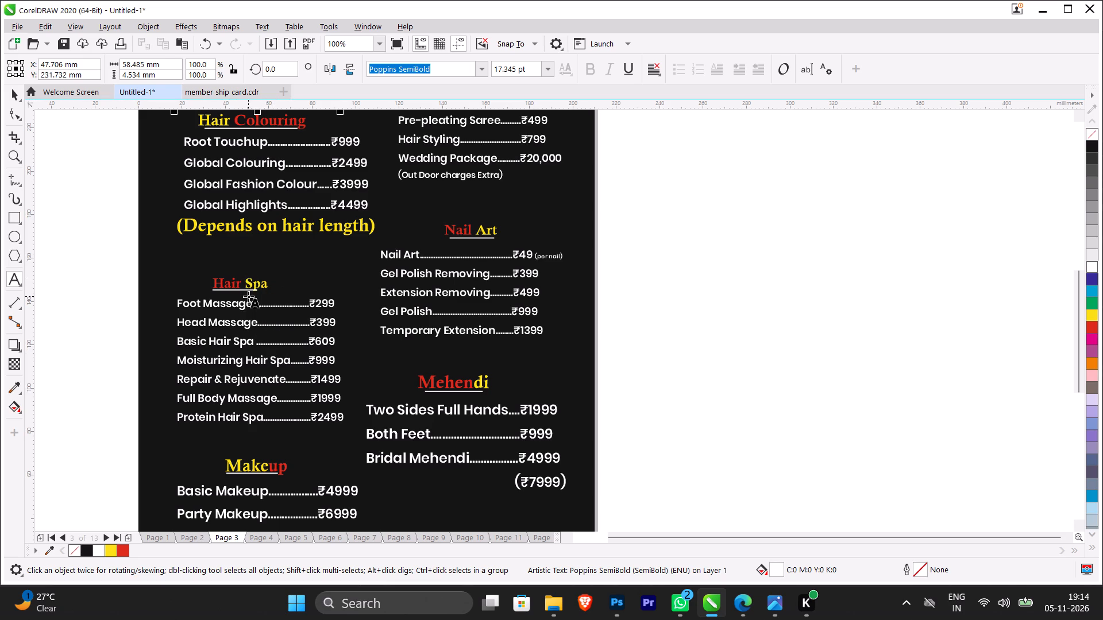
scroll(288, 254, "down", 1)
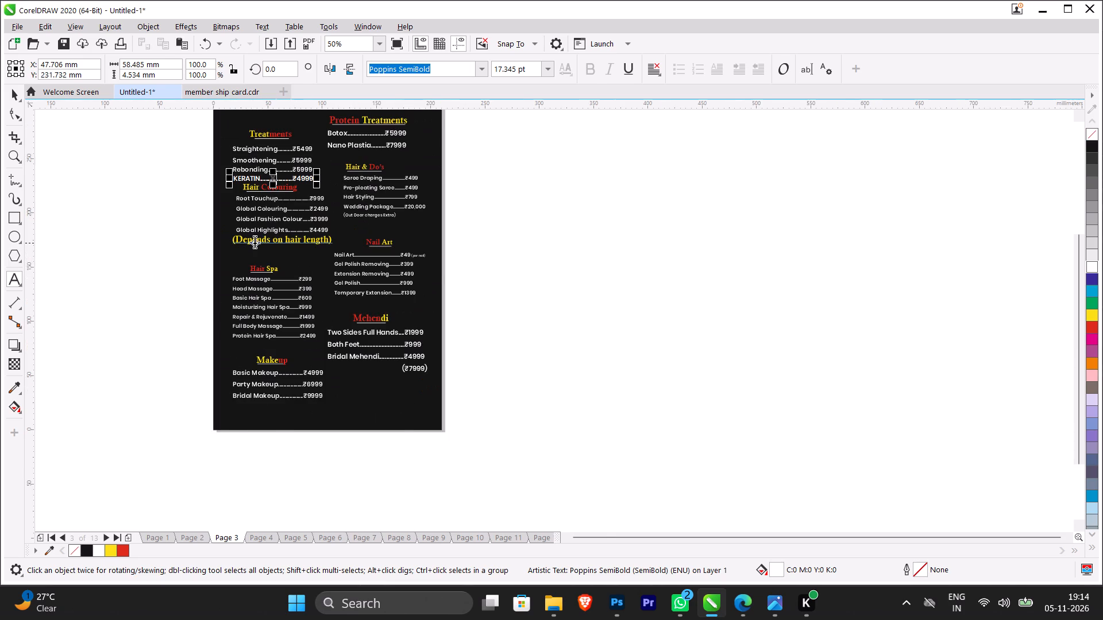
scroll(254, 241, "up", 1)
scroll(281, 292, "up", 1)
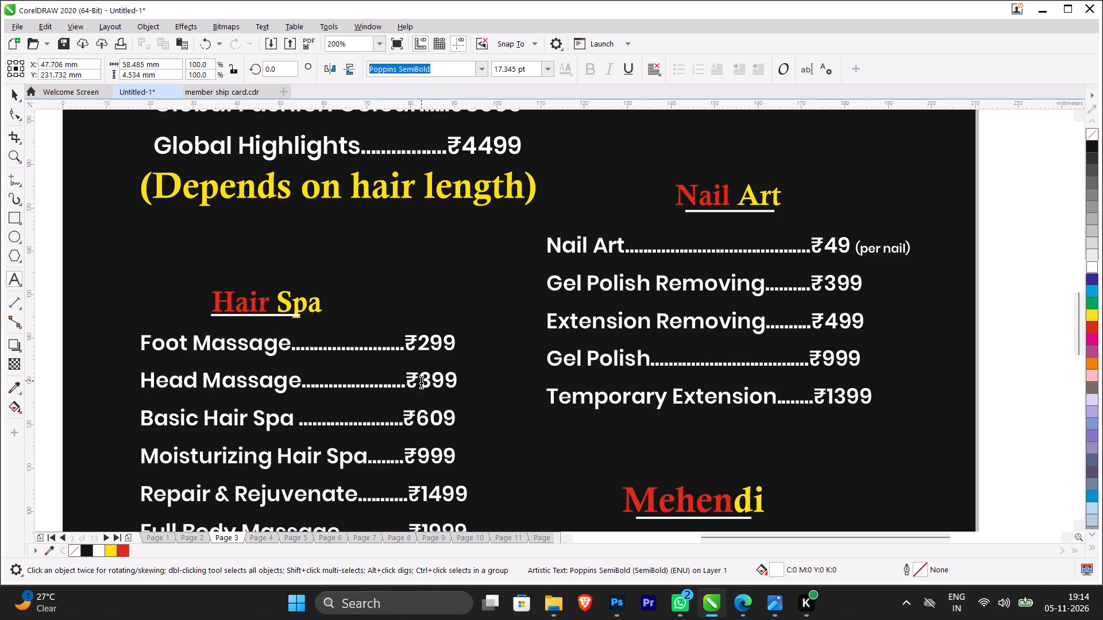
Change the Head Massage price in the Hair Spa list to ₹649.
scroll(421, 381, "down", 1)
scroll(427, 383, "up", 1)
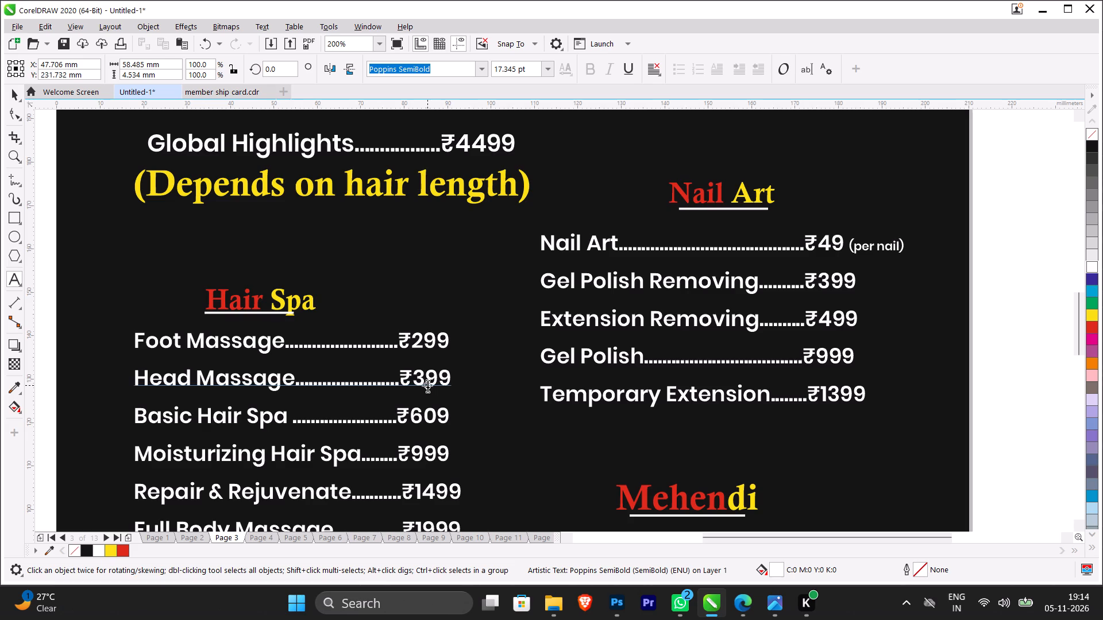
scroll(427, 386, "down", 1)
scroll(428, 432, "up", 1)
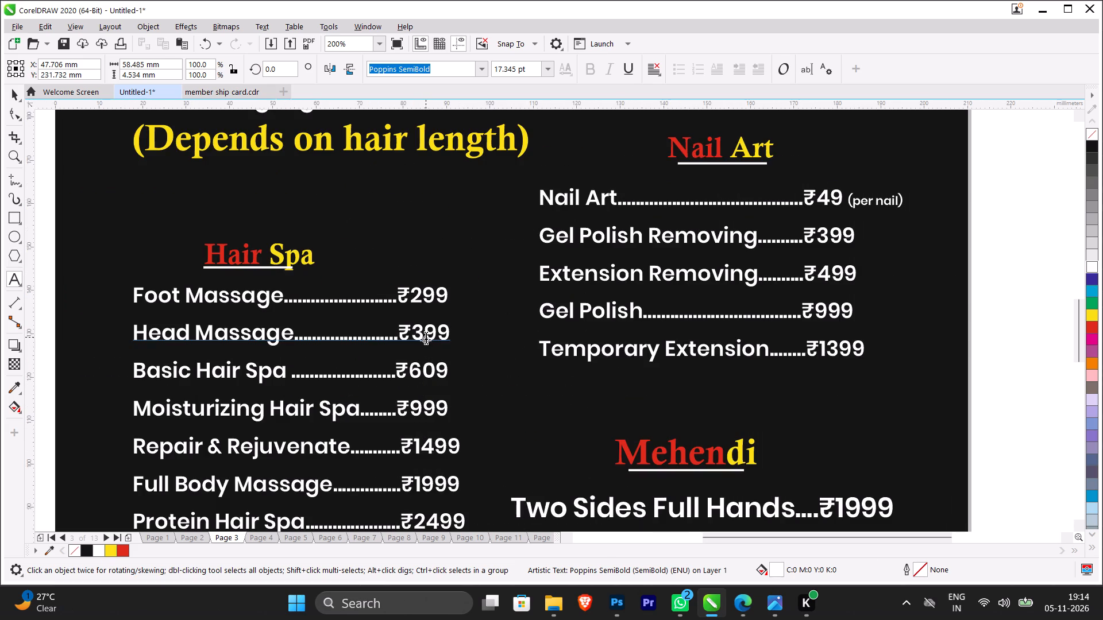
left_click(426, 335)
left_click(438, 334)
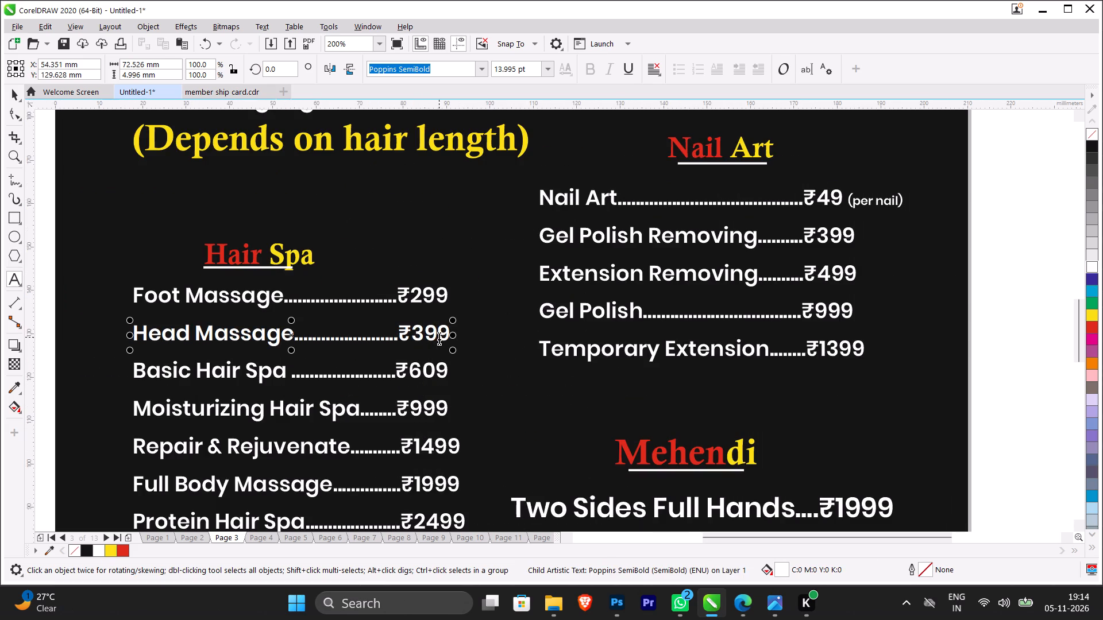
key("BackSpace")
key("BackSpace")
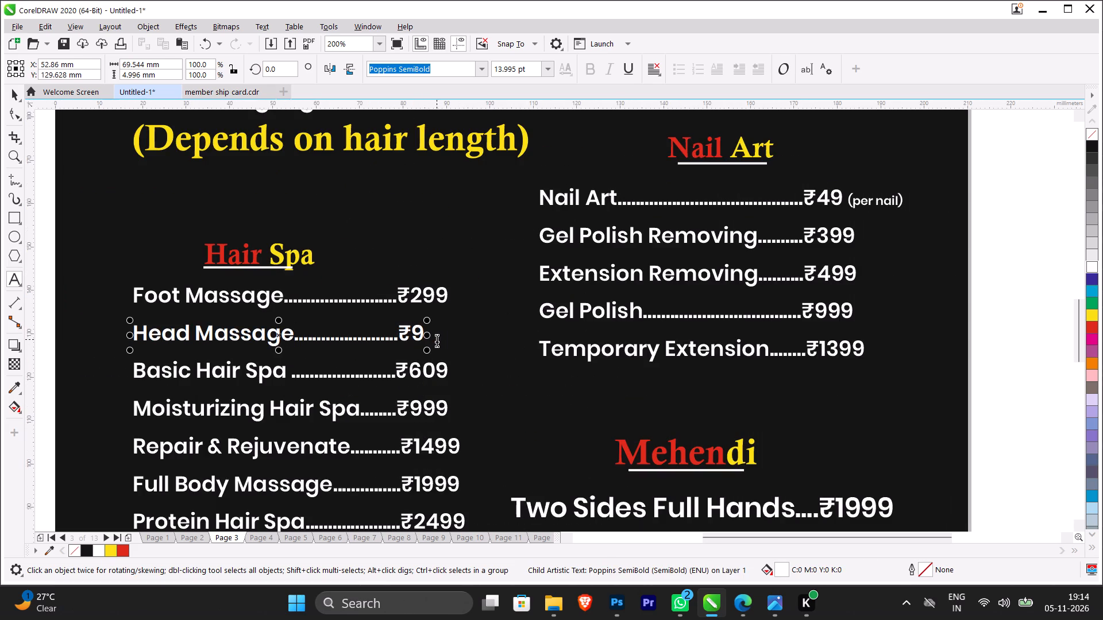
type("64")
Change the Basic Hair Spa price to ₹649.
scroll(427, 359, "down", 1)
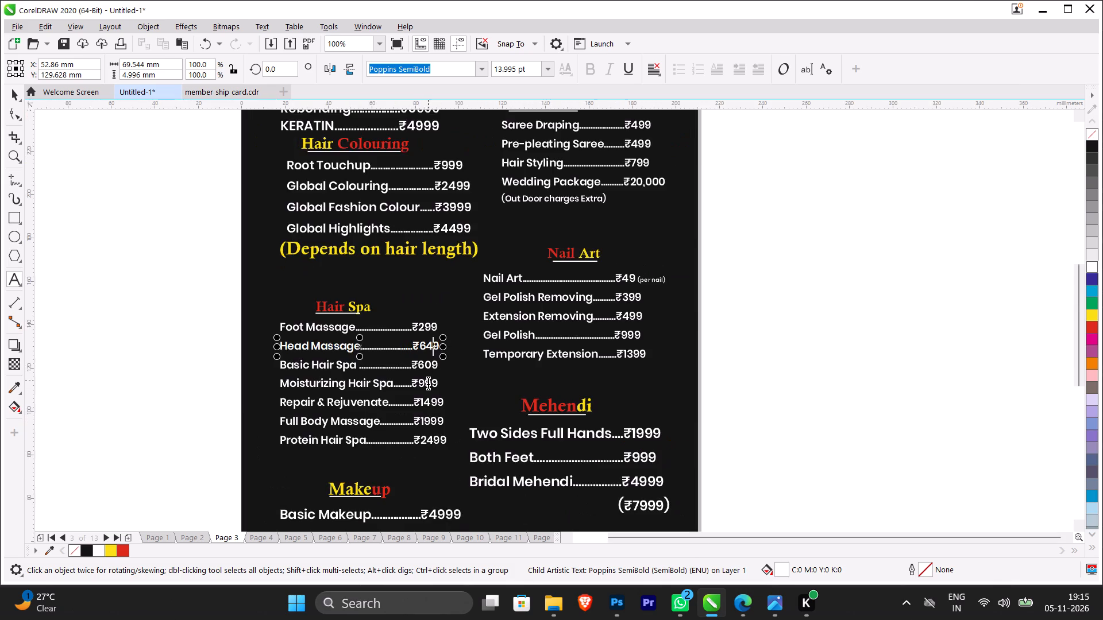
scroll(421, 387, "up", 1)
left_click(441, 349)
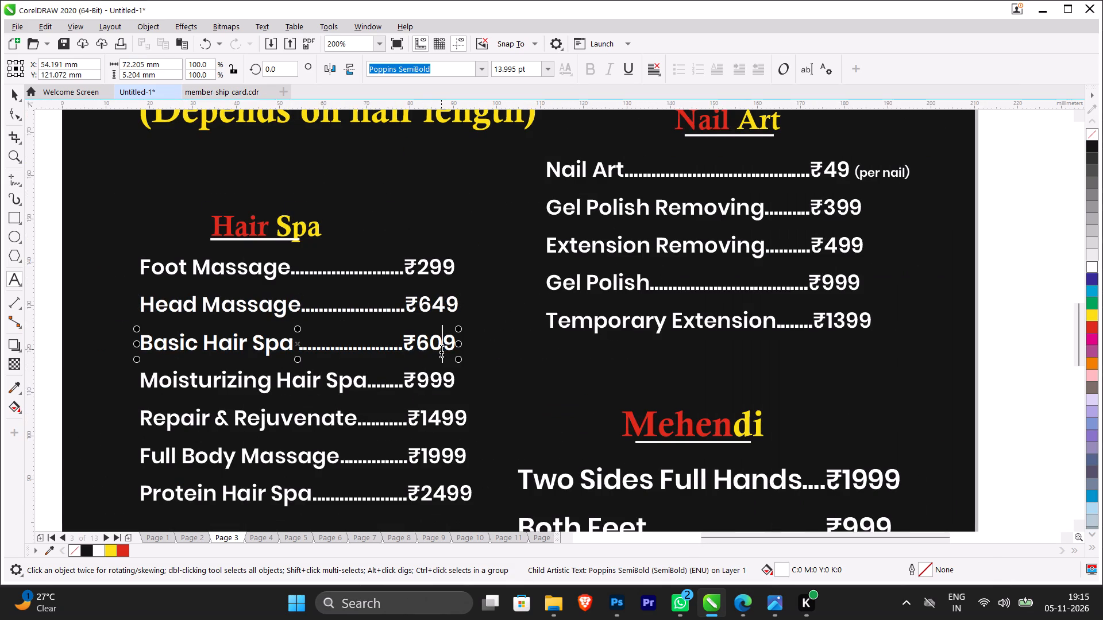
key("BackSpace")
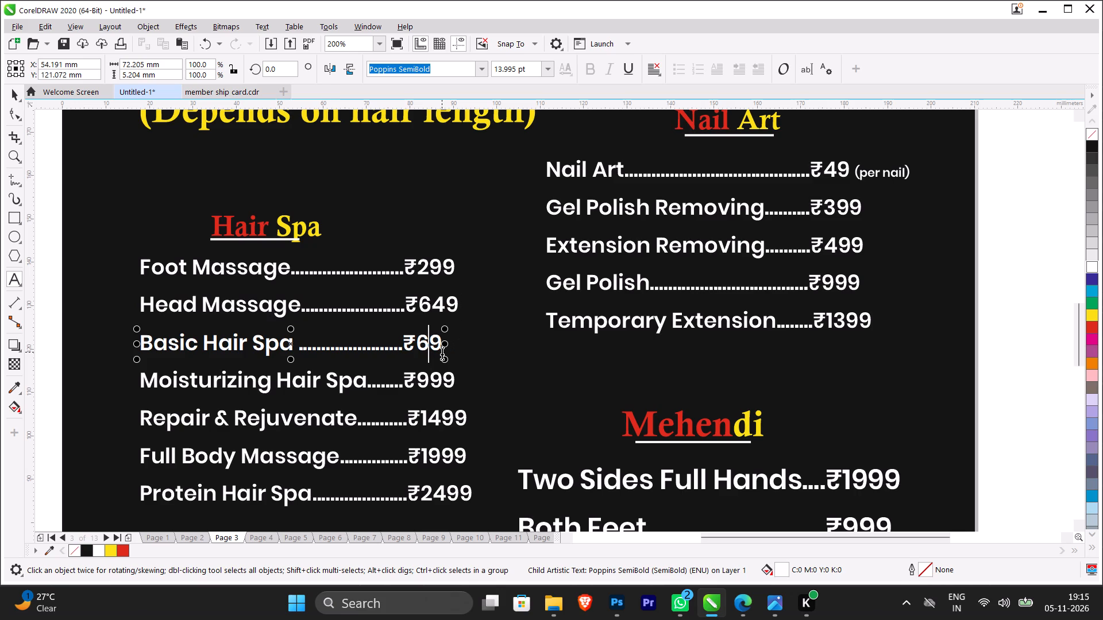
key("4")
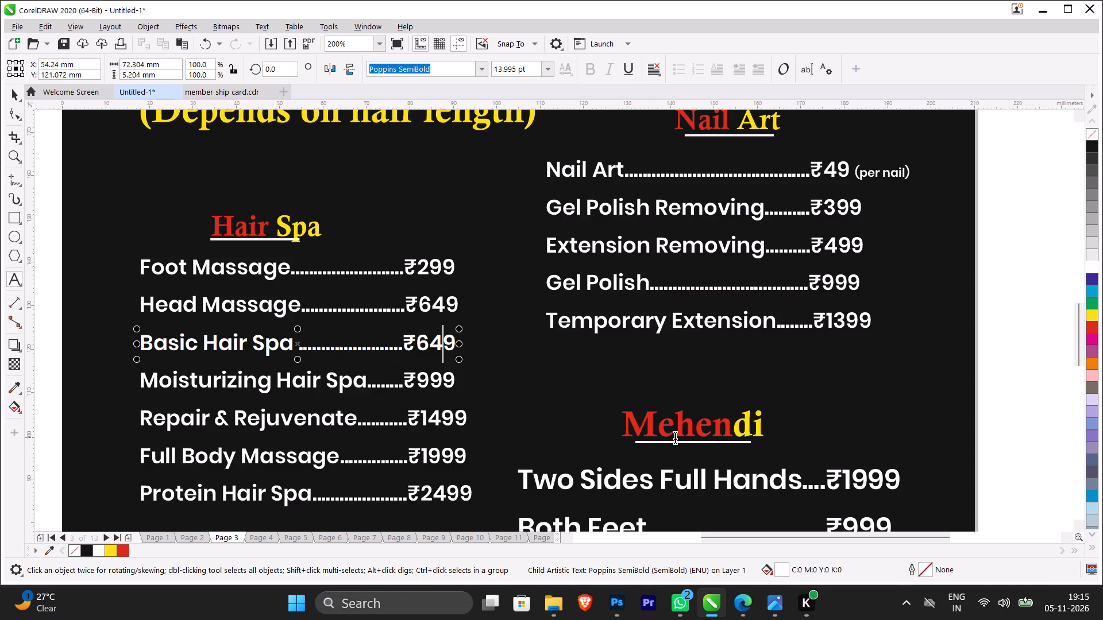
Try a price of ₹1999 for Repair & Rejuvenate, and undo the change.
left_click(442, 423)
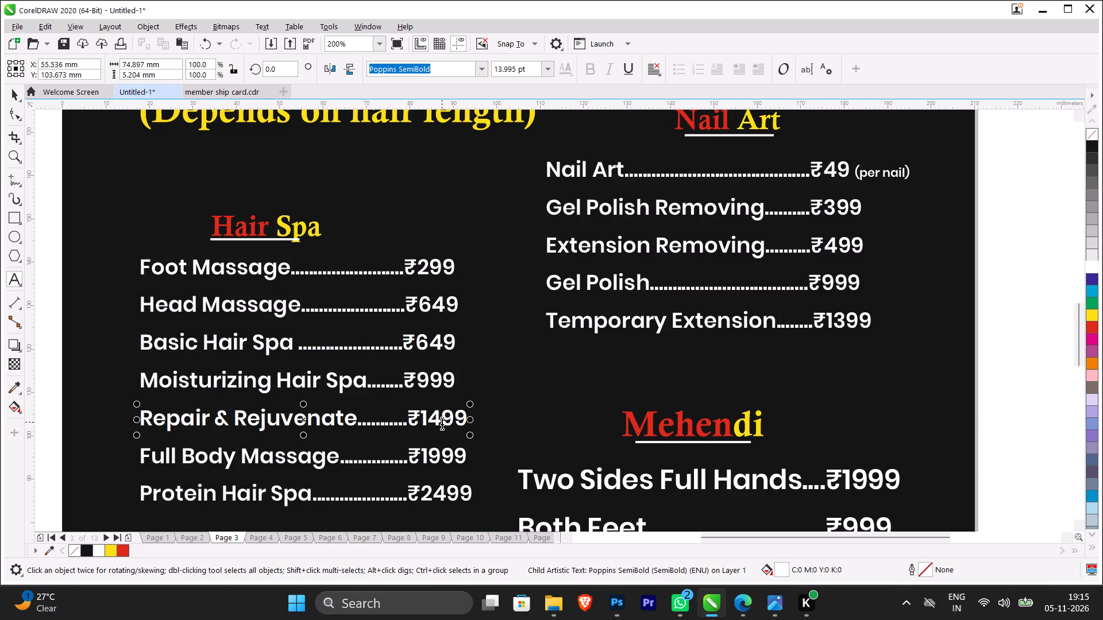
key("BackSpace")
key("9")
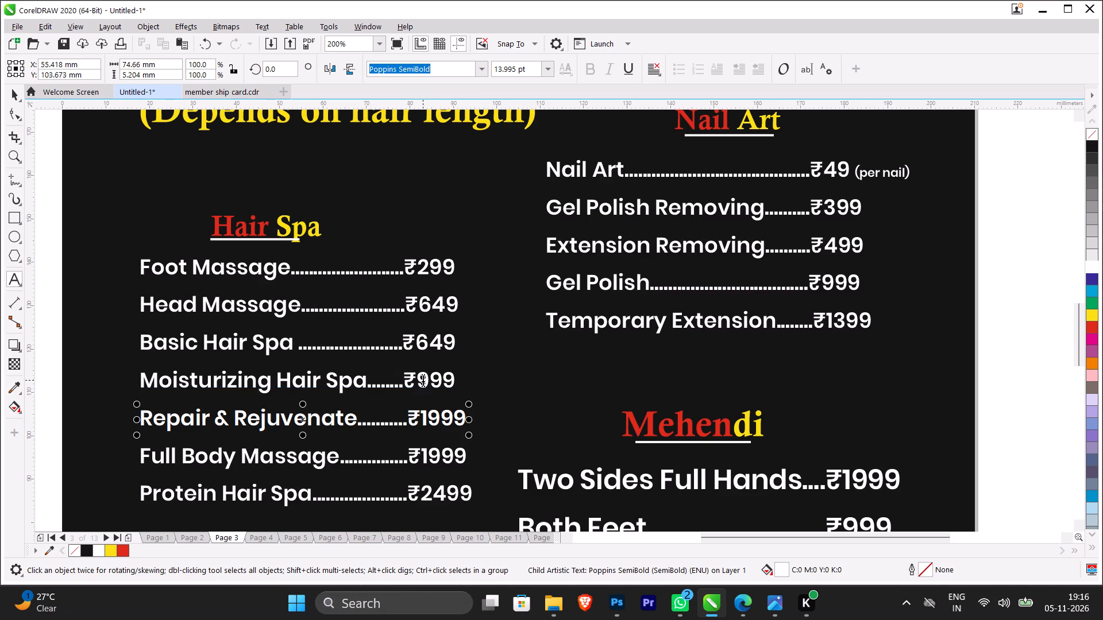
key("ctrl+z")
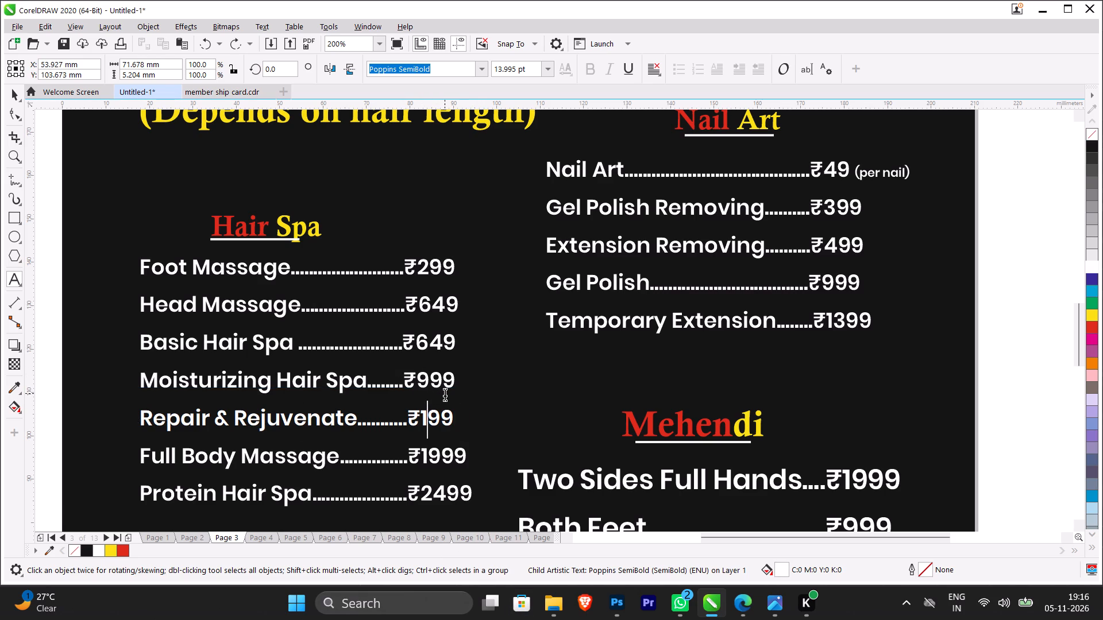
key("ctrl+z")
Check the remaining Hair Spa prices and the Makeup and Mehendi sections on Page 3.
left_click(460, 458)
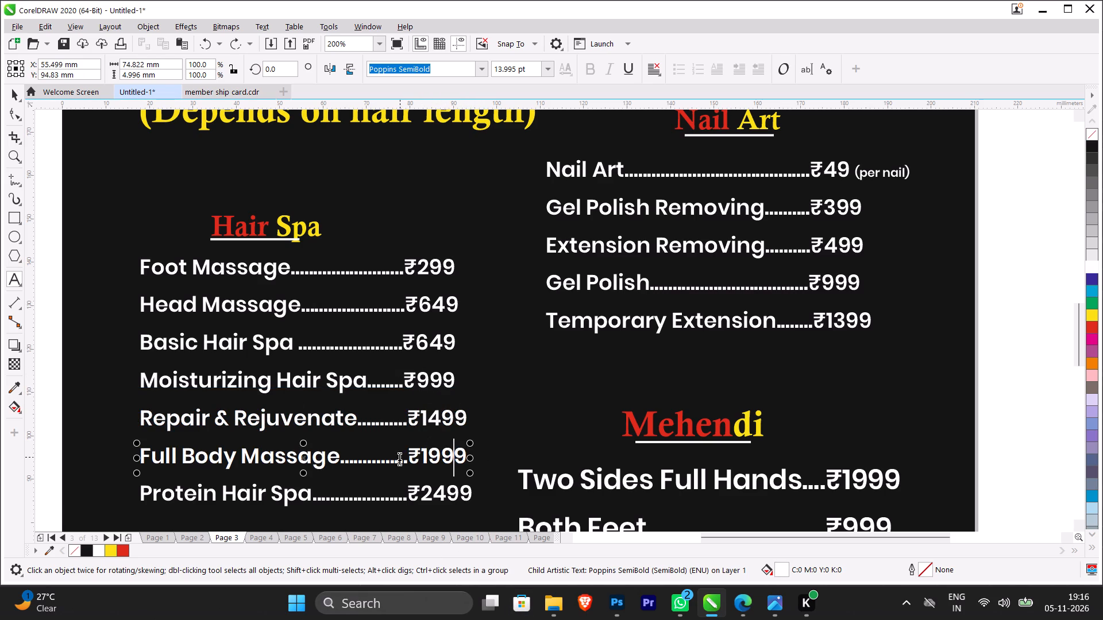
scroll(399, 458, "down", 2)
scroll(411, 473, "up", 2)
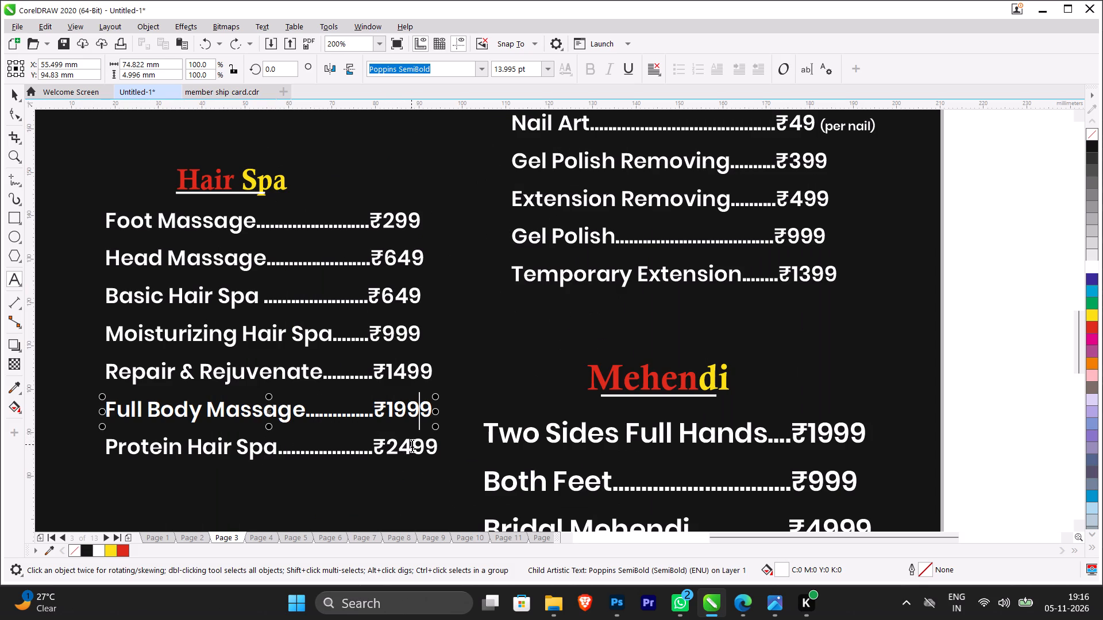
scroll(411, 443, "down", 2)
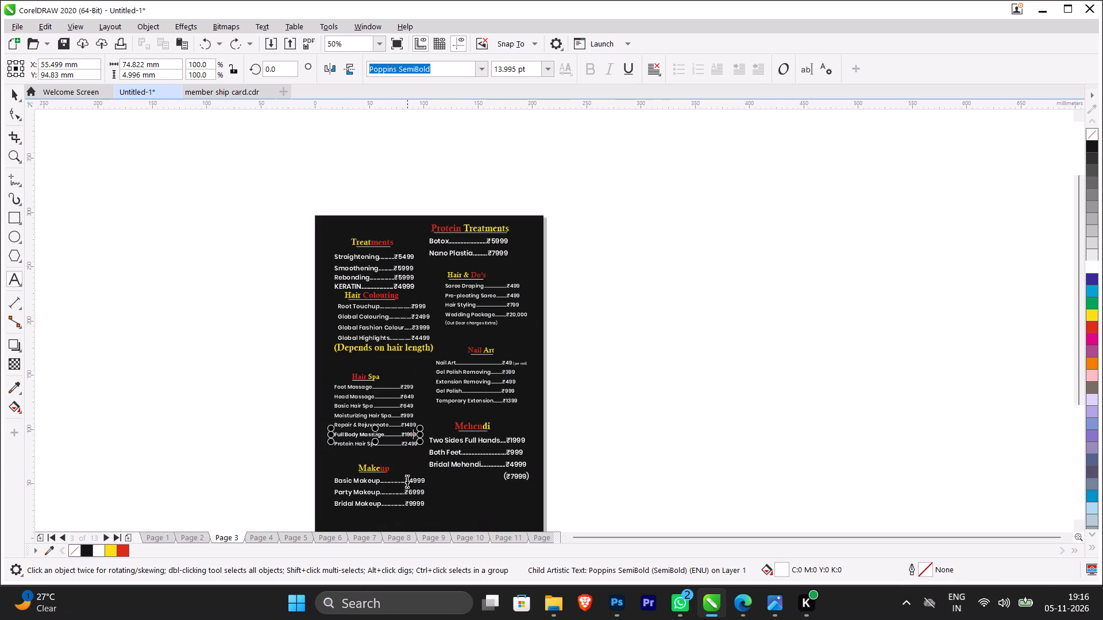
scroll(395, 489, "down", 2)
scroll(388, 509, "up", 1)
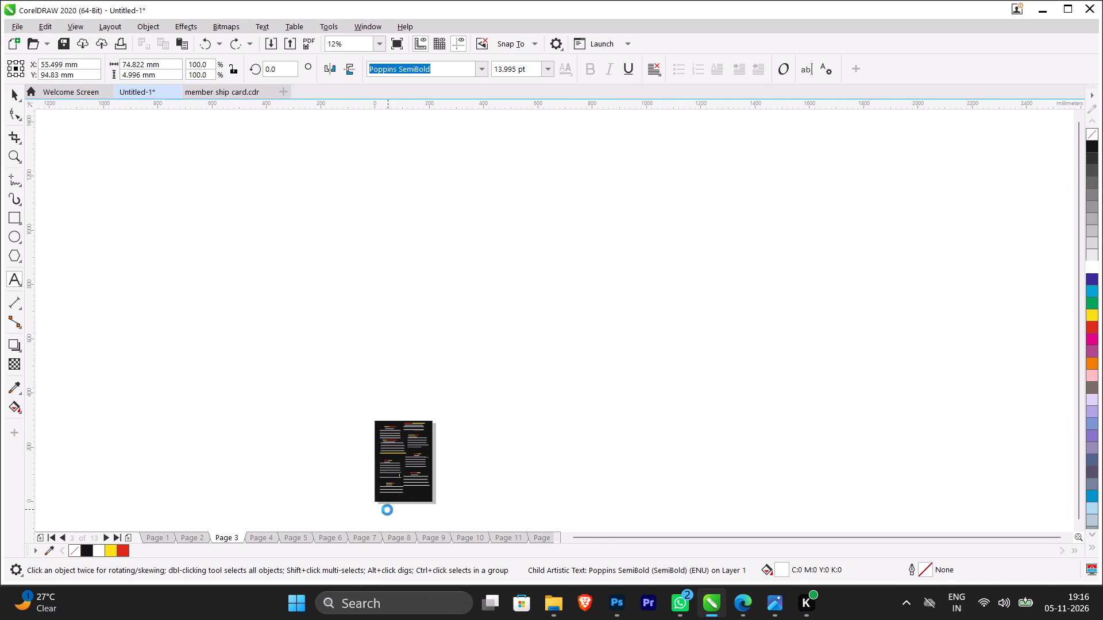
scroll(387, 510, "up", 2)
scroll(489, 351, "down", 1)
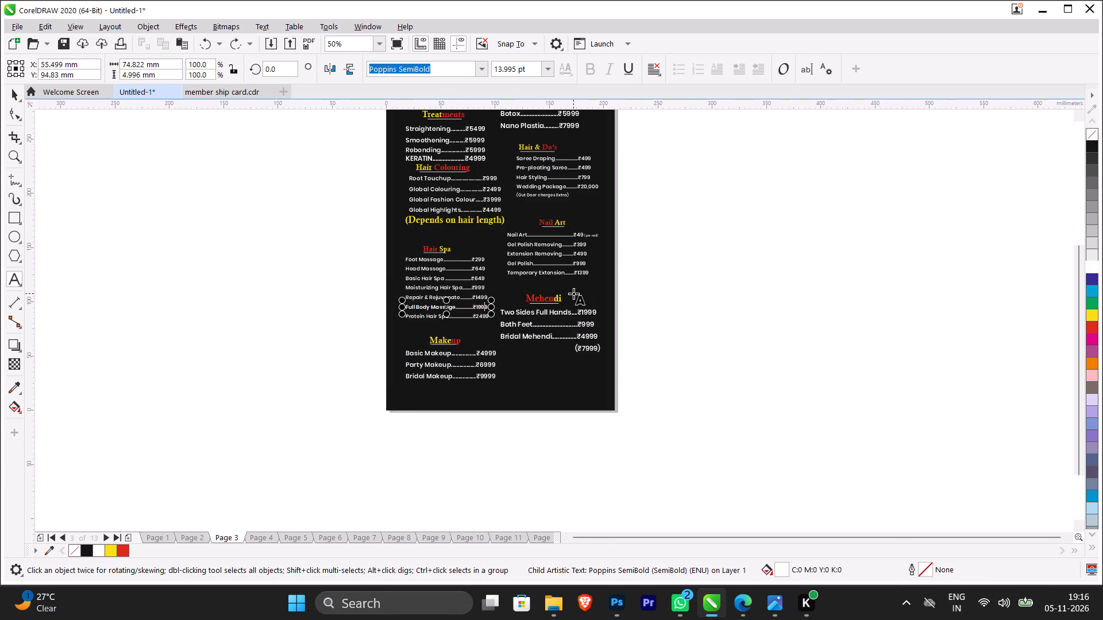
scroll(572, 292, "up", 2)
scroll(572, 292, "down", 1)
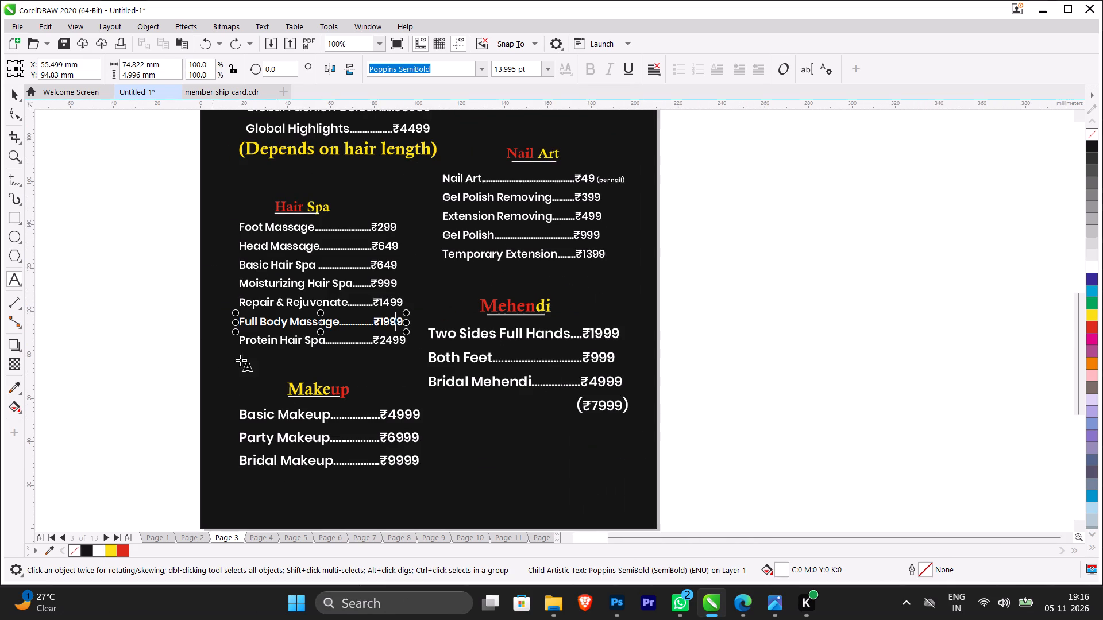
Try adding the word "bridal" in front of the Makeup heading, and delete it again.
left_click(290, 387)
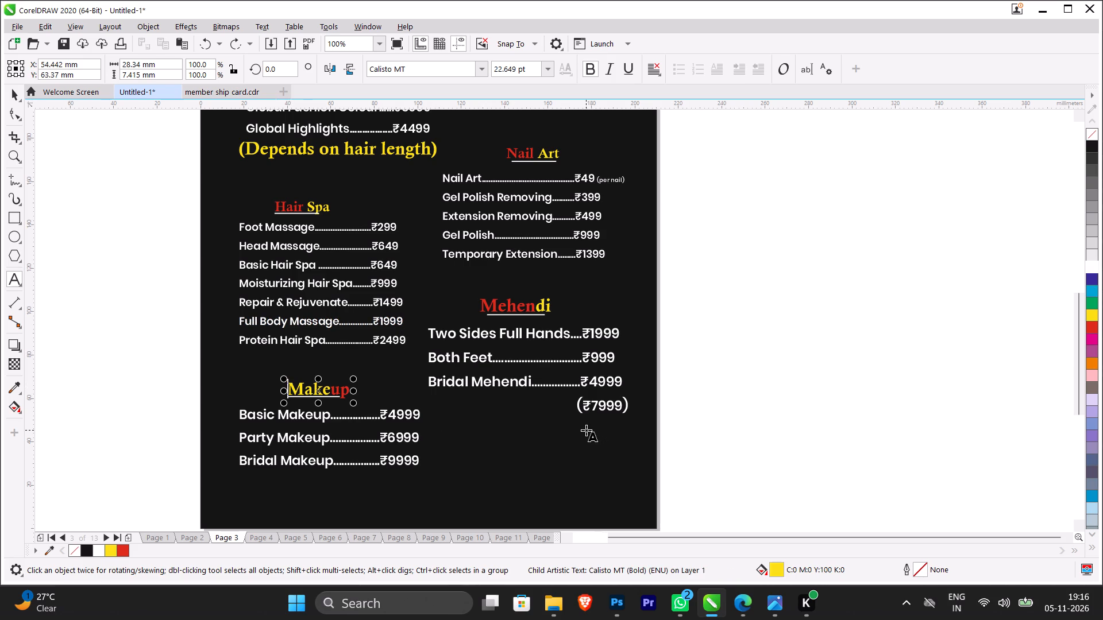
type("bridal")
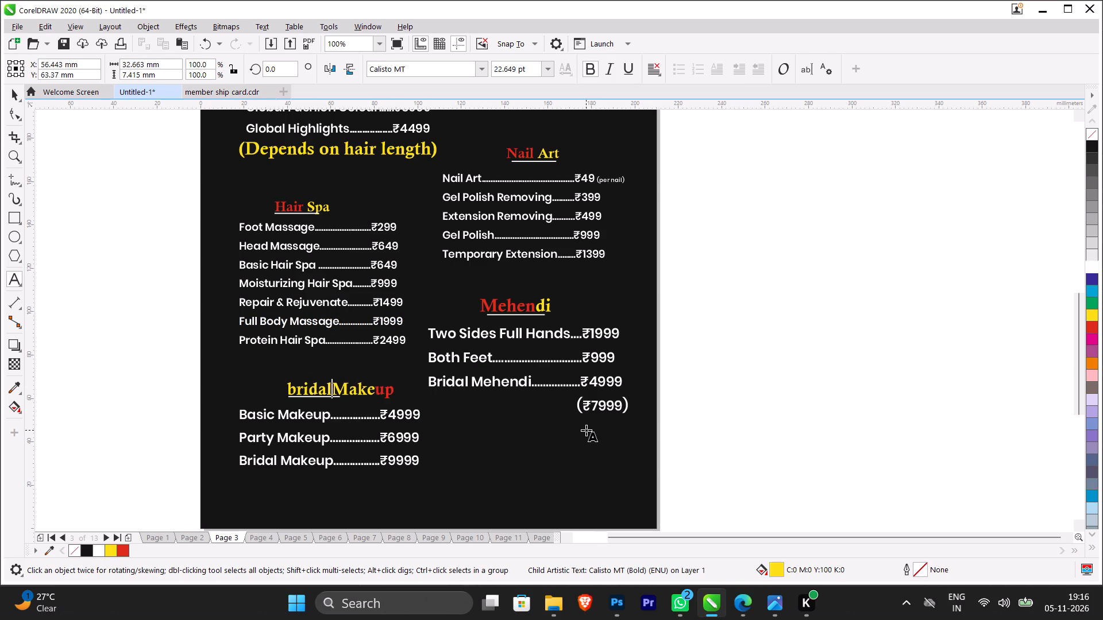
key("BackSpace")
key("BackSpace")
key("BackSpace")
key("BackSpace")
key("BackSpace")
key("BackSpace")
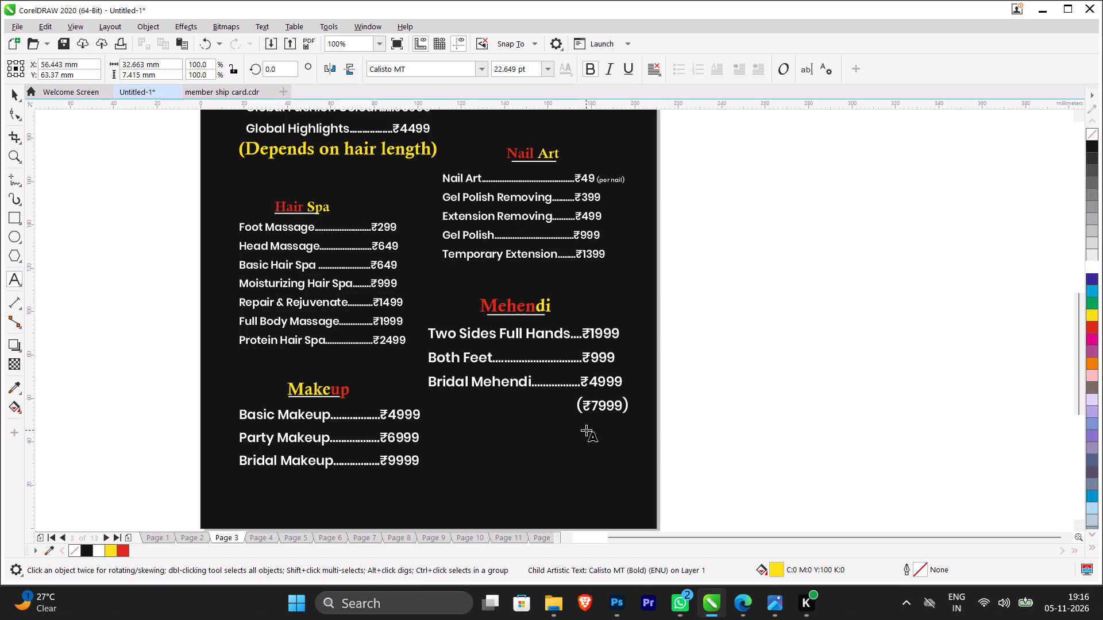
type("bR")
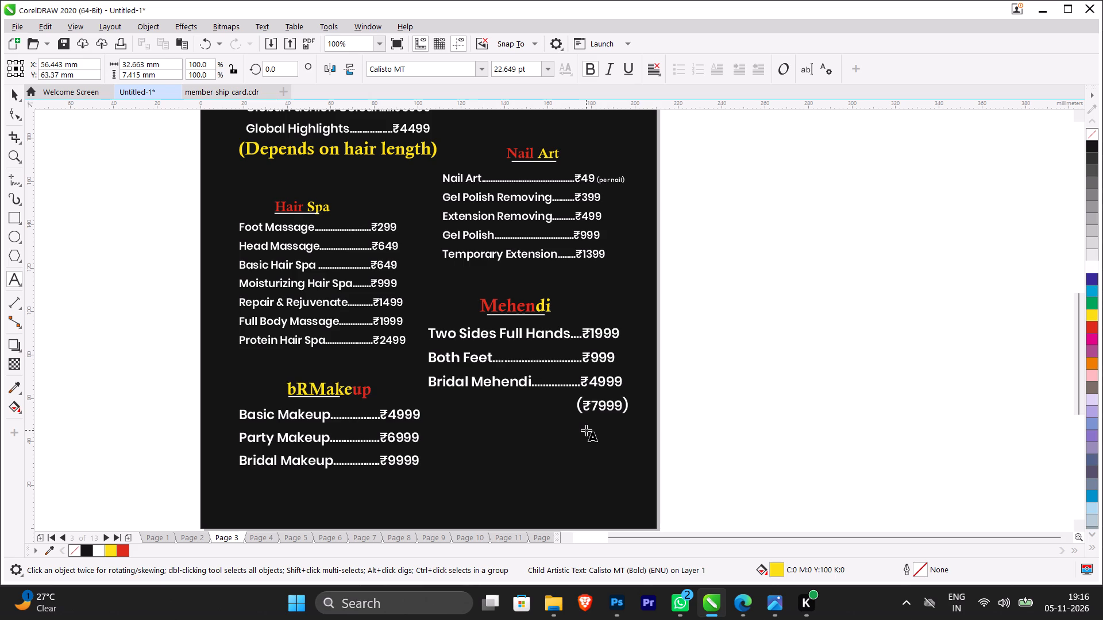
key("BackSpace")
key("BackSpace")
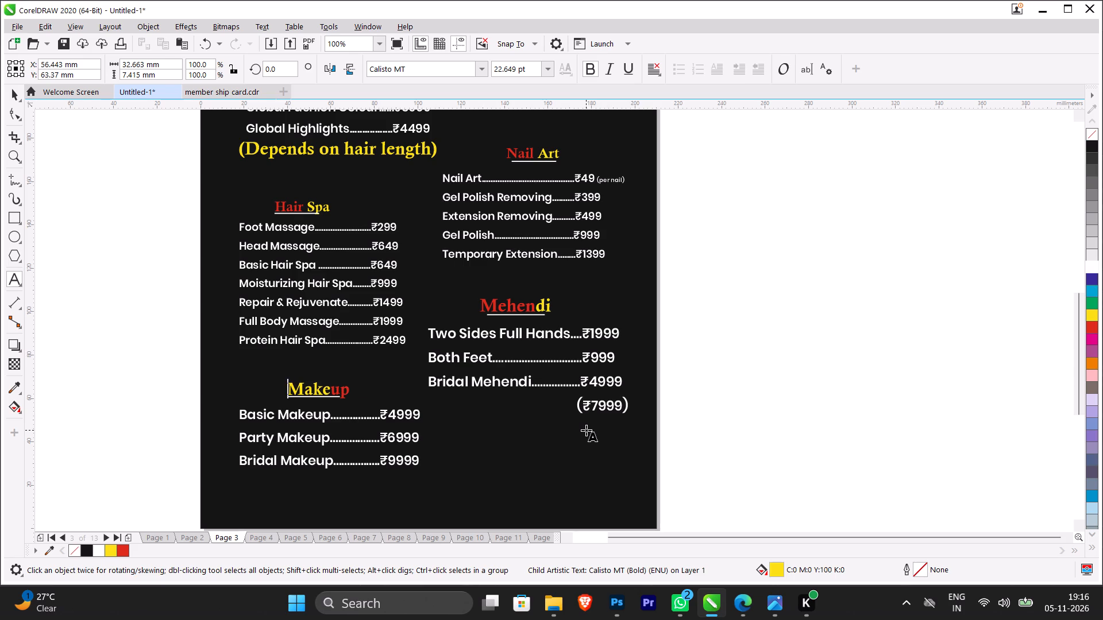
Add the word "Bradal" in front of the Makeup heading on Page 3.
key("b")
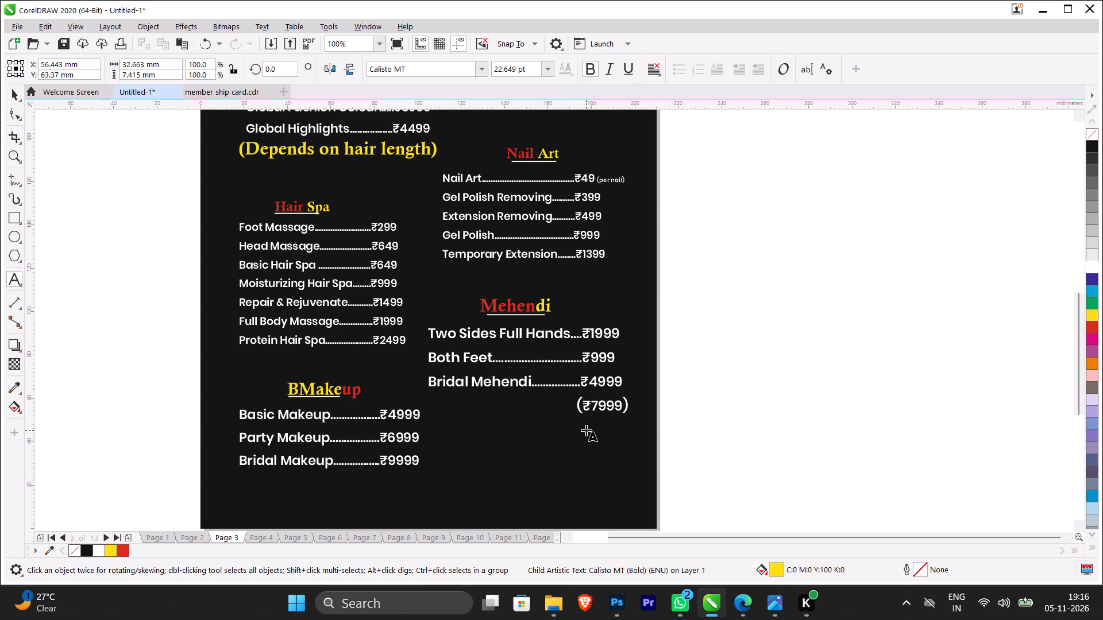
key("r")
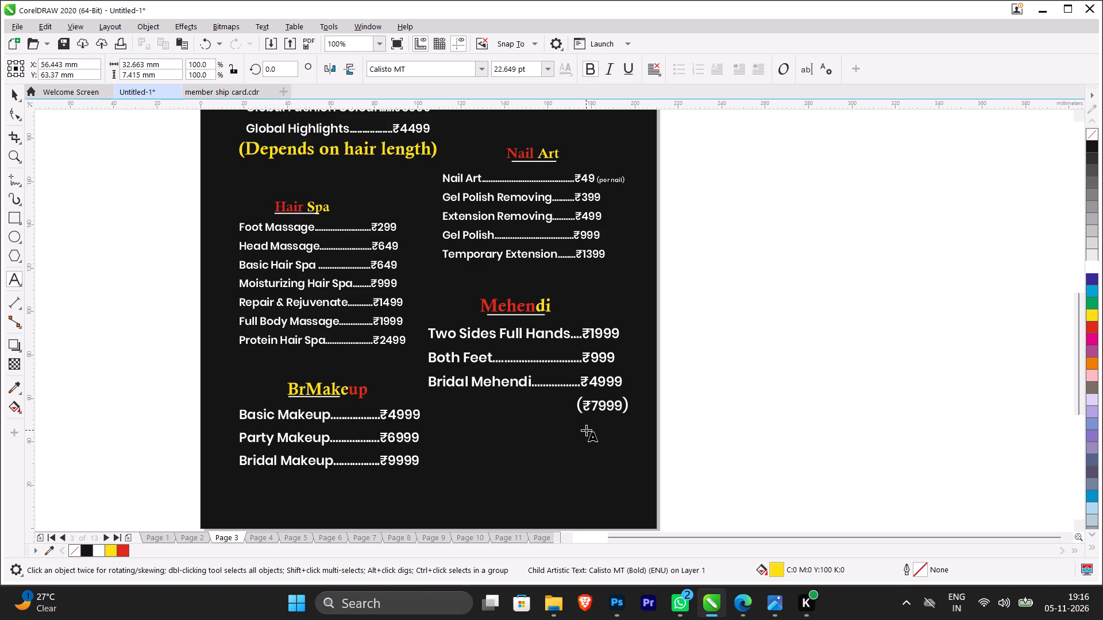
key("a")
key("d")
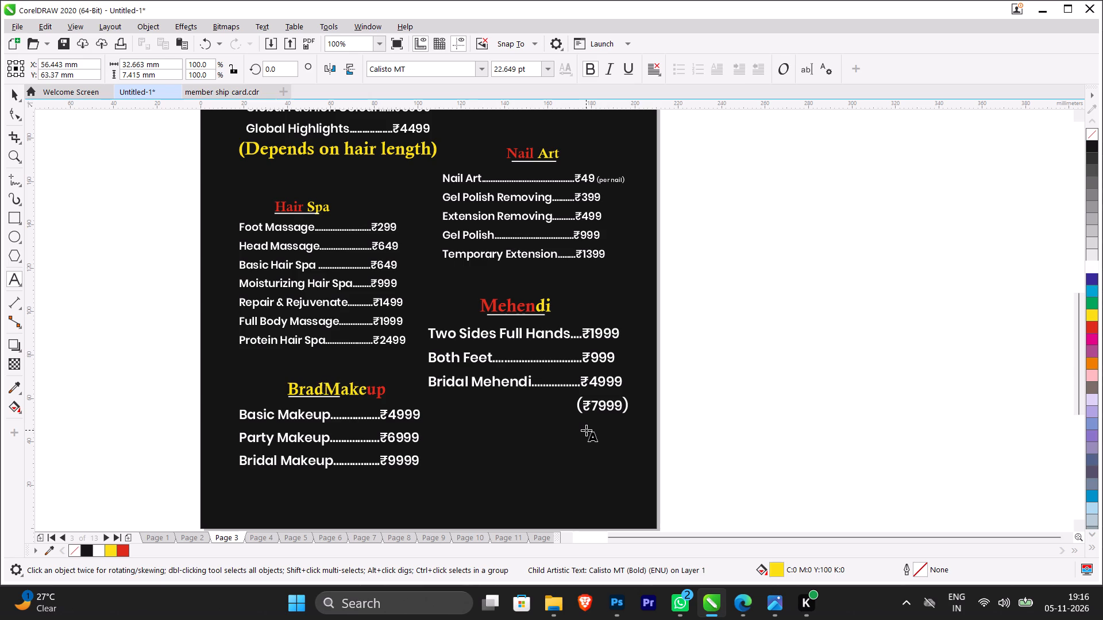
type("il")
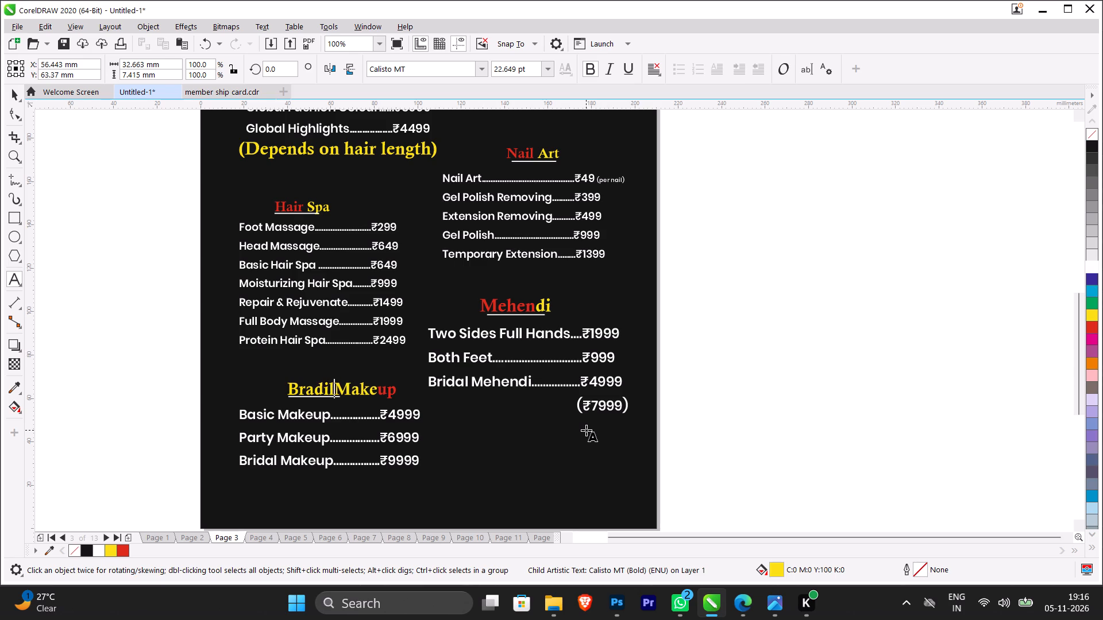
key("BackSpace")
key("BackSpace")
key("a")
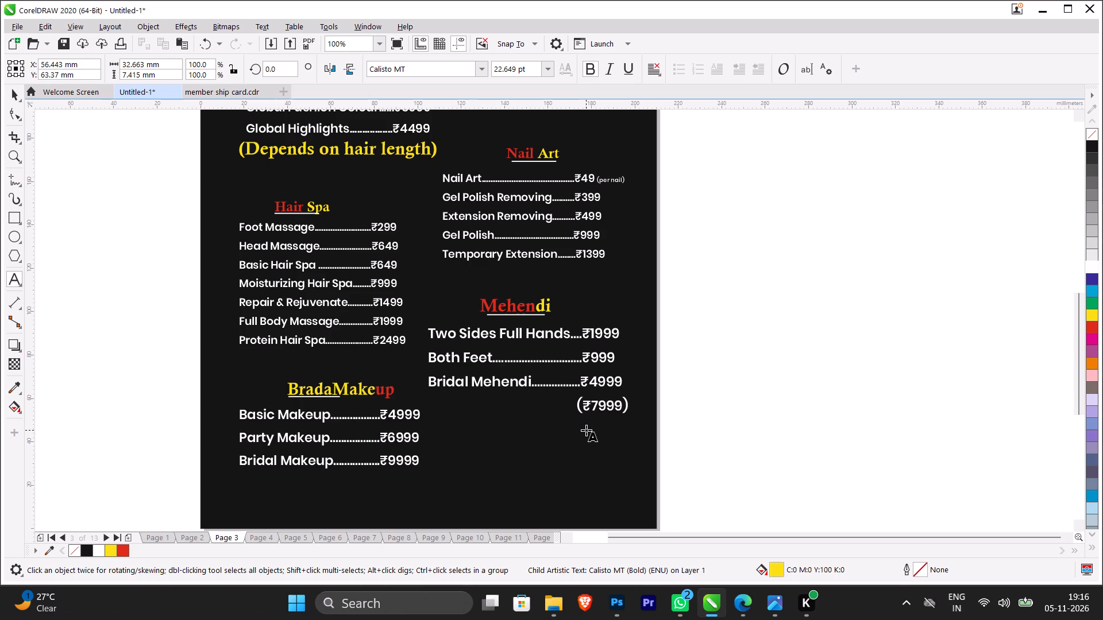
key("l")
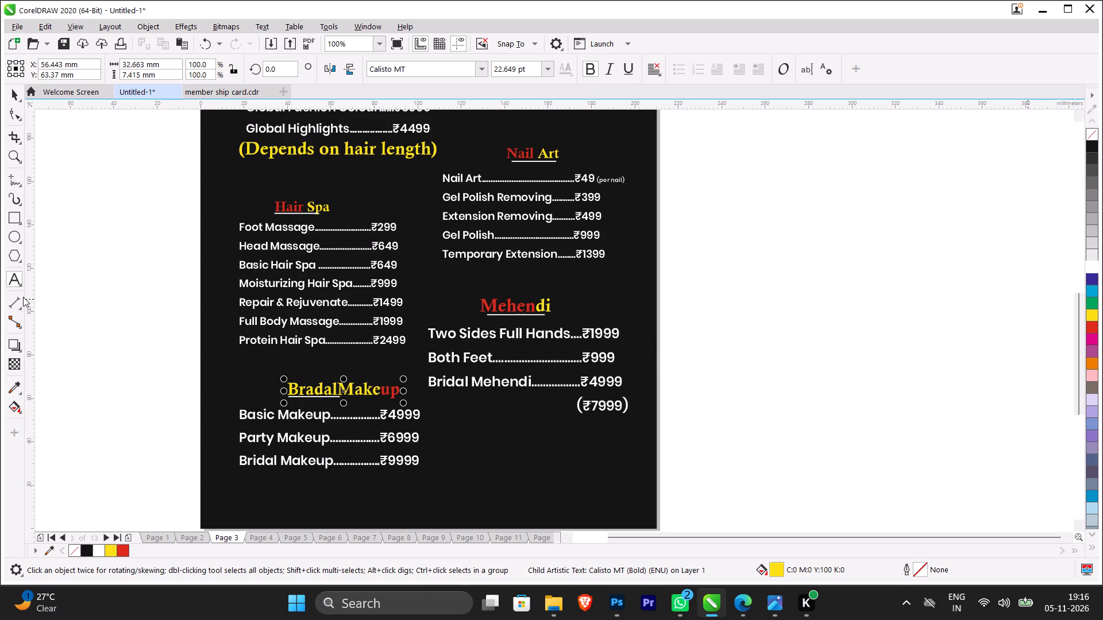
left_click(15, 83)
left_click(17, 85)
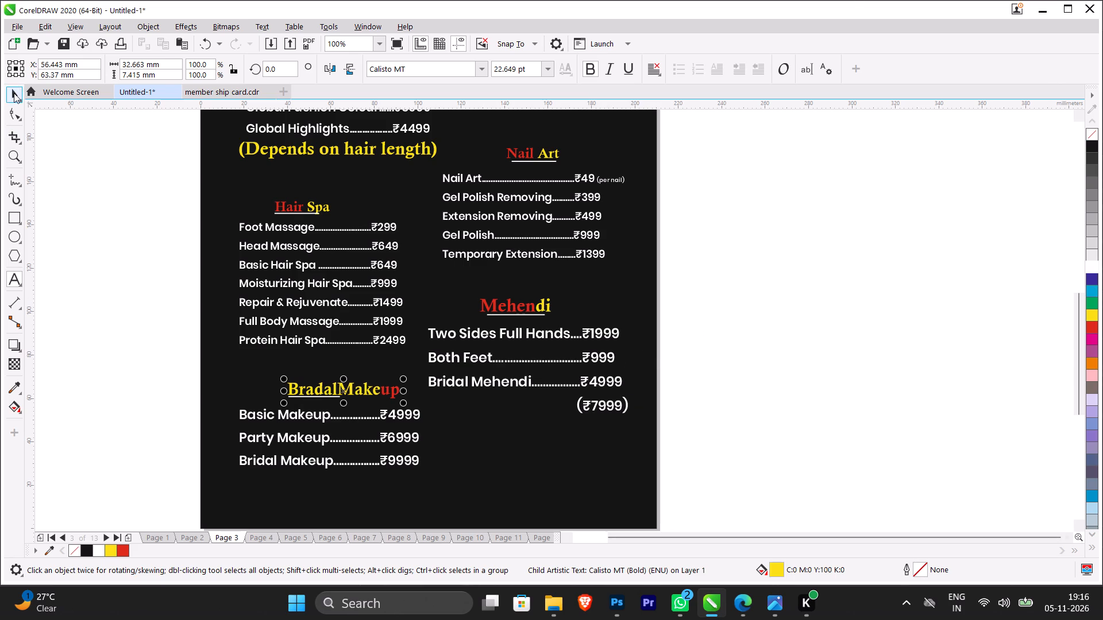
left_click(14, 93)
Ungroup all objects in the Makeup section, including its heading, underline and price lines.
scroll(358, 420, "up", 1)
left_click(626, 420)
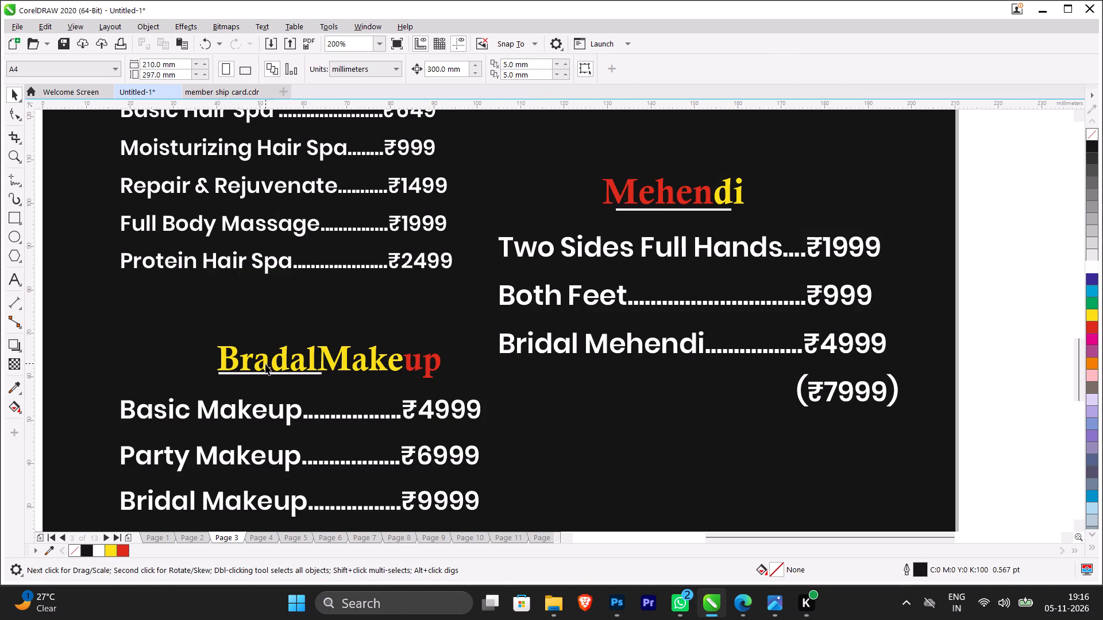
double_click(265, 364)
left_click(267, 362)
left_click(600, 428)
triple_click(346, 360)
triple_click(346, 360)
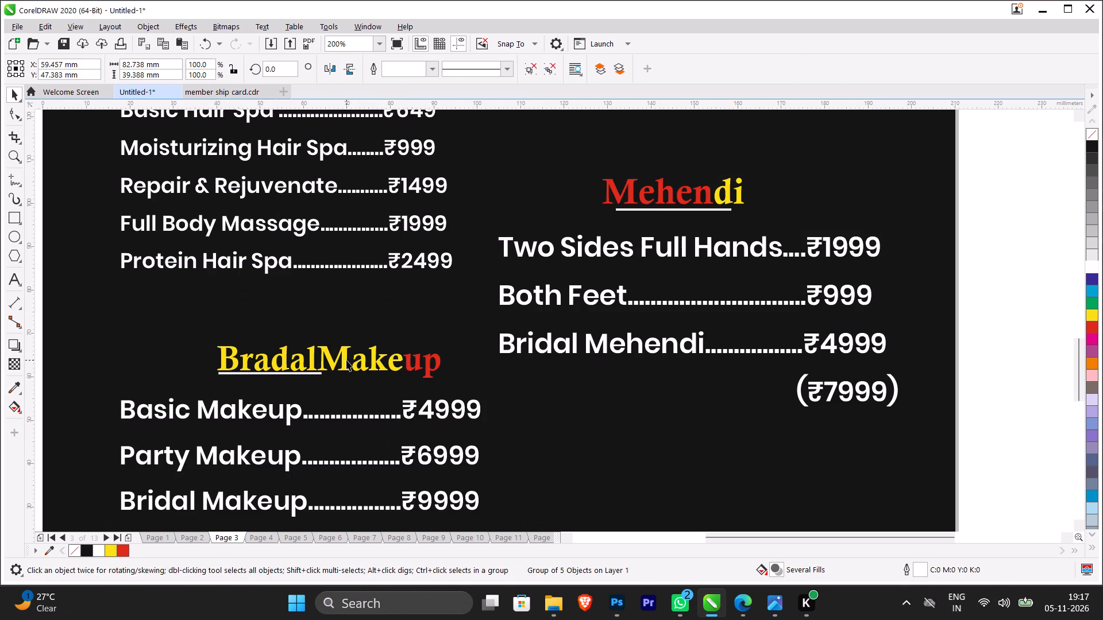
triple_click(427, 409)
triple_click(428, 409)
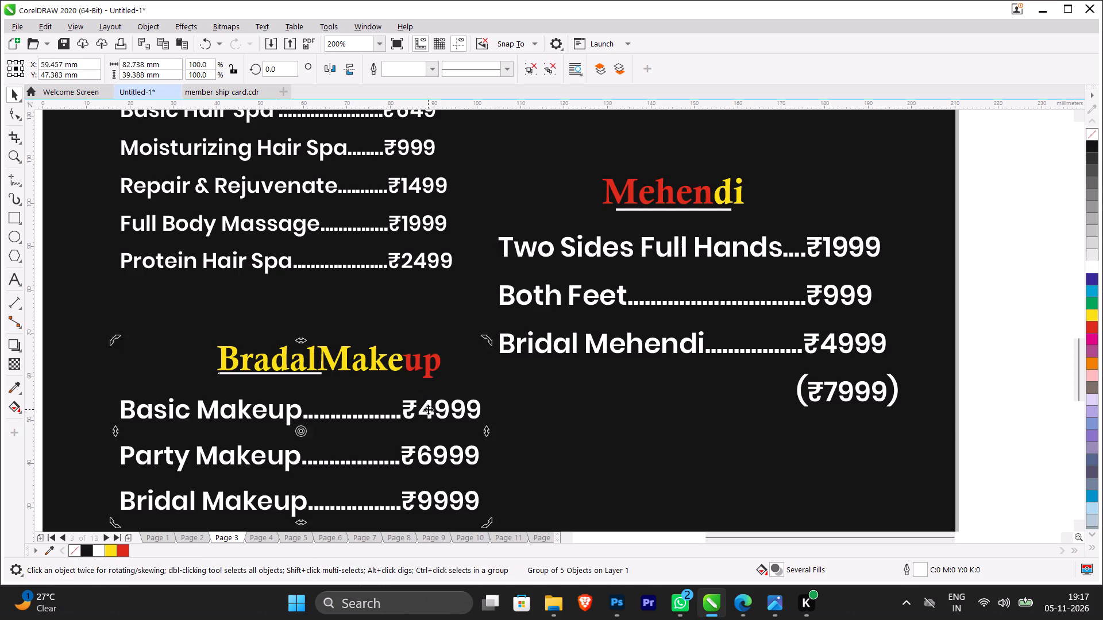
left_click(428, 409)
left_click(551, 66)
left_click(600, 441)
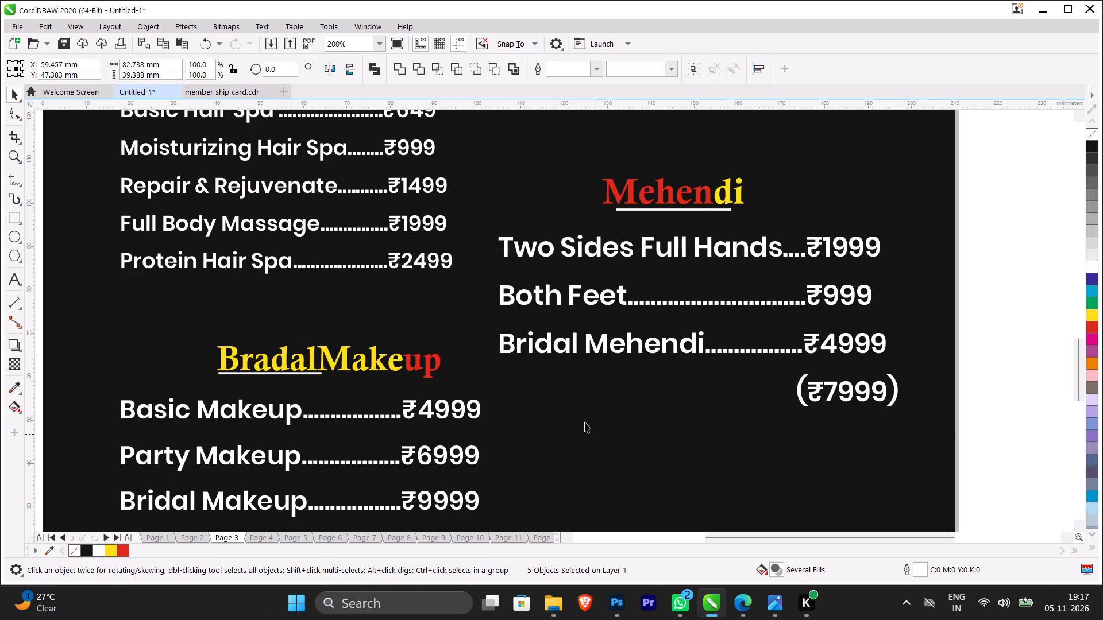
Correct the spelling of "Bradal" to "Bridal" in the Makeup section heading.
double_click(265, 360)
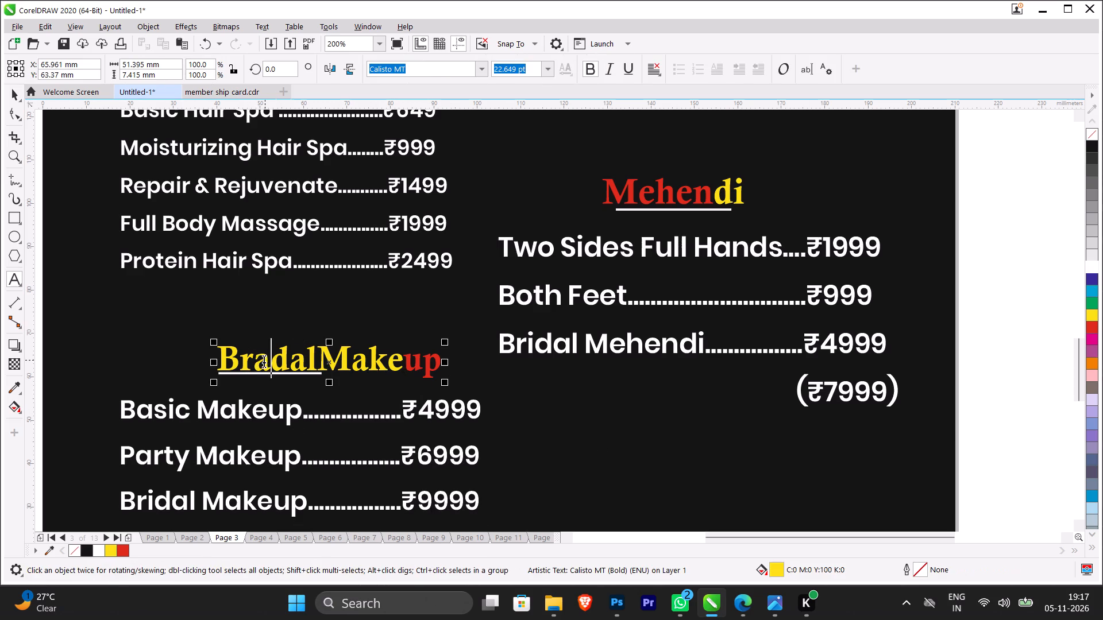
left_click(259, 361)
key("i")
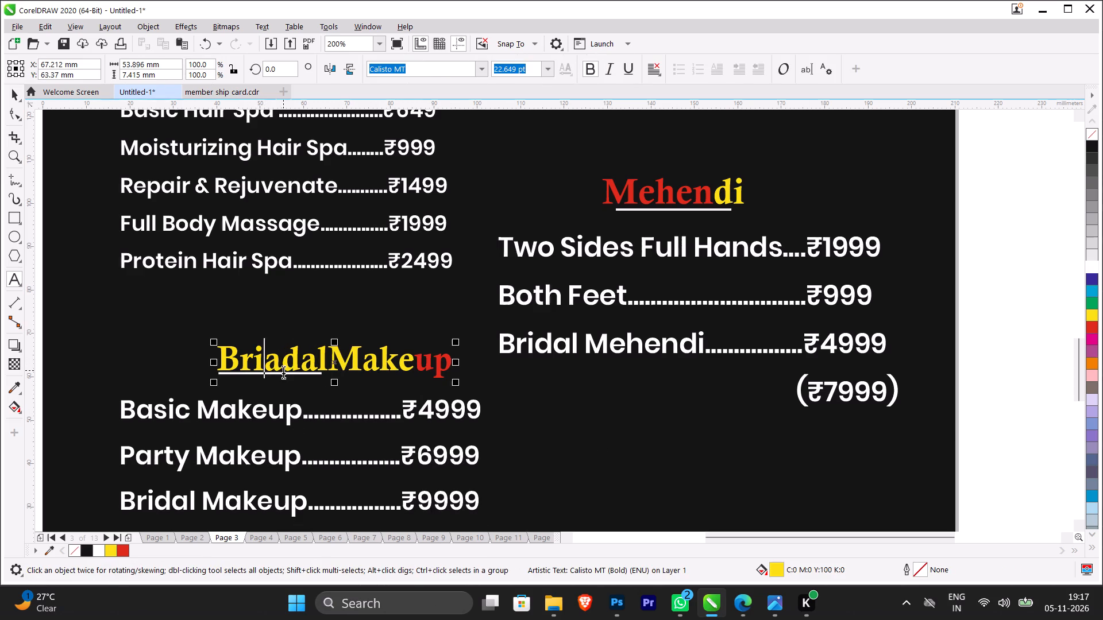
left_click(284, 363)
key("i")
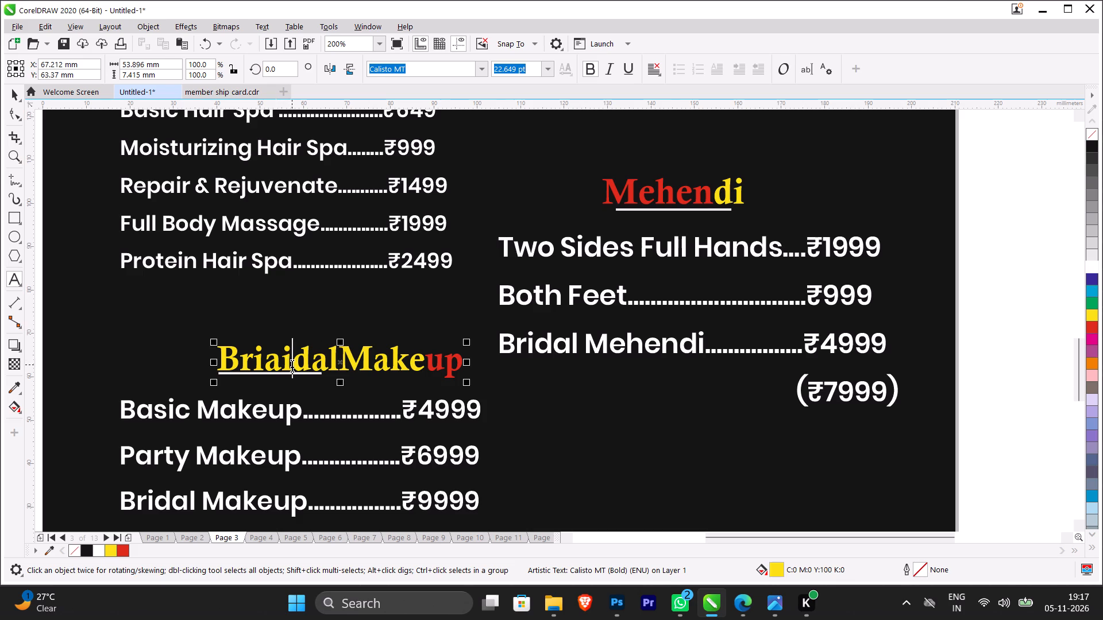
key("BackSpace")
key("BackSpace")
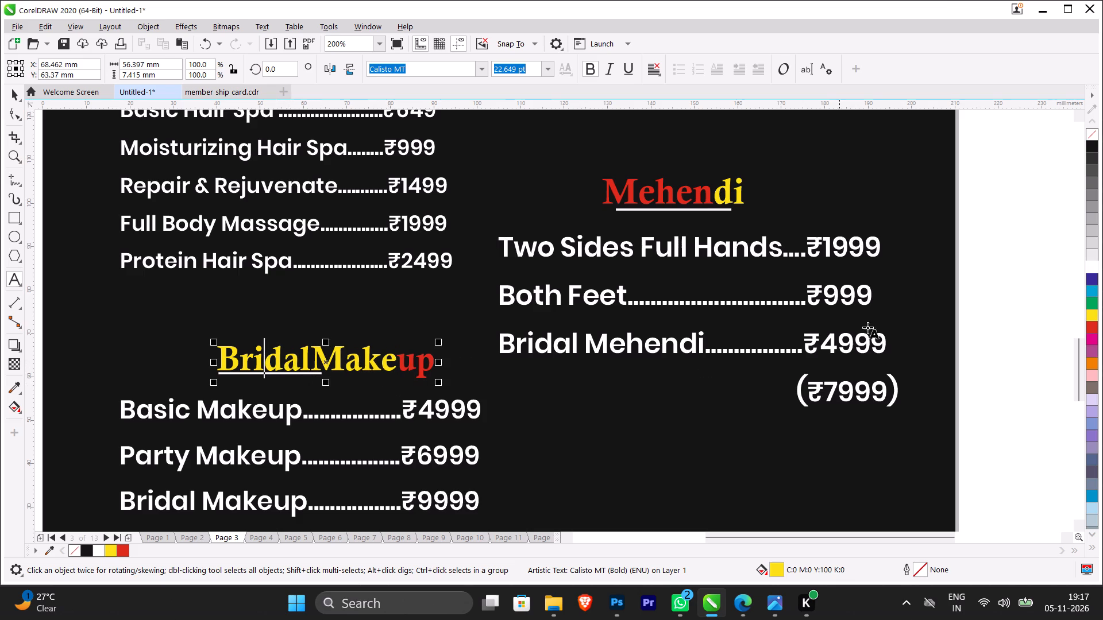
left_click(18, 94)
Lengthen the white underline beneath the BridalMakeup heading to about 45 mm.
left_click(272, 375)
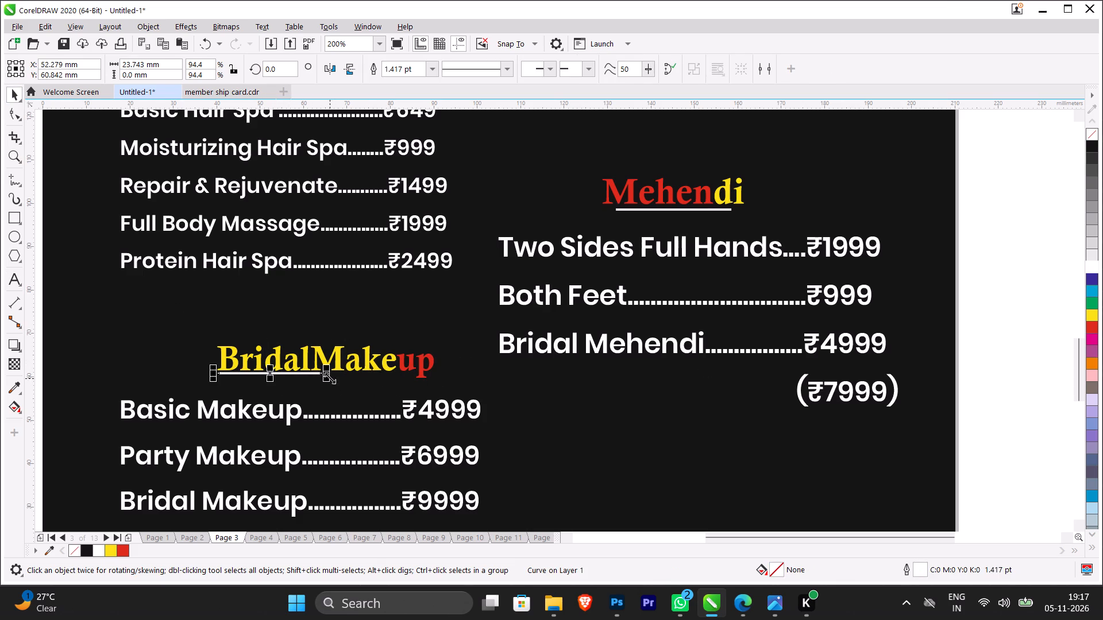
left_click_drag(329, 375, 389, 378)
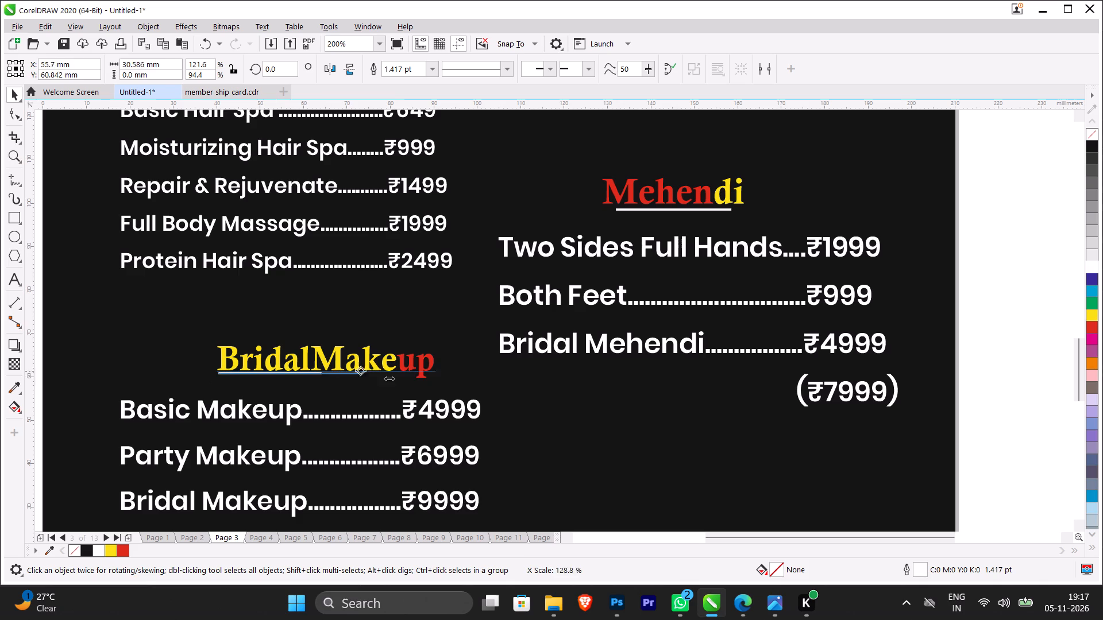
left_click_drag(389, 378, 423, 379)
Examine the layout, services and prices of all sections on Page 3.
scroll(415, 375, "down", 1)
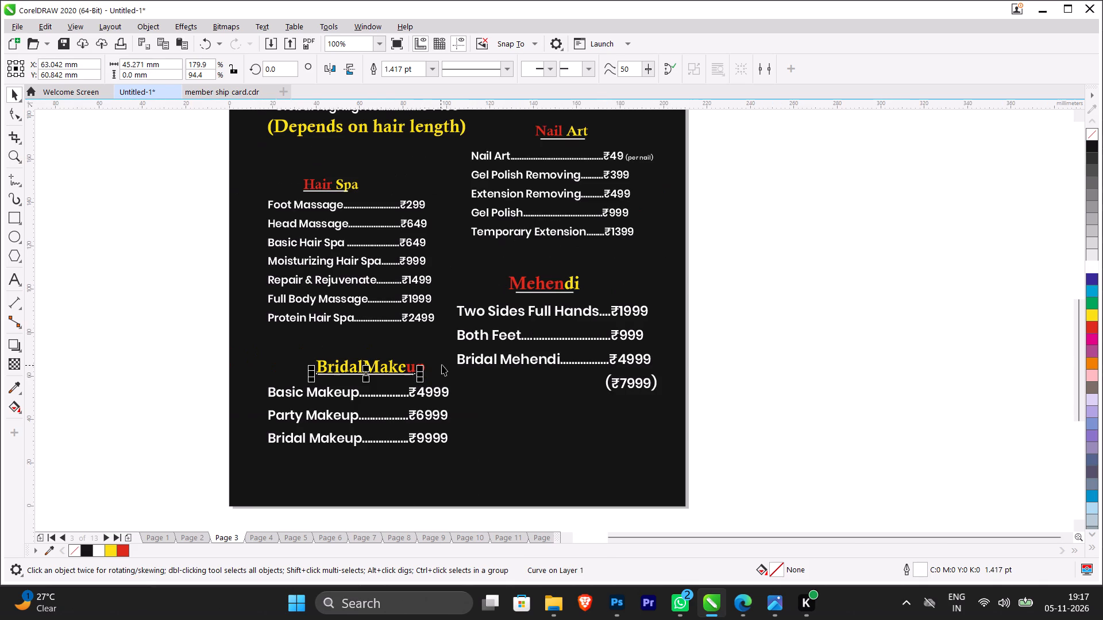
scroll(464, 349, "down", 2)
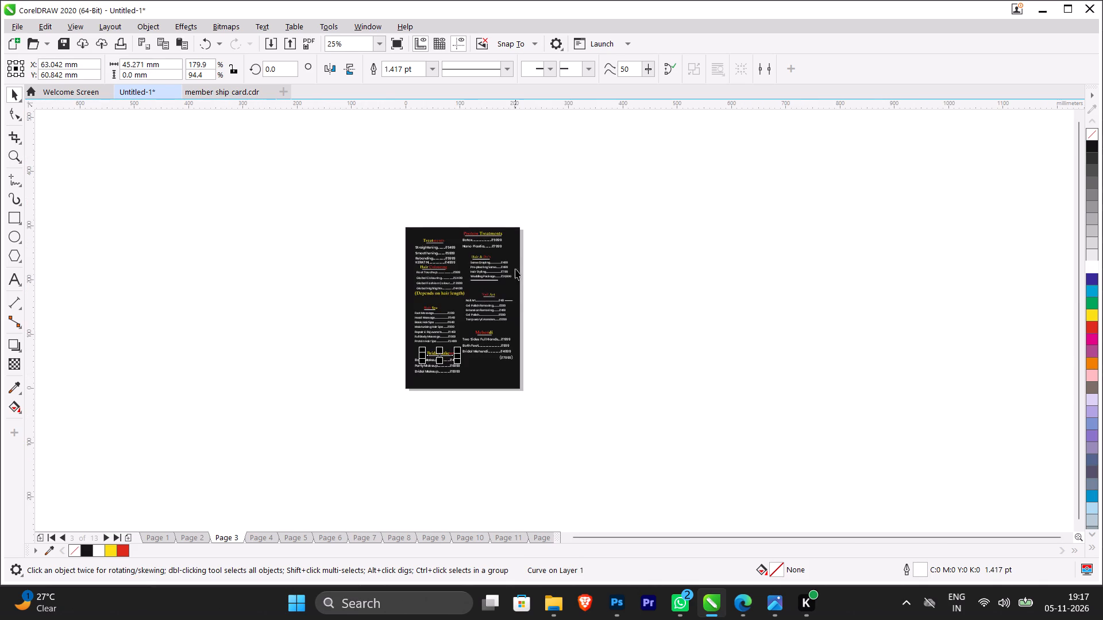
scroll(499, 234, "up", 2)
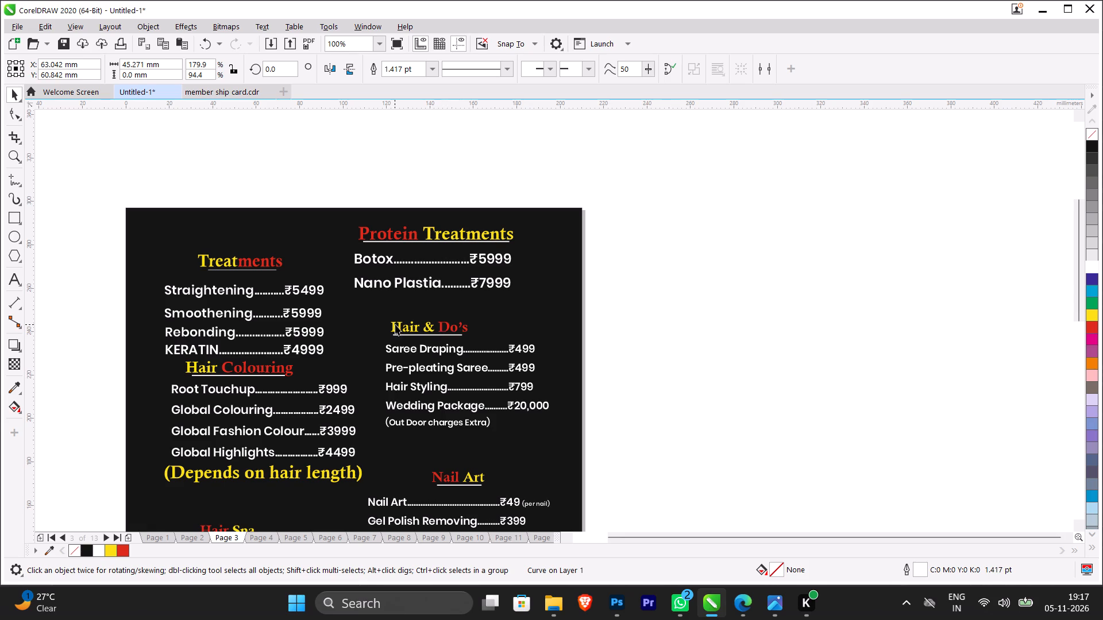
scroll(401, 330, "down", 2)
scroll(379, 440, "up", 2)
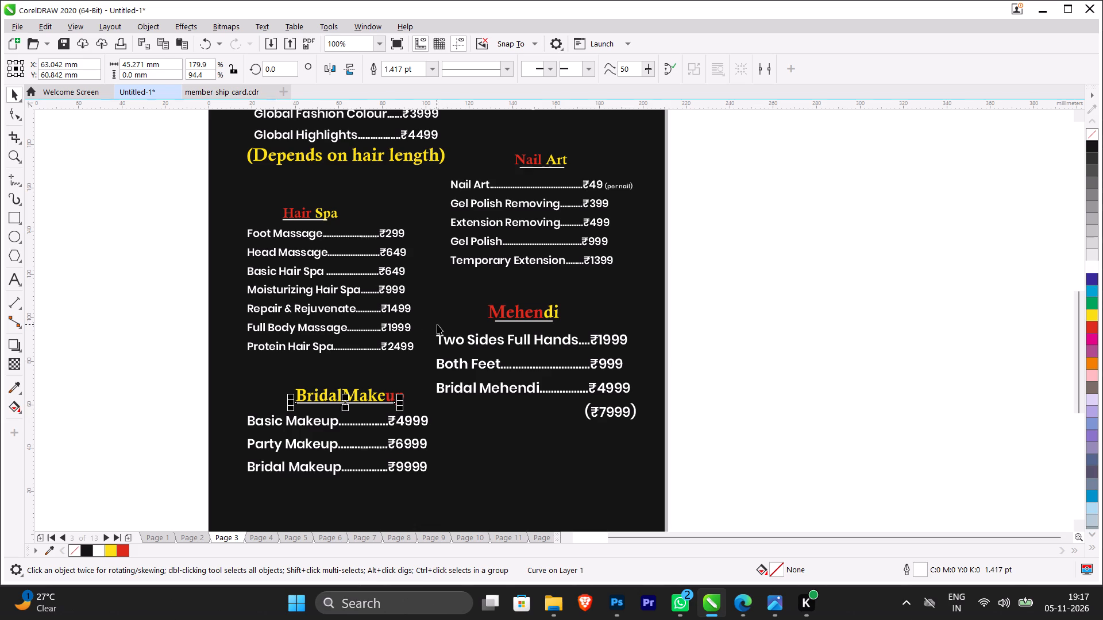
scroll(504, 305, "down", 2)
scroll(523, 206, "up", 2)
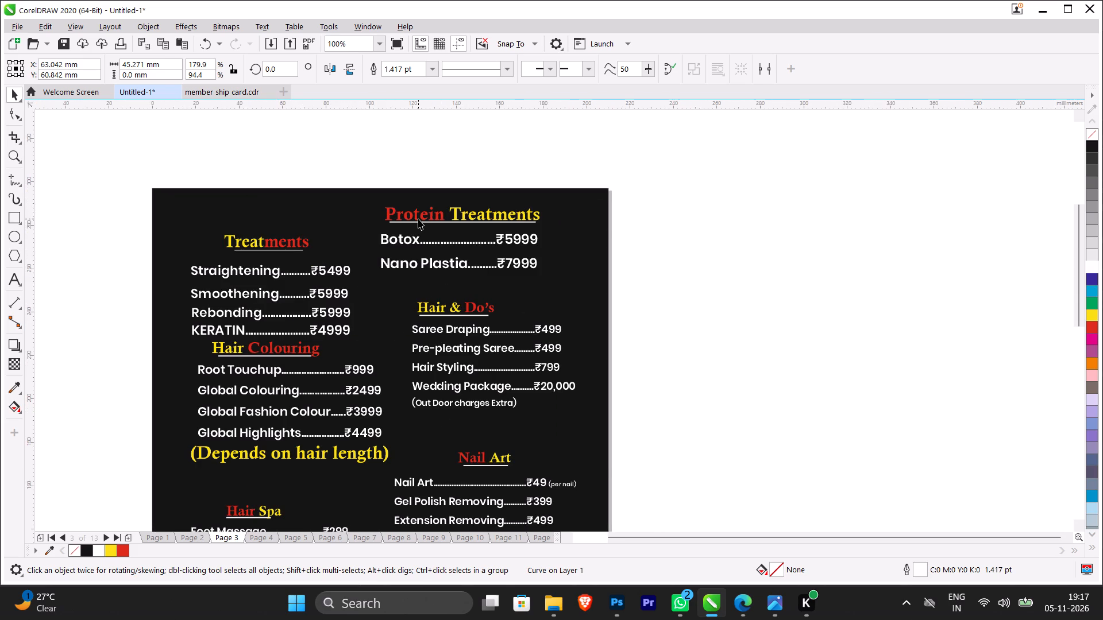
scroll(460, 295, "up", 1)
scroll(470, 336, "down", 1)
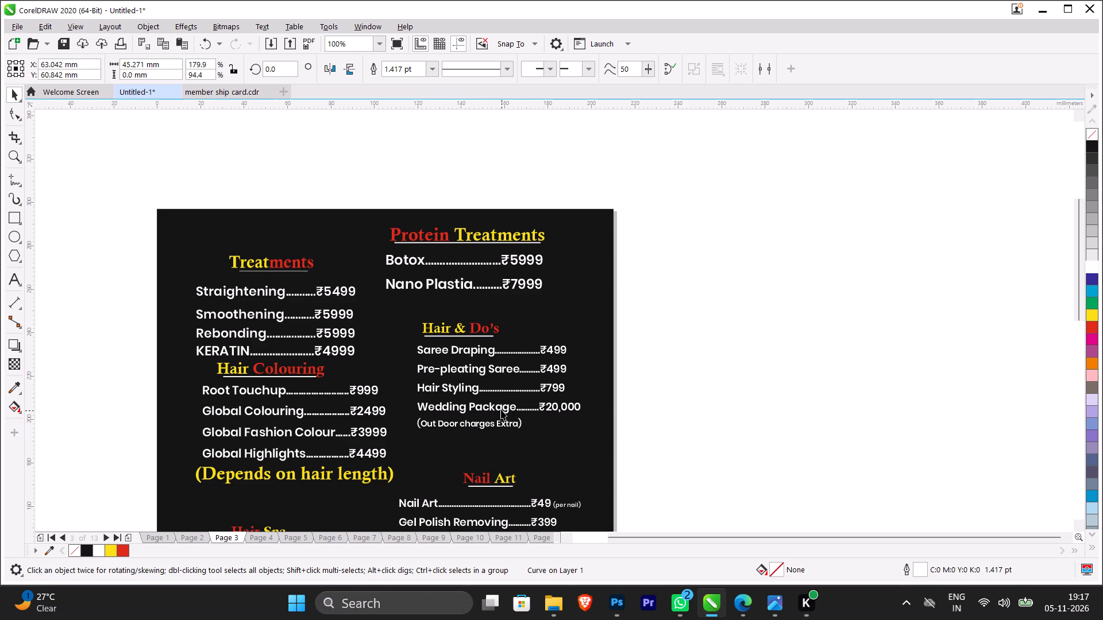
Ungroup the Hair & Do's section and set the Hair Styling price to ₹499.
left_click(457, 327)
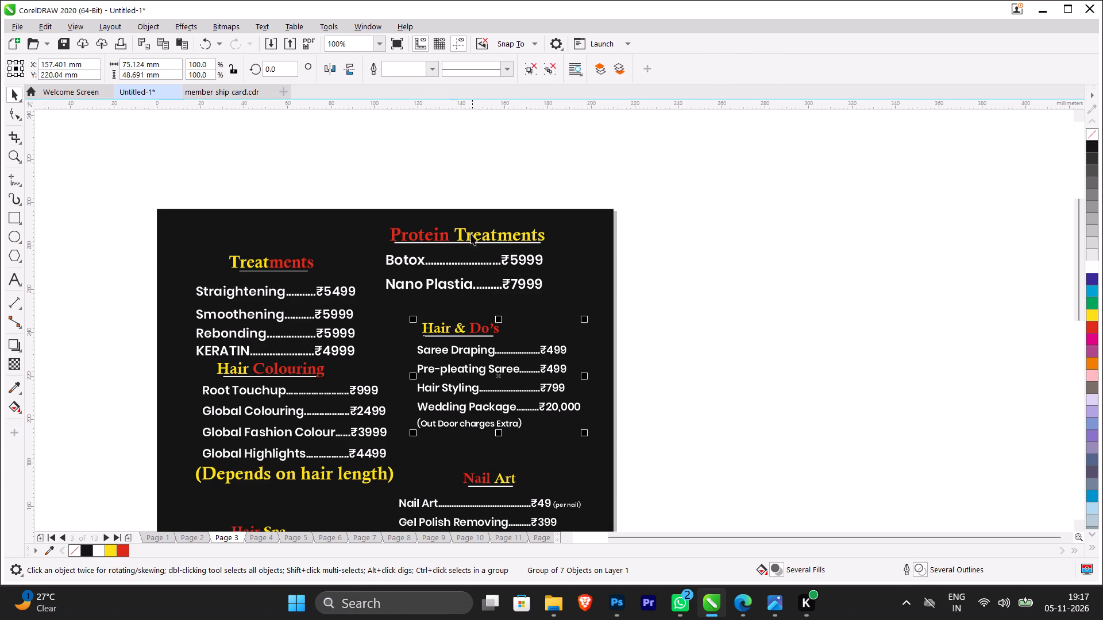
left_click(531, 65)
left_click(746, 230)
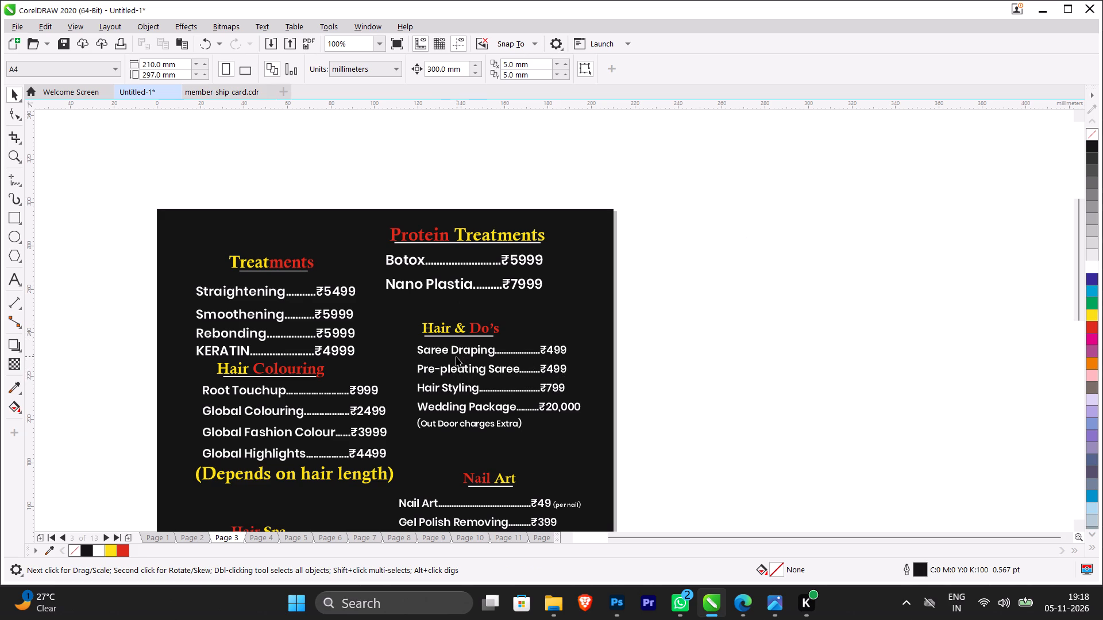
double_click(557, 390)
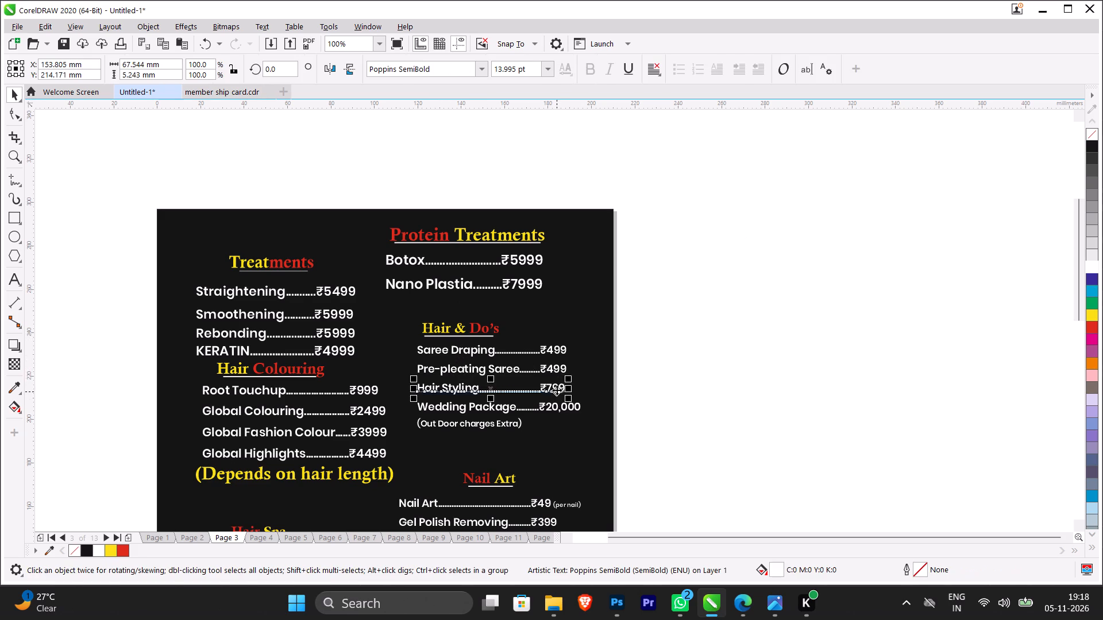
left_click(554, 387)
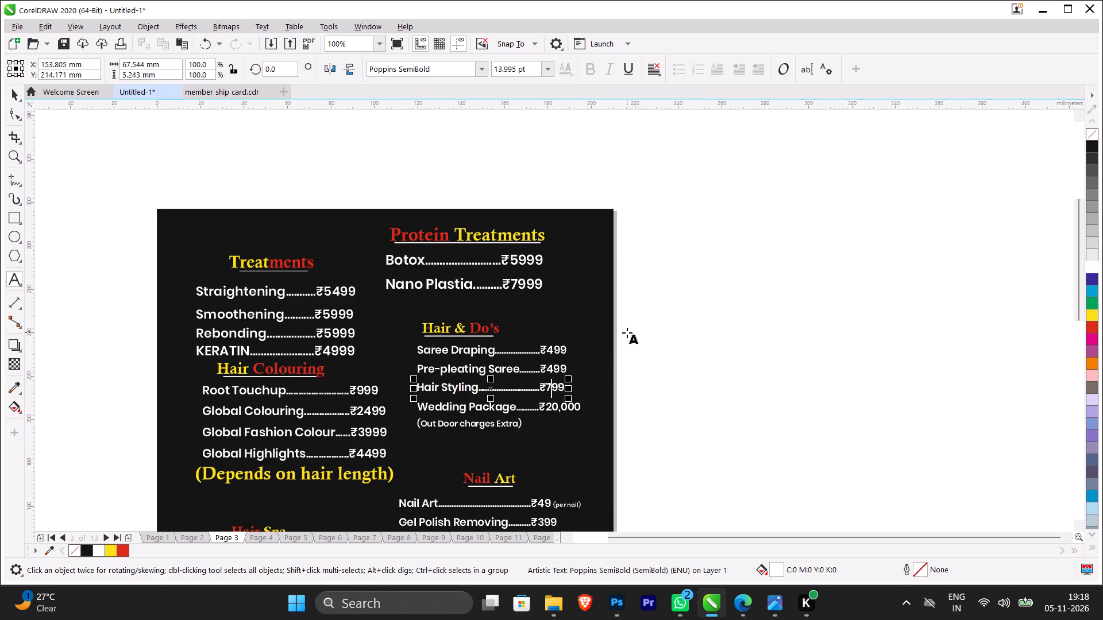
key("BackSpace")
key("4")
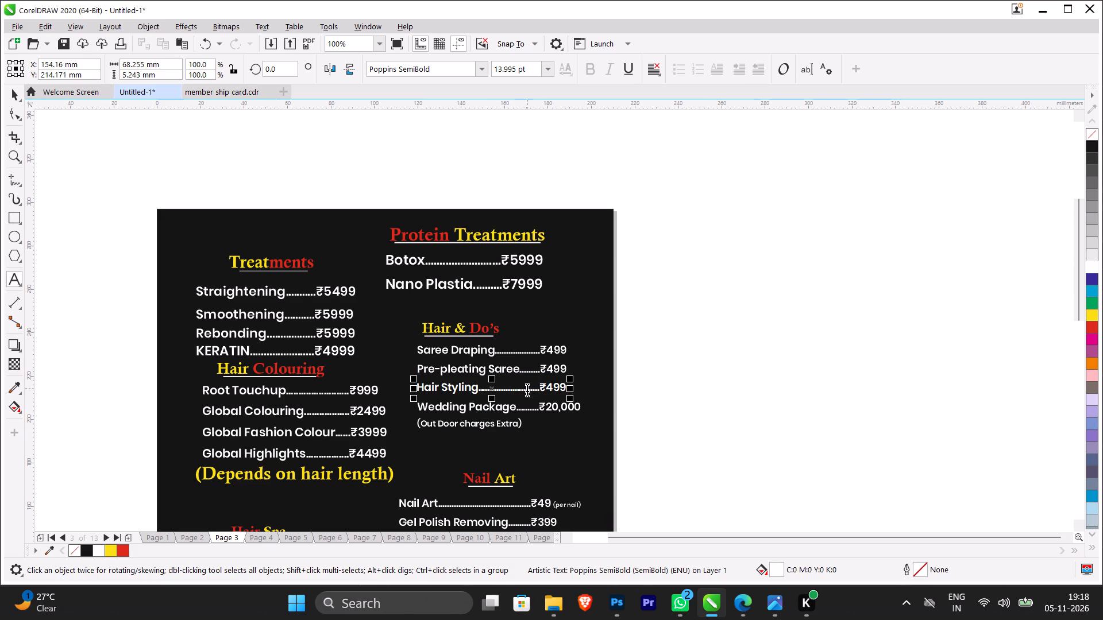
Shorten the dotted leader in the Nail Art price line by deleting ten dots before the price.
scroll(488, 428, "down", 2)
scroll(502, 505, "up", 1)
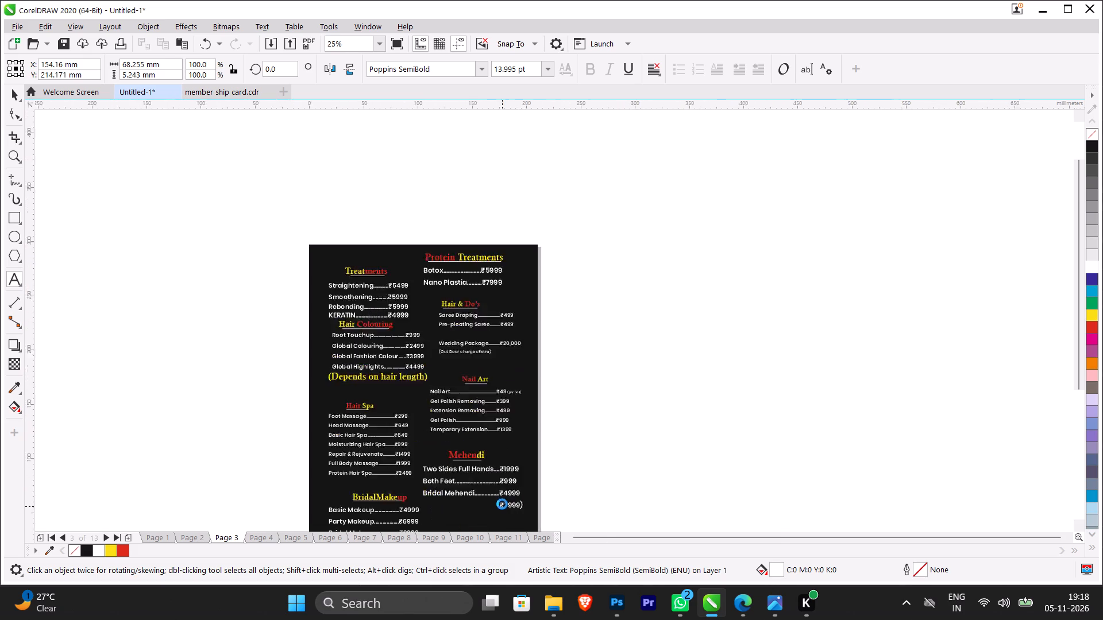
scroll(502, 504, "up", 2)
scroll(522, 374, "down", 2)
scroll(514, 293, "up", 2)
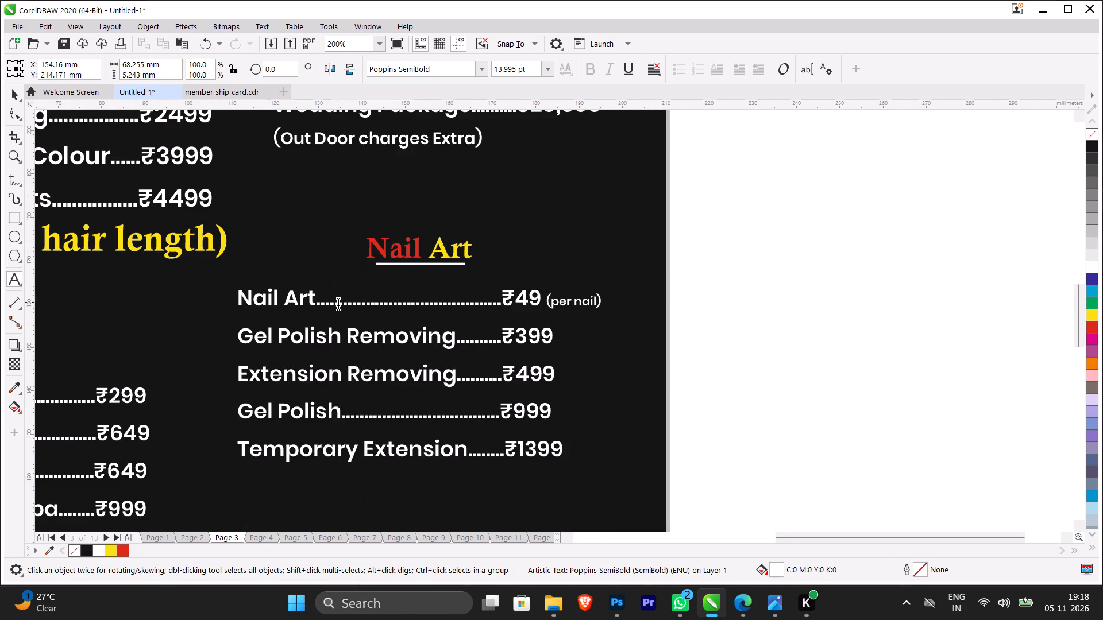
left_click(337, 304)
left_click(390, 303)
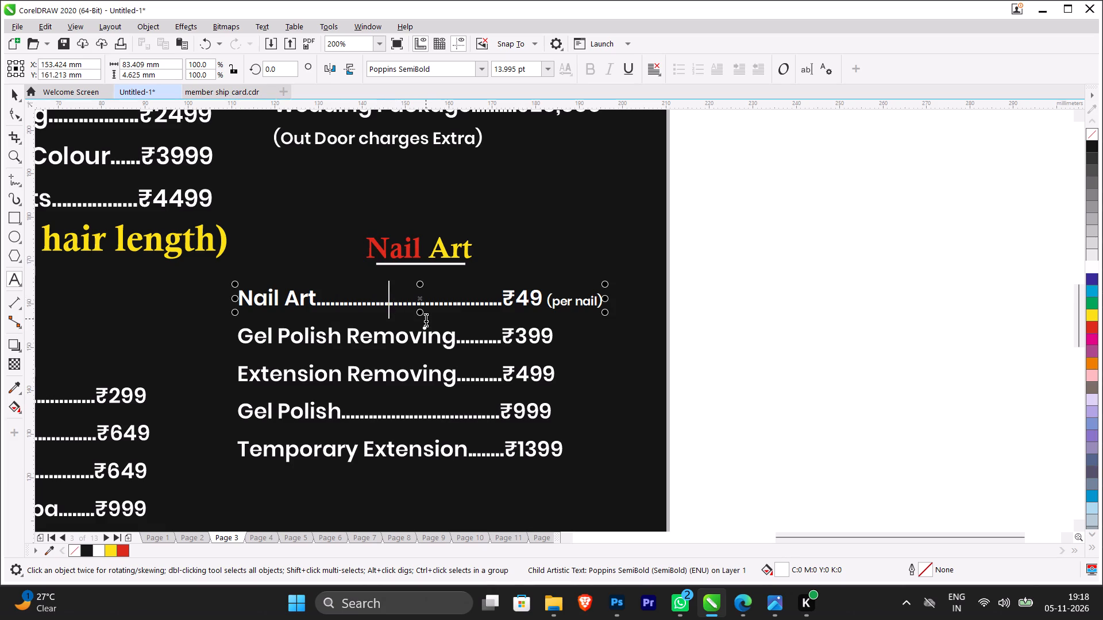
key("BackSpace")
key("BackSpace")
key("BackSpace")
key("BackSpace")
key("BackSpace")
key("BackSpace")
key("BackSpace")
key("BackSpace")
key("BackSpace")
key("BackSpace")
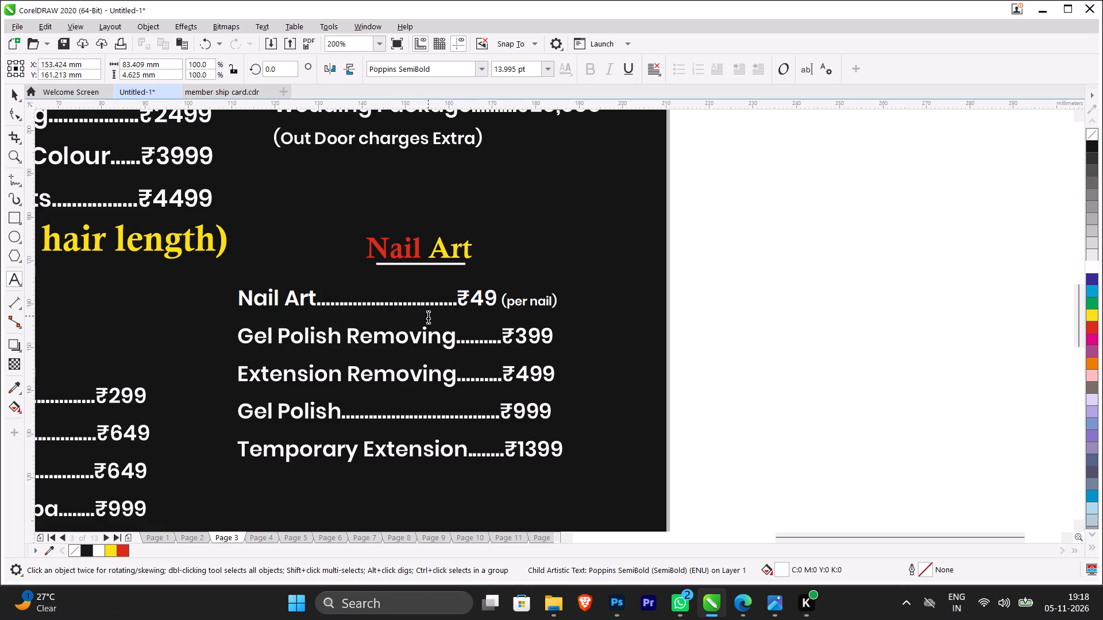
Reword the Nail Art price line's label to "Nail Art Each finger", trimming its dotted leader further and removing the "(per nail)" note.
key("BackSpace")
key("BackSpace")
key("equal")
key("BackSpace")
key("BackSpace")
key("BackSpace")
key("BackSpace")
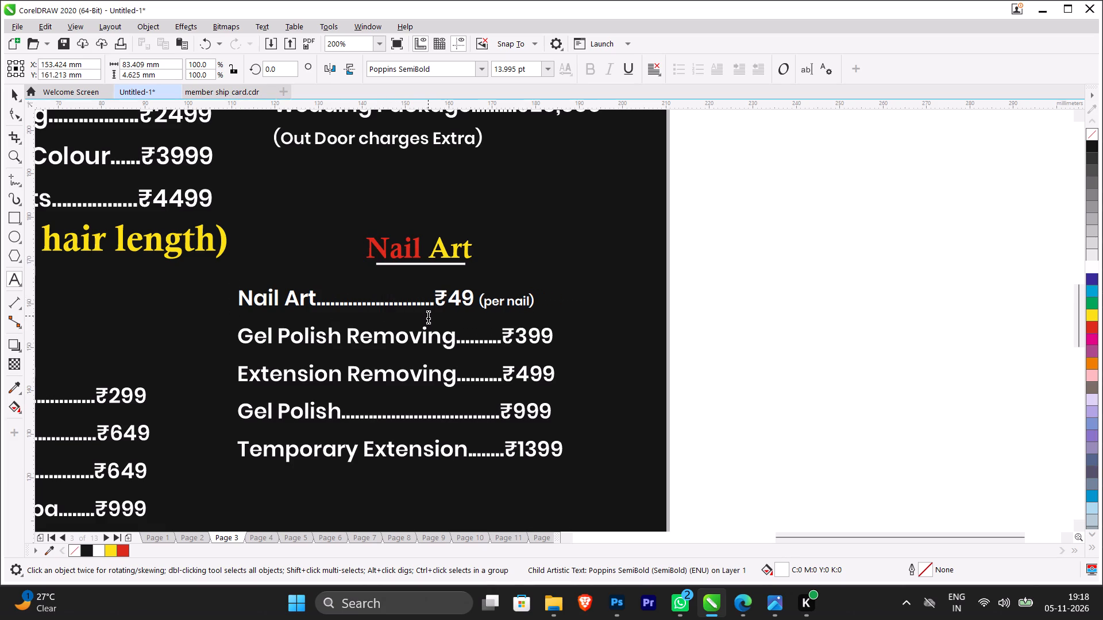
key("BackSpace")
key("space")
type("Each finger")
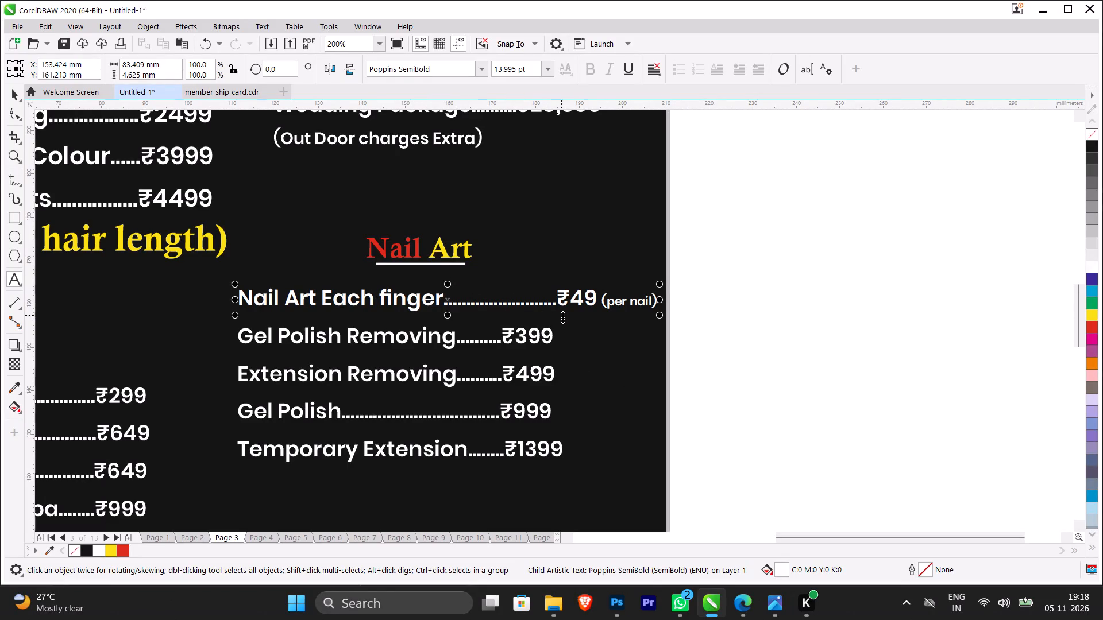
left_click_drag(601, 303, 686, 302)
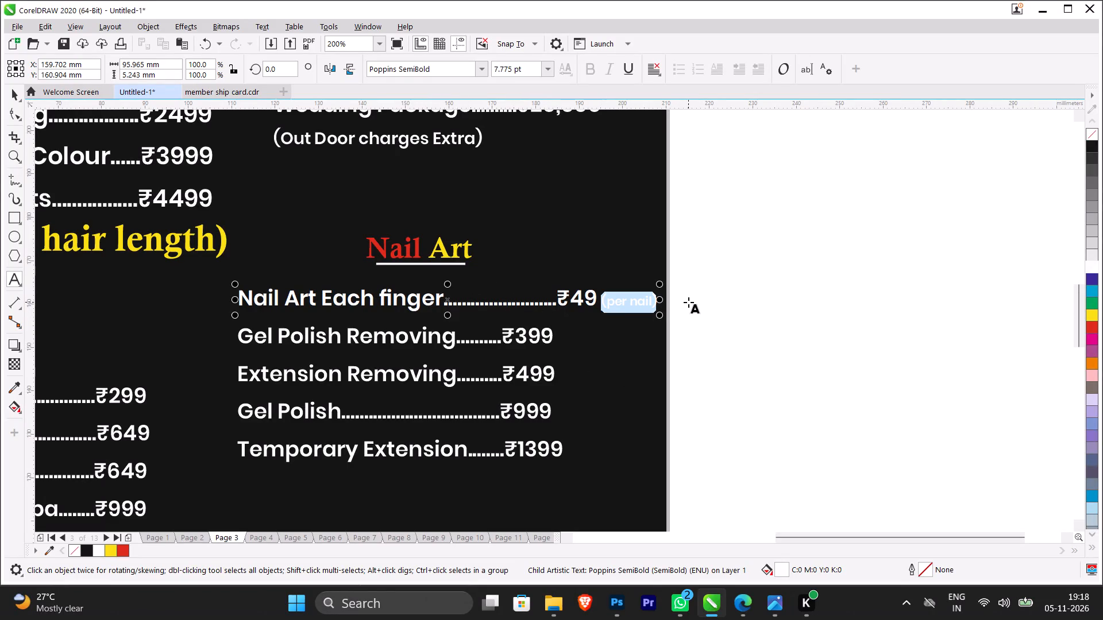
key("BackSpace")
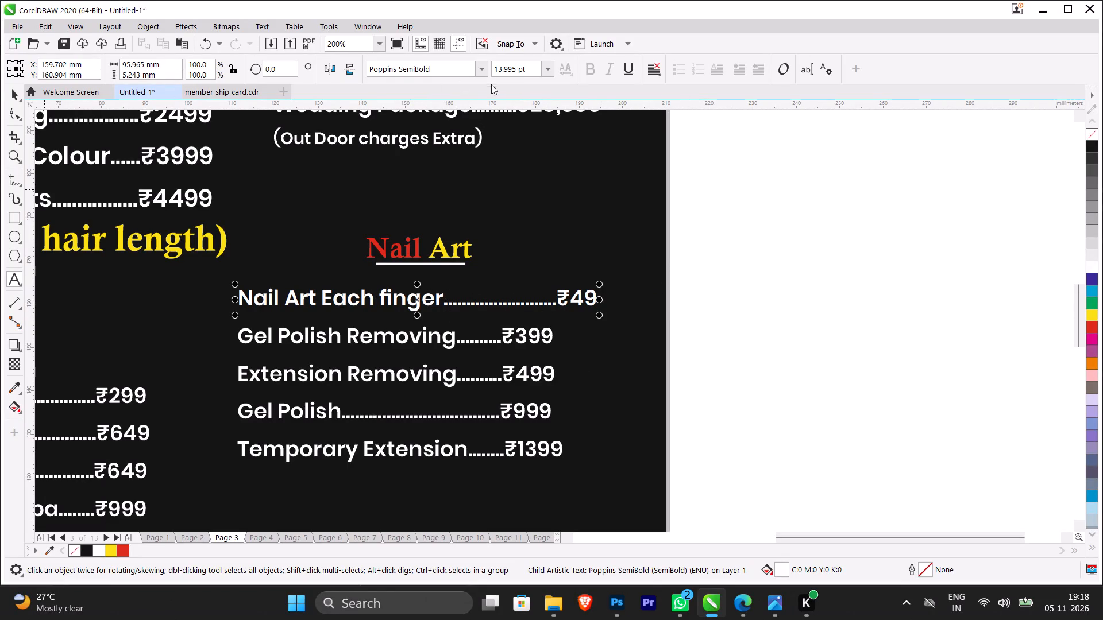
Extend the Gel Polish Removing line's dotted leader by twelve dots and set its price to ₹599.
left_click(484, 335)
type("............")
left_click(579, 331)
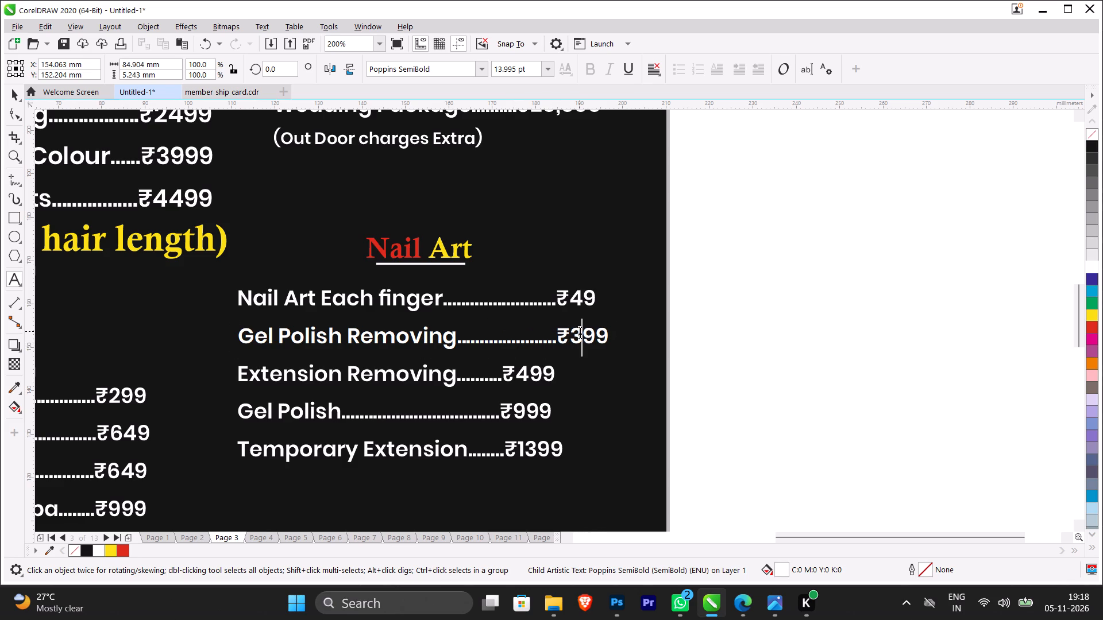
key("BackSpace")
key("5")
Change "Removing" to "Removr" in both the Extension and Gel Polish removal lines of the Nail Art section.
left_click(497, 378)
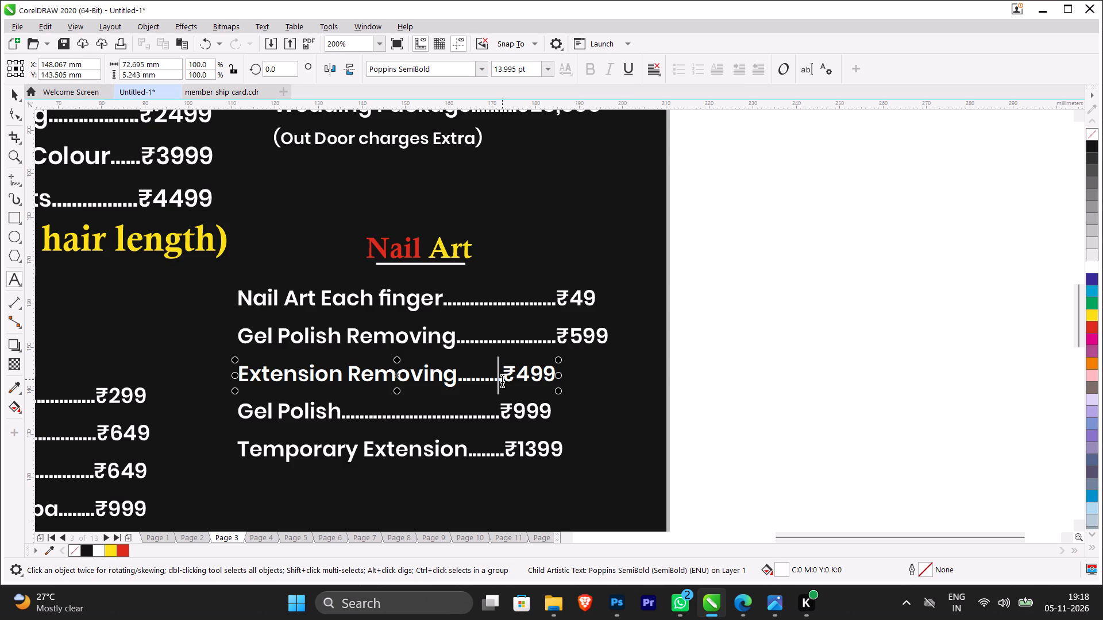
left_click(455, 378)
key("BackSpace")
key("BackSpace")
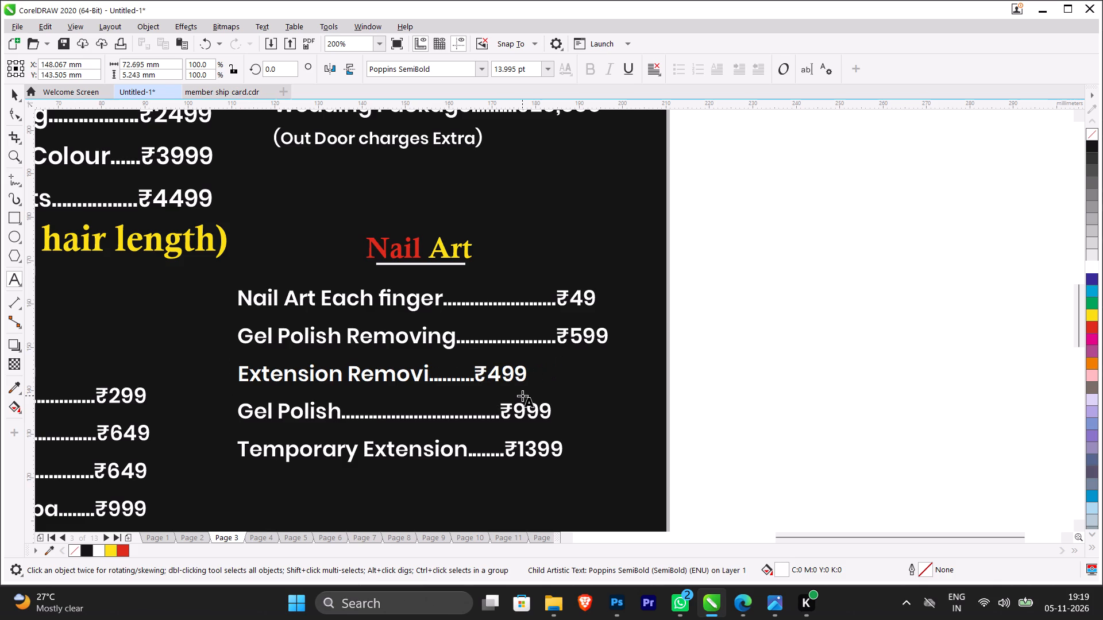
key("BackSpace")
key("r")
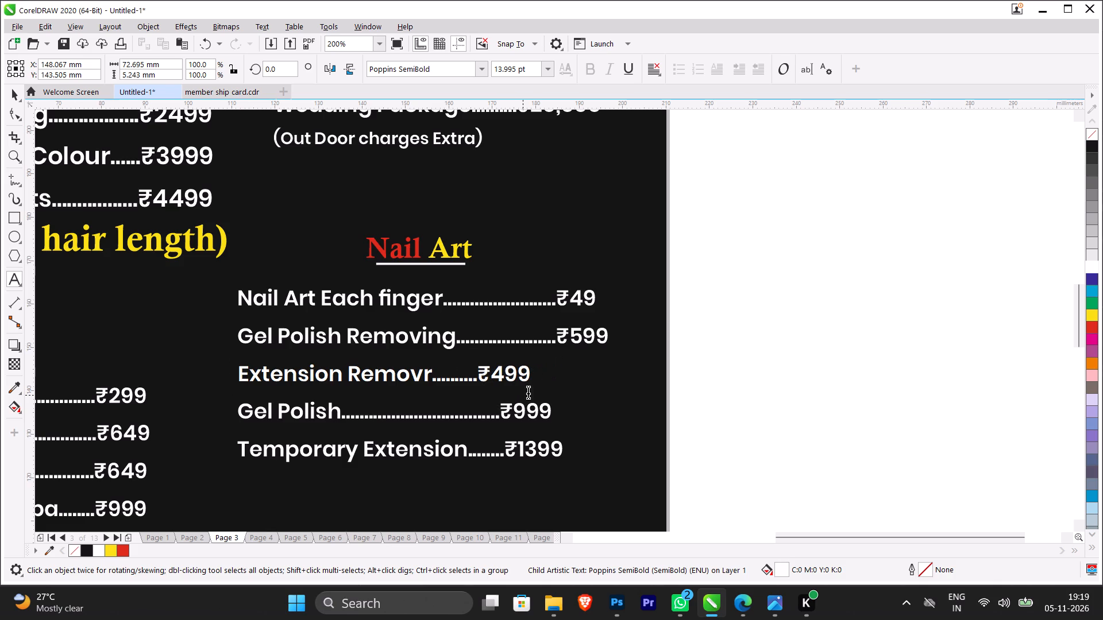
left_click(457, 336)
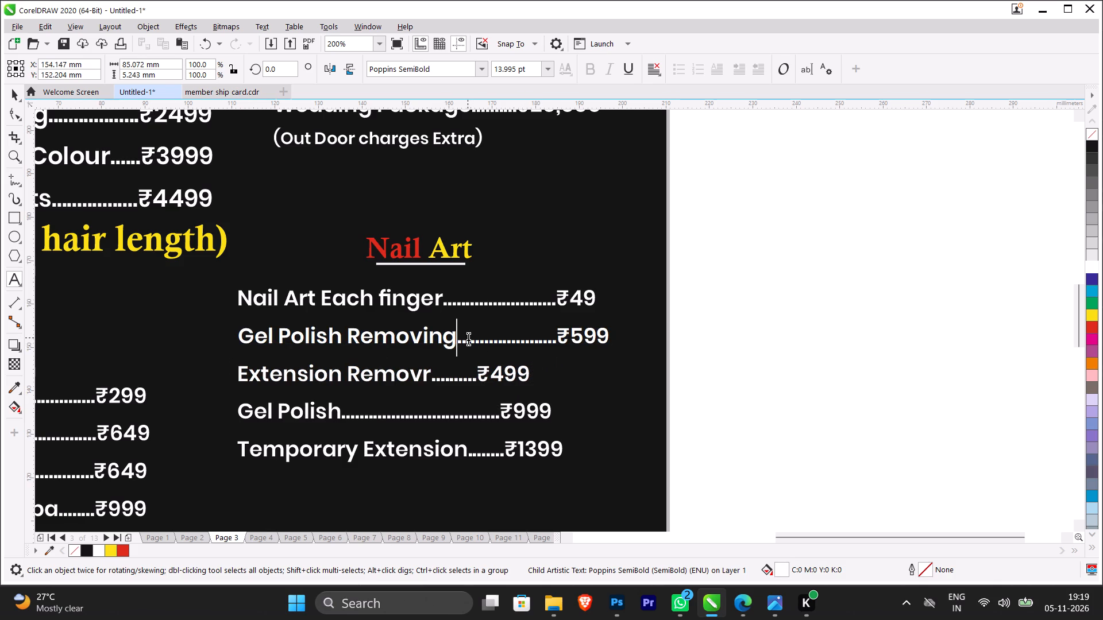
key("BackSpace")
key("BackSpace")
key("BackSpace")
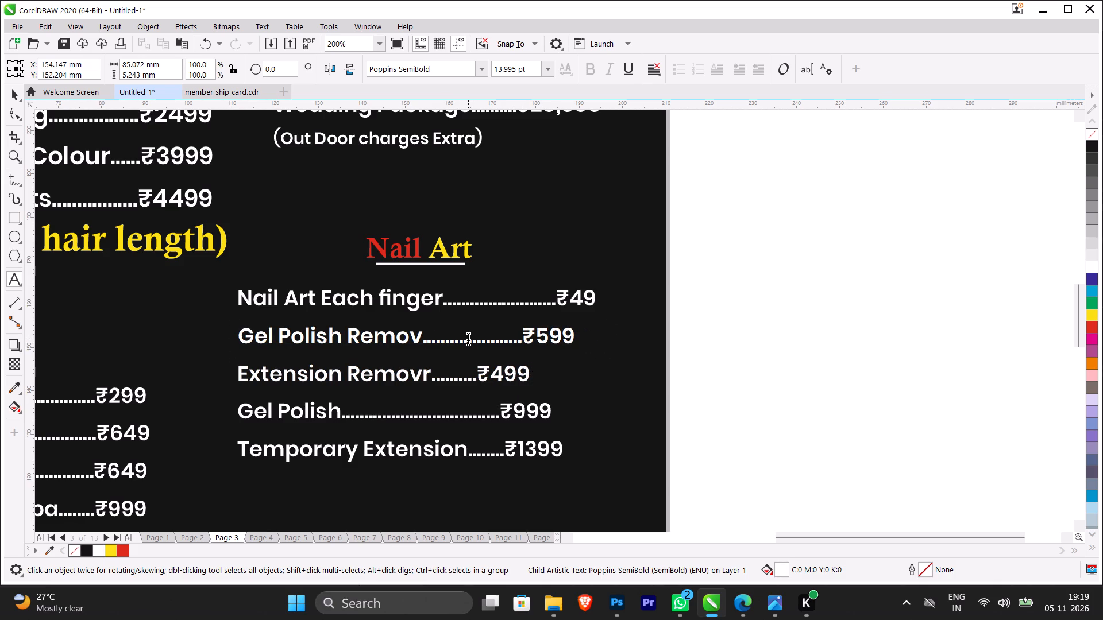
key("r")
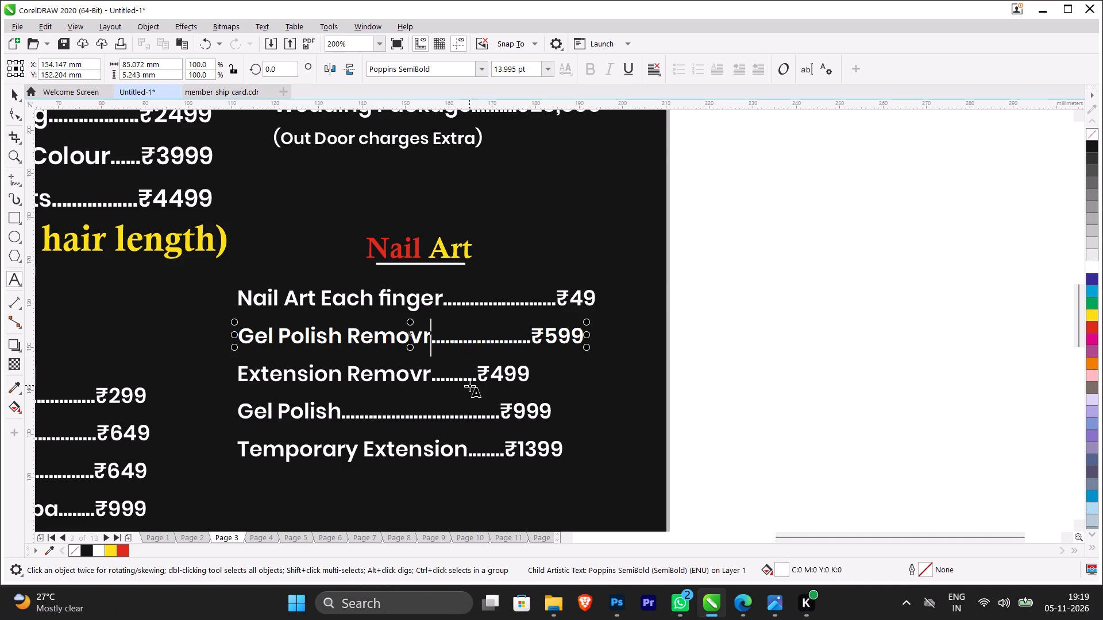
Extend the dotted leader in the Extension Removr line by twelve dots.
left_click(470, 375)
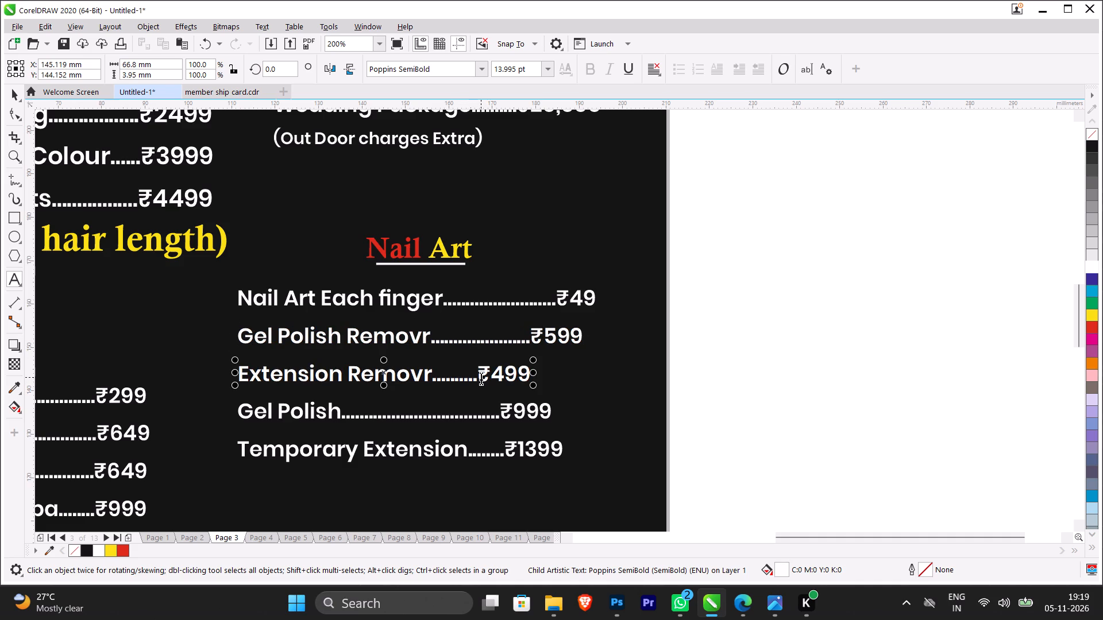
key("period")
key("period")
key("period")
key("period")
key("period")
key("period")
type("......")
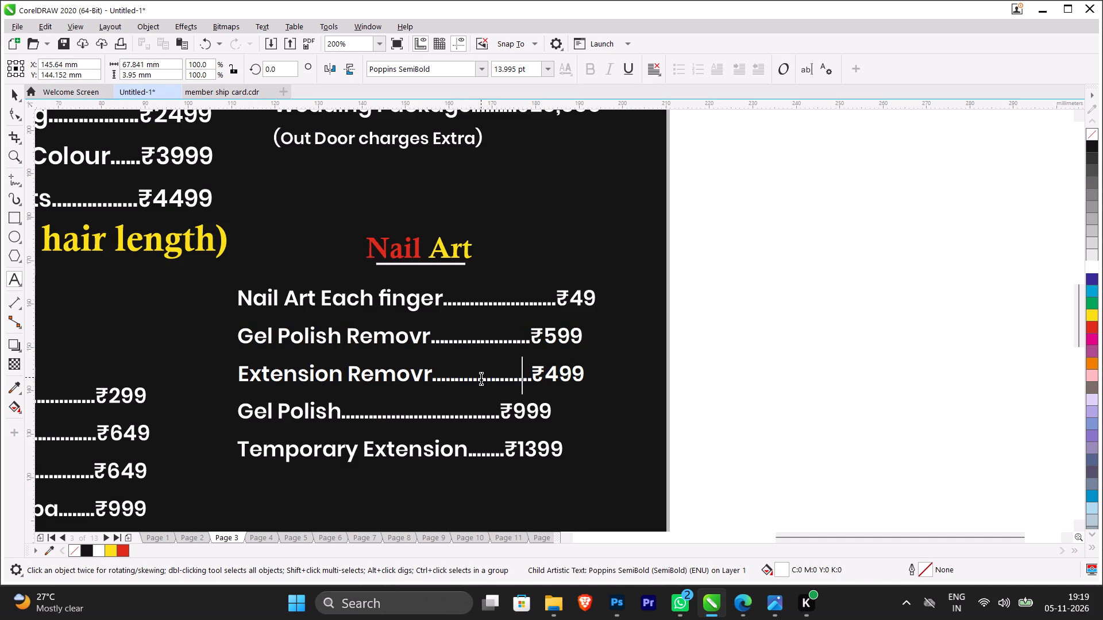
Shorten the dotted leader in the Nail Art Each finger line by seven dots.
left_click(531, 305)
key("BackSpace")
key("BackSpace")
key("BackSpace")
key("BackSpace")
key("BackSpace")
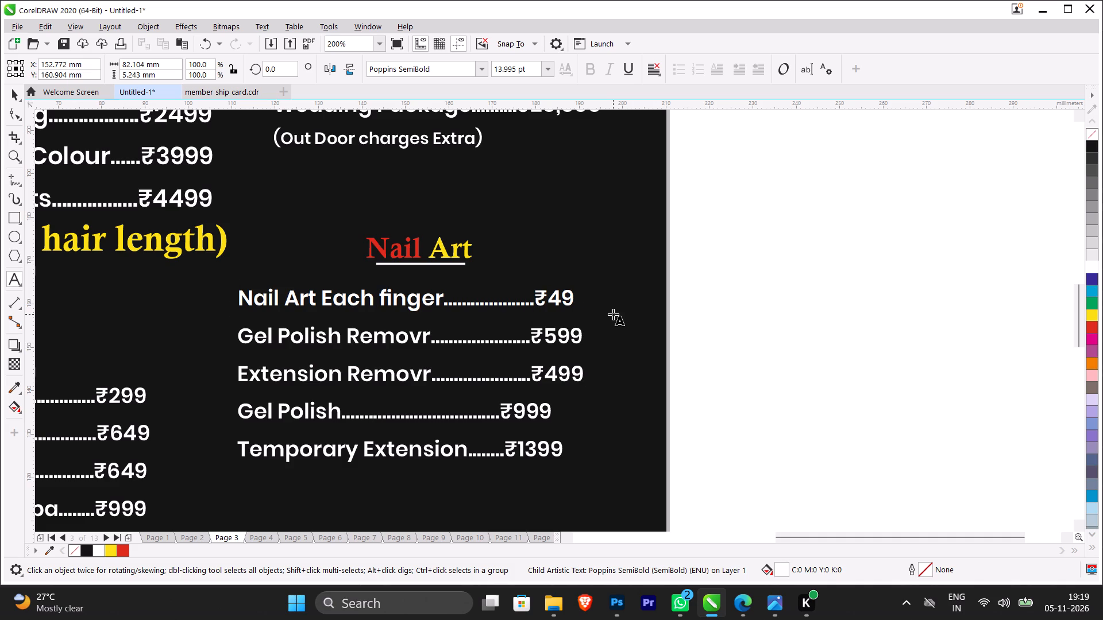
key("BackSpace")
key("BackSpace")
Set the Extension Removr price to ₹599.
left_click(564, 373)
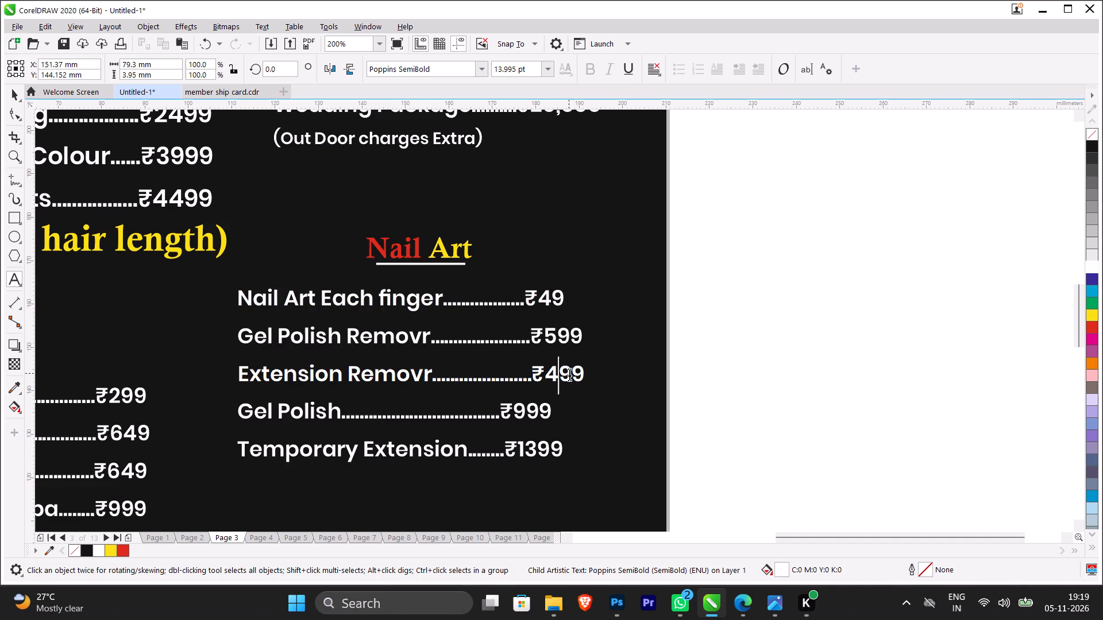
key("BackSpace")
key("5")
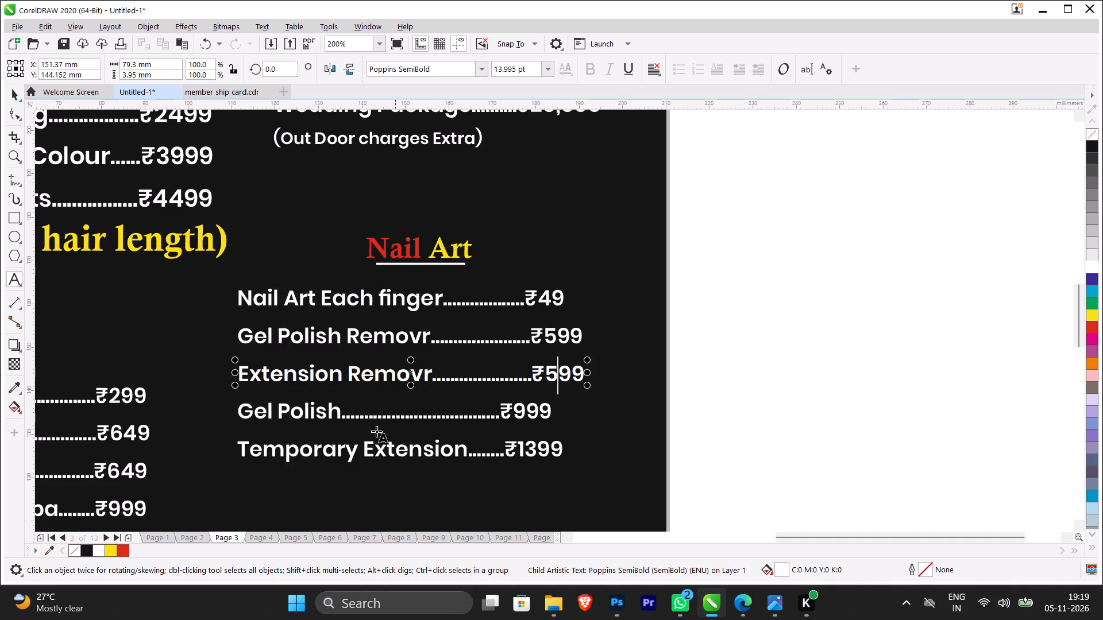
Insert the words "nail exatension" at the start of the Gel Polish ₹999 line.
left_click(347, 411)
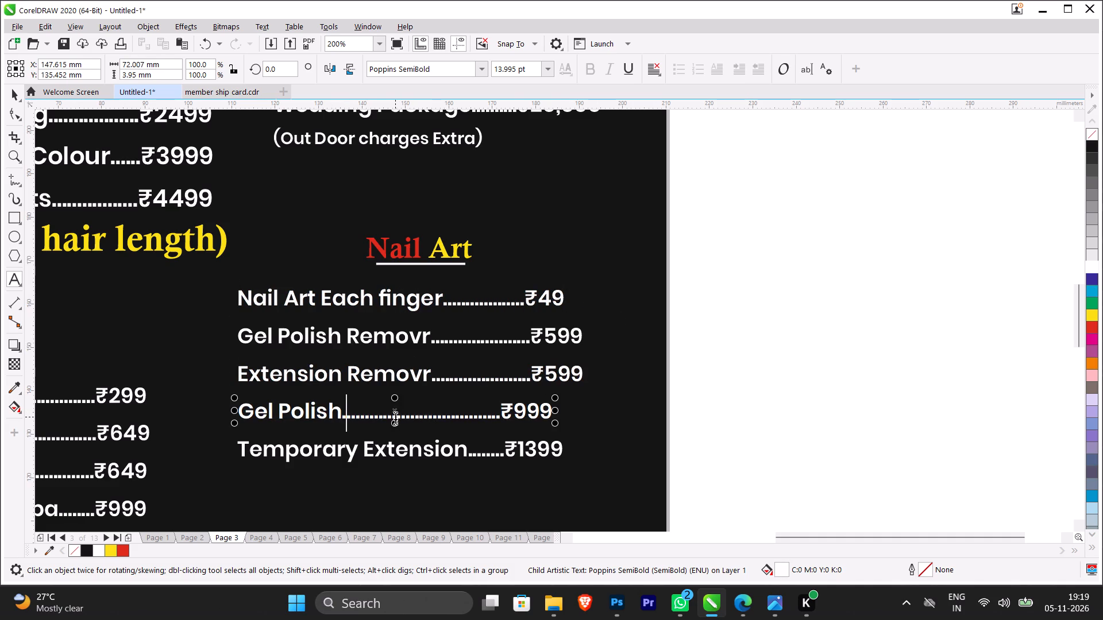
left_click(238, 412)
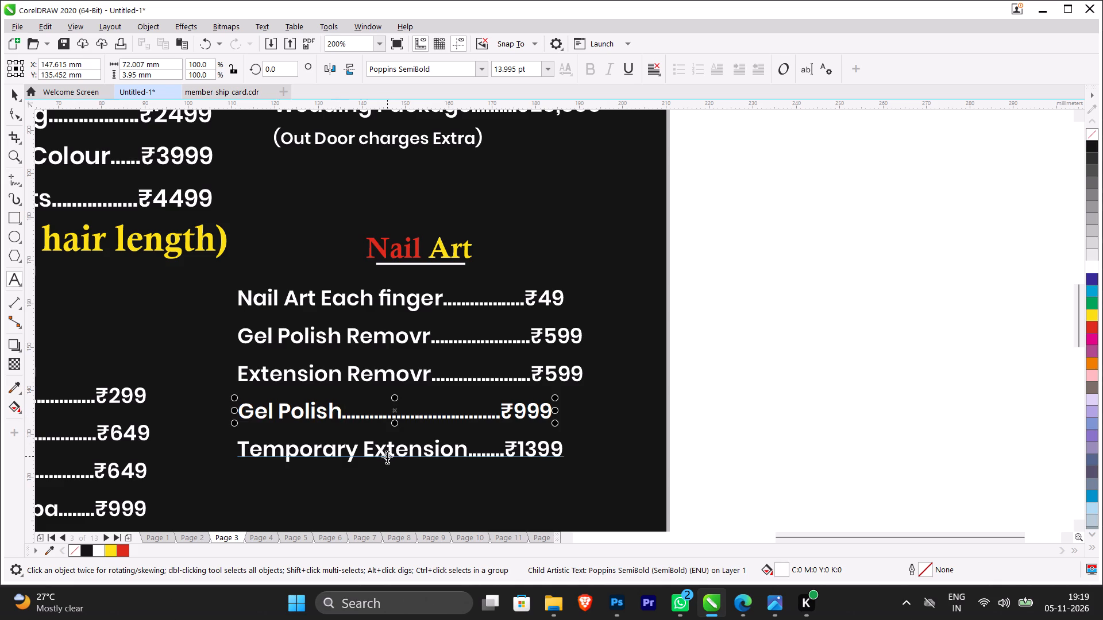
type("nai")
key("l")
key("space")
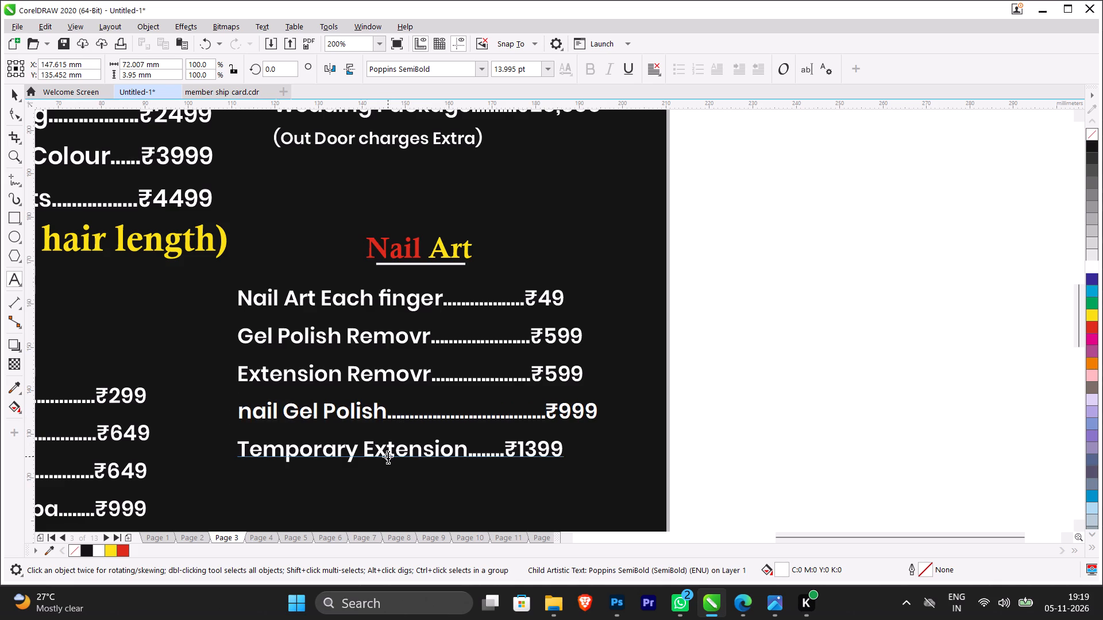
type("exate")
type("nsi")
type("on")
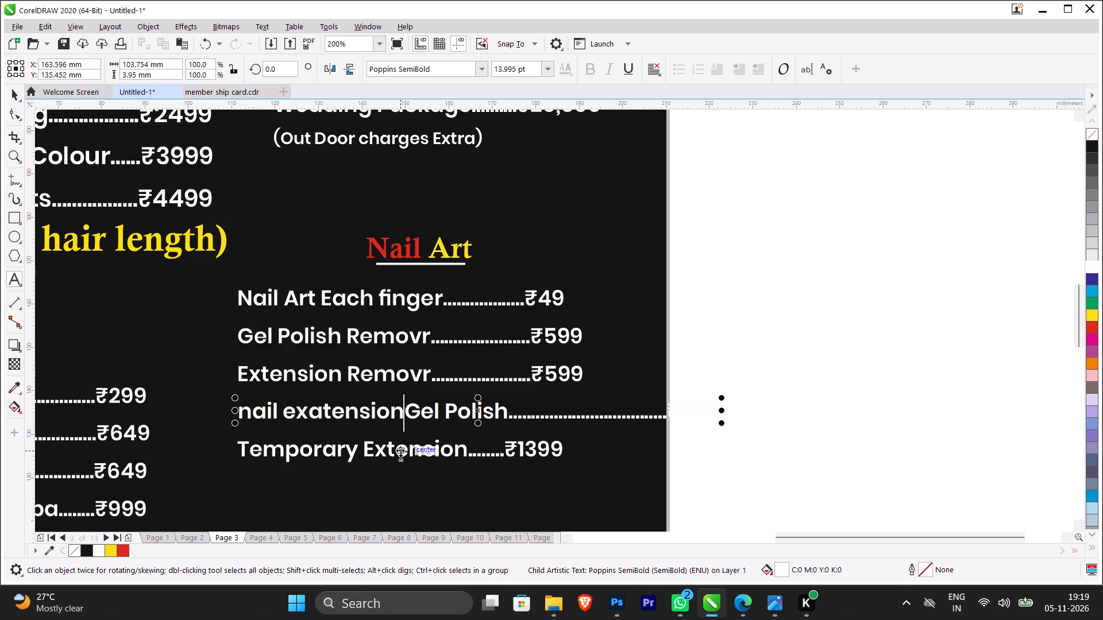
Correct the inserted words before Gel Polish to read "Nail extension", with a capital N and the stray "a" removed.
key("Left")
key("Left")
key("Left")
key("Left")
key("Left")
key("Left")
key("Left")
key("Left")
key("Left")
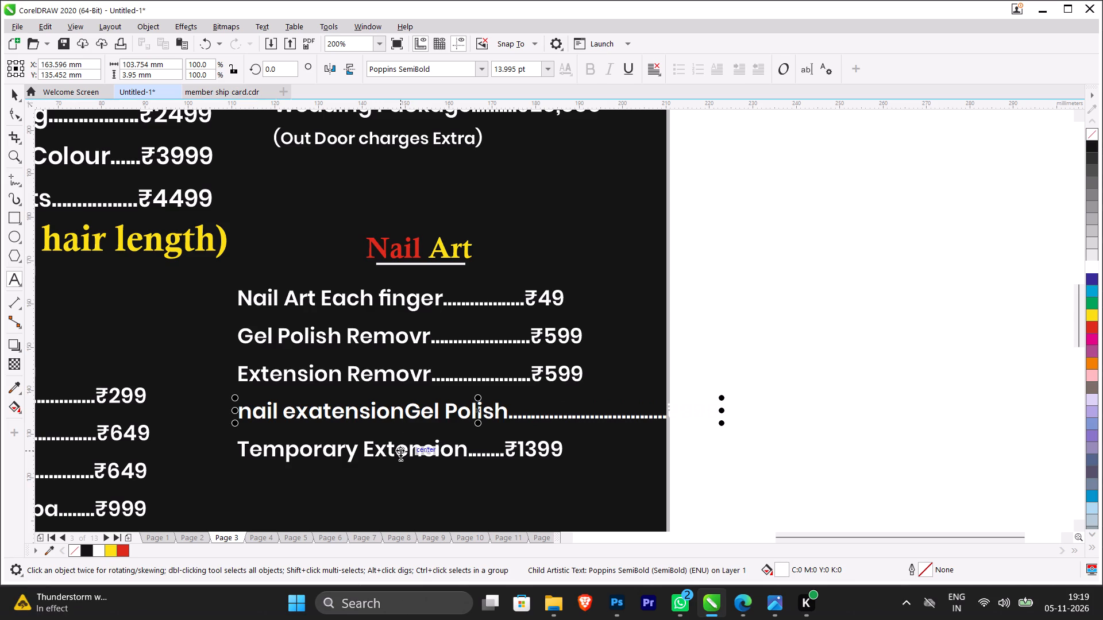
key("Left")
key("Left")
key("Left")
key("Left")
key("Left")
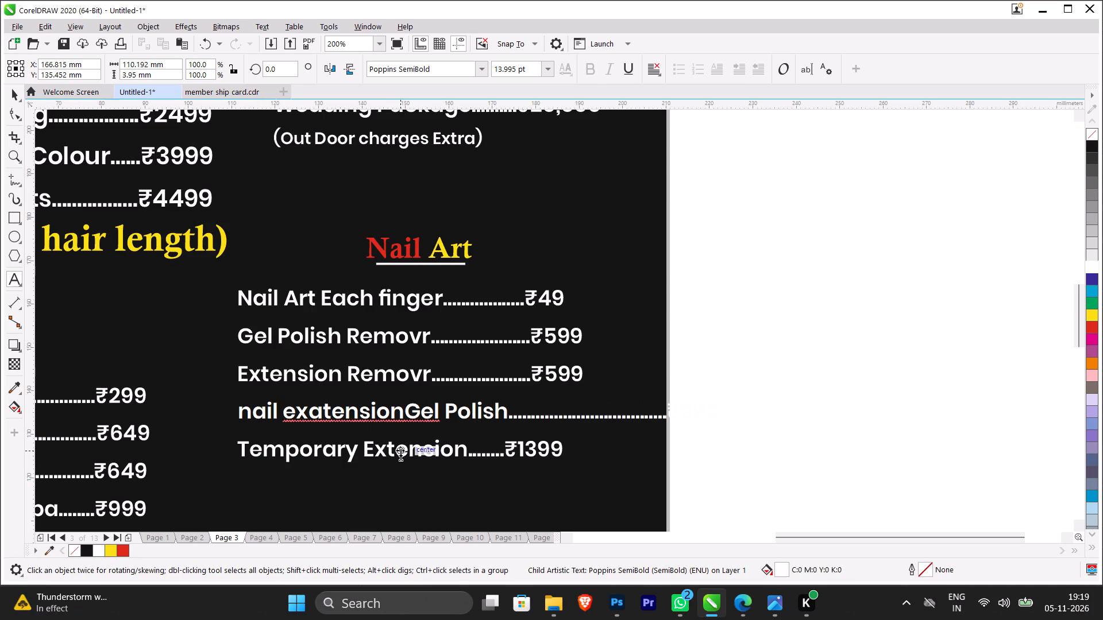
key("BackSpace")
key("shift+n")
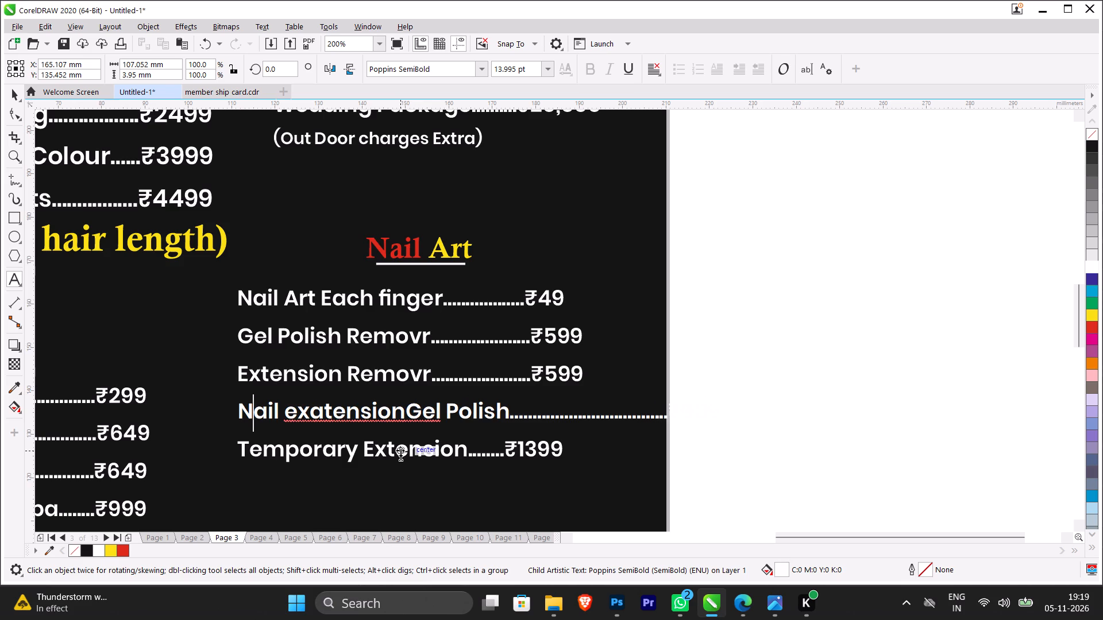
key("Right")
key("Right")
key("Right")
key("Right")
key("Right")
key("Right")
key("Right")
key("BackSpace")
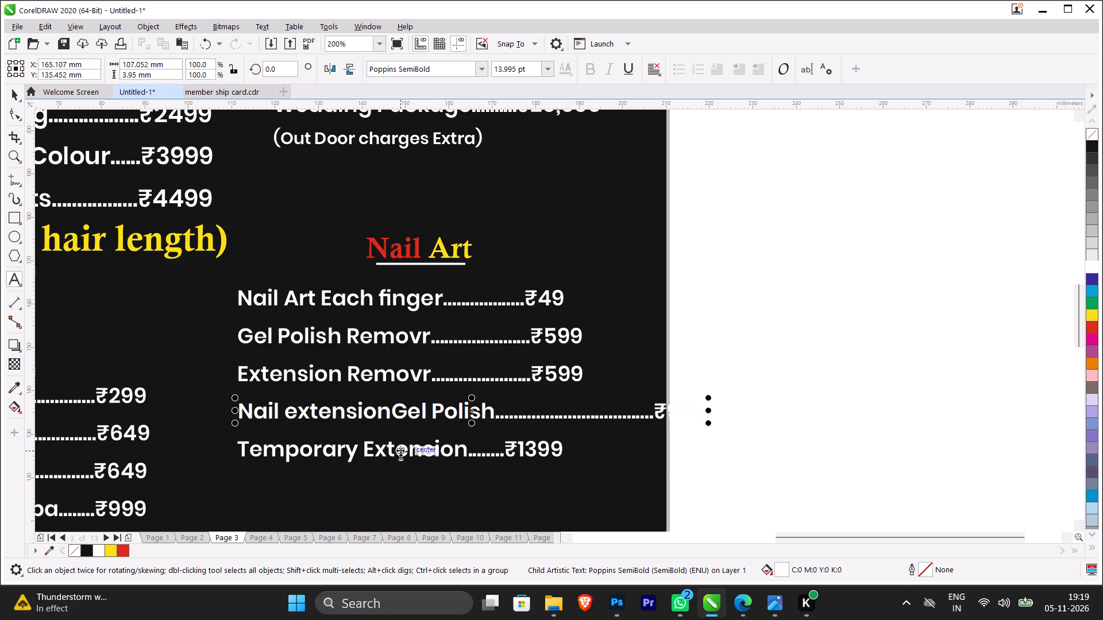
Add the word "stick" after "Nail extension", with spaces separating it from the neighbouring words.
key("Right")
key("Right")
key("Right")
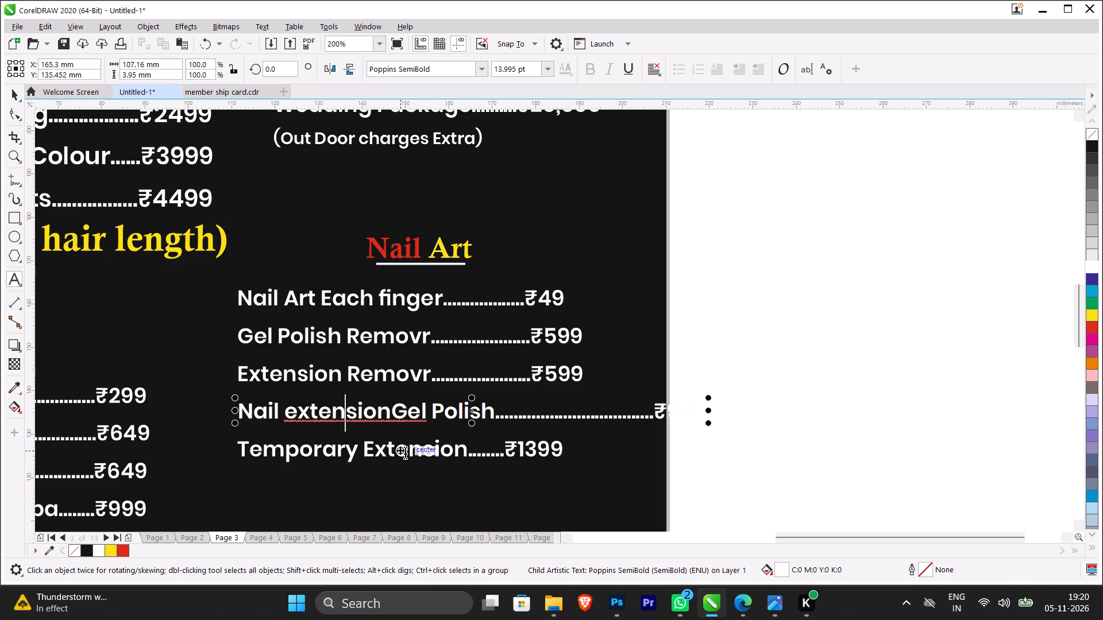
key("Right")
key("Right")
key("Right")
key("Right")
key("Right")
key("Left")
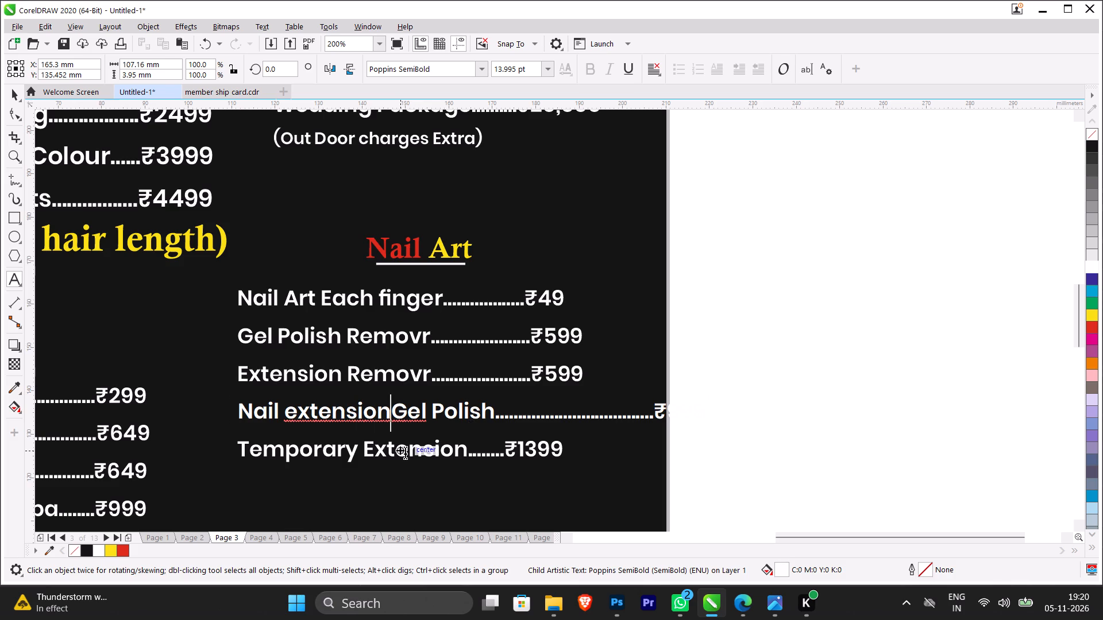
key("space")
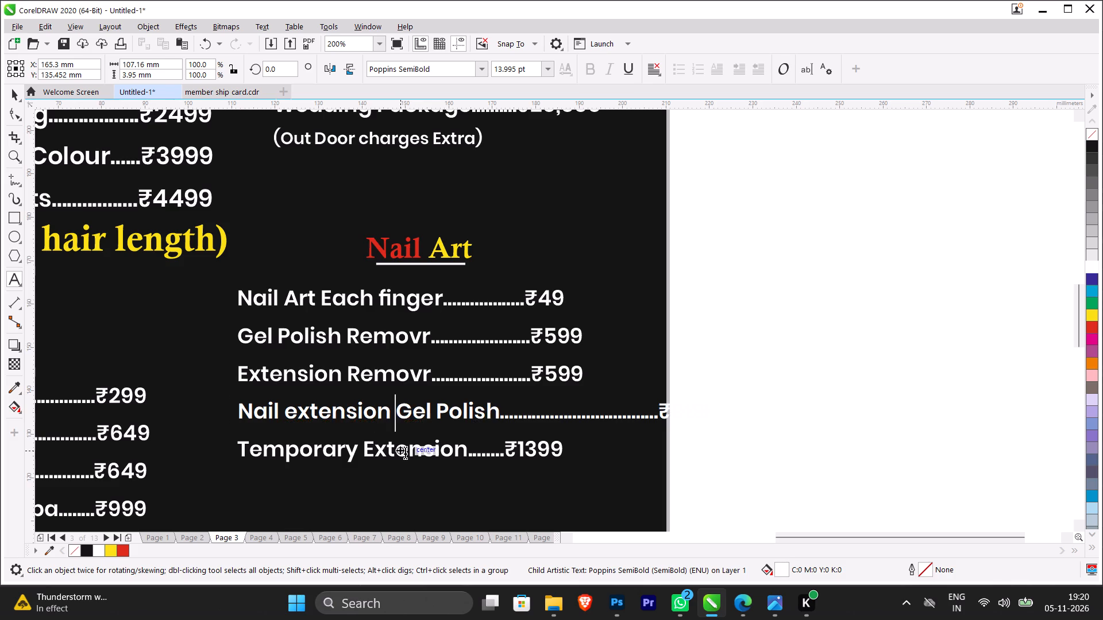
type("s")
key("t")
key("i")
key("c")
type("k")
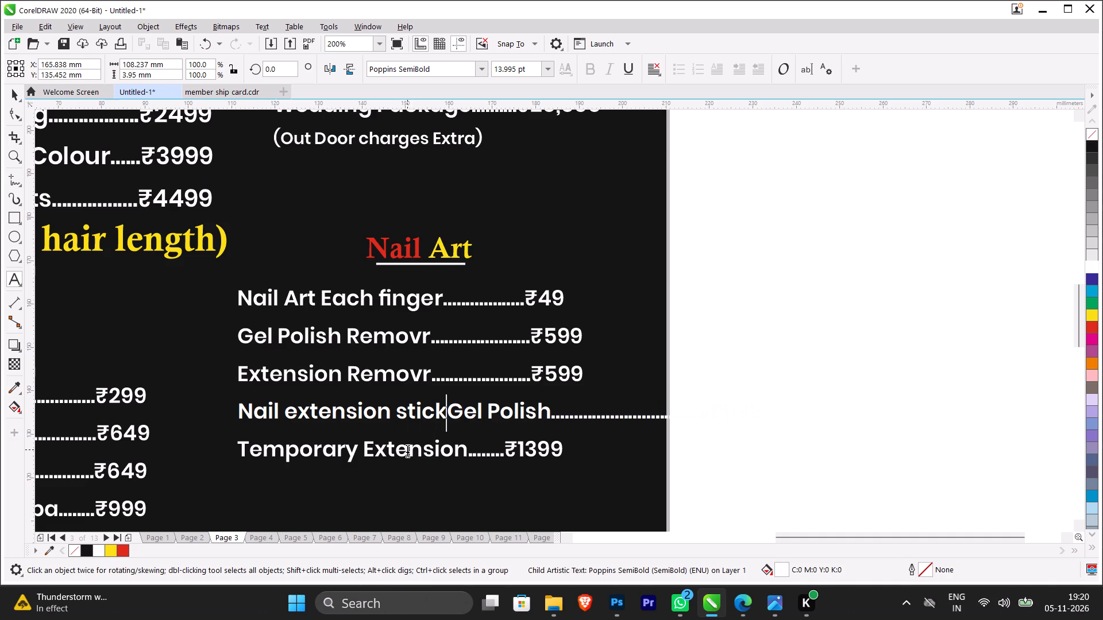
key("space")
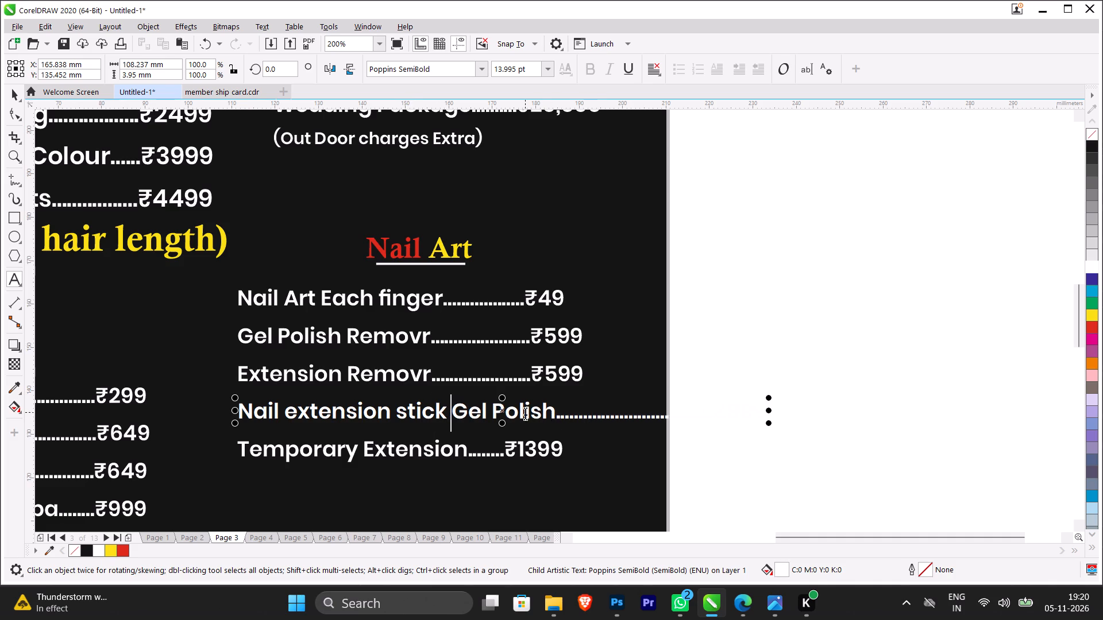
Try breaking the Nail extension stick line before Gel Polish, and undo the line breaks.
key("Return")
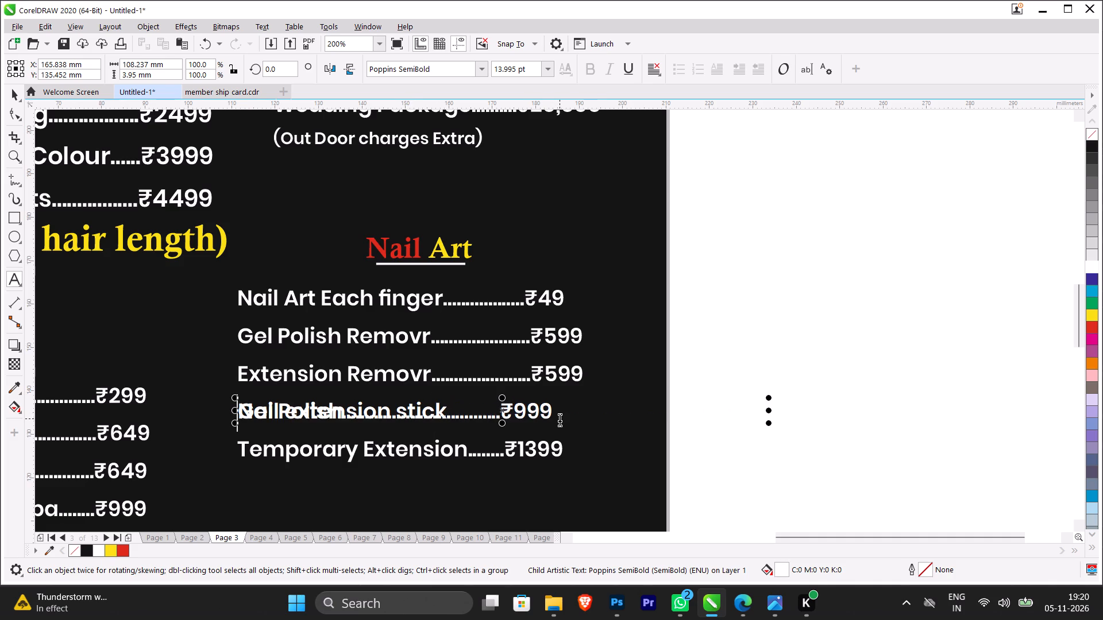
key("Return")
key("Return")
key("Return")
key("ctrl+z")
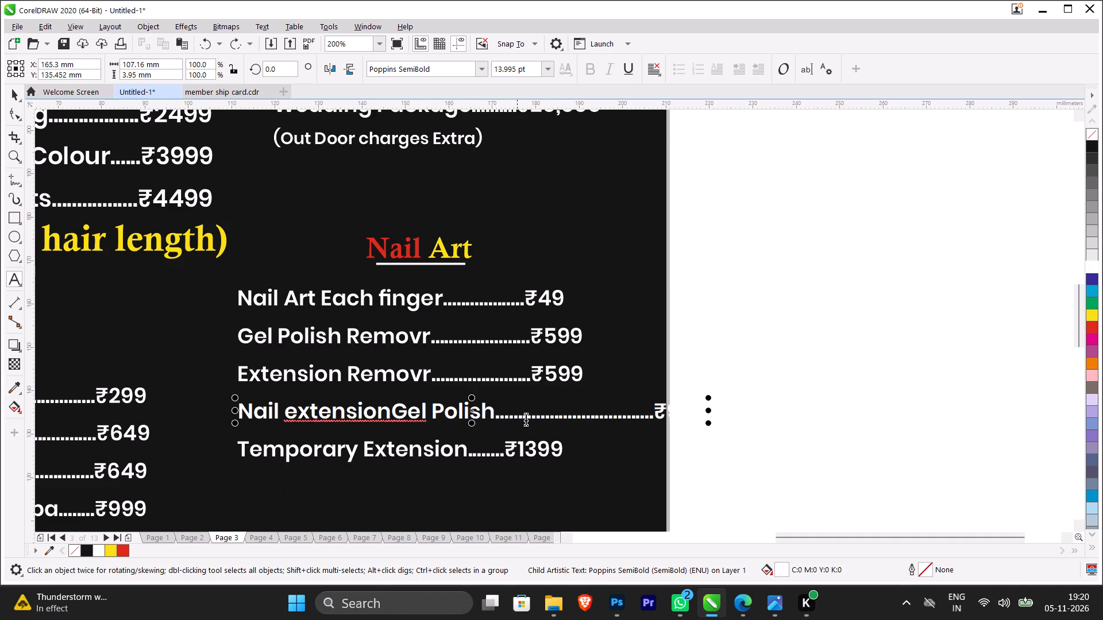
Shorten the dotted leader on the Nail extension Gel Polish line so its ₹999 price lines up with the other Nail Art prices.
left_click(535, 412)
left_click(626, 416)
key("BackSpace")
key("BackSpace")
key("BackSpace")
key("BackSpace")
key("BackSpace")
key("BackSpace")
key("BackSpace")
key("BackSpace")
key("BackSpace")
key("BackSpace")
key("BackSpace")
key("BackSpace")
key("BackSpace")
key("BackSpace")
key("BackSpace")
key("BackSpace")
key("BackSpace")
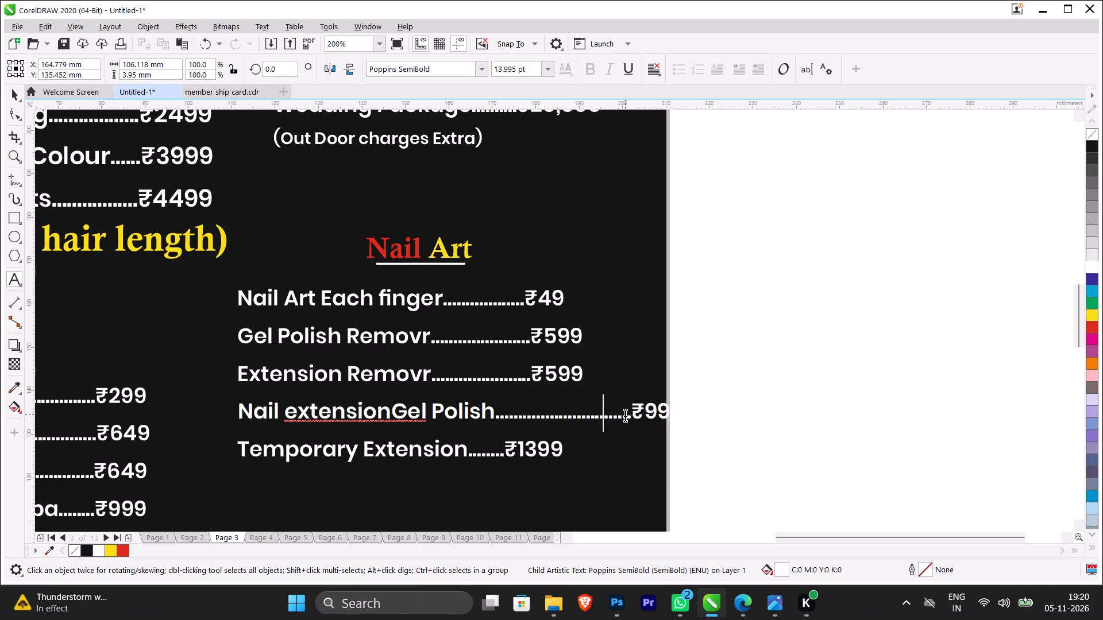
key("BackSpace")
key("BackSpace")
key("BackSpace")
key("BackSpace")
key("BackSpace")
key("BackSpace")
key("BackSpace")
key("BackSpace")
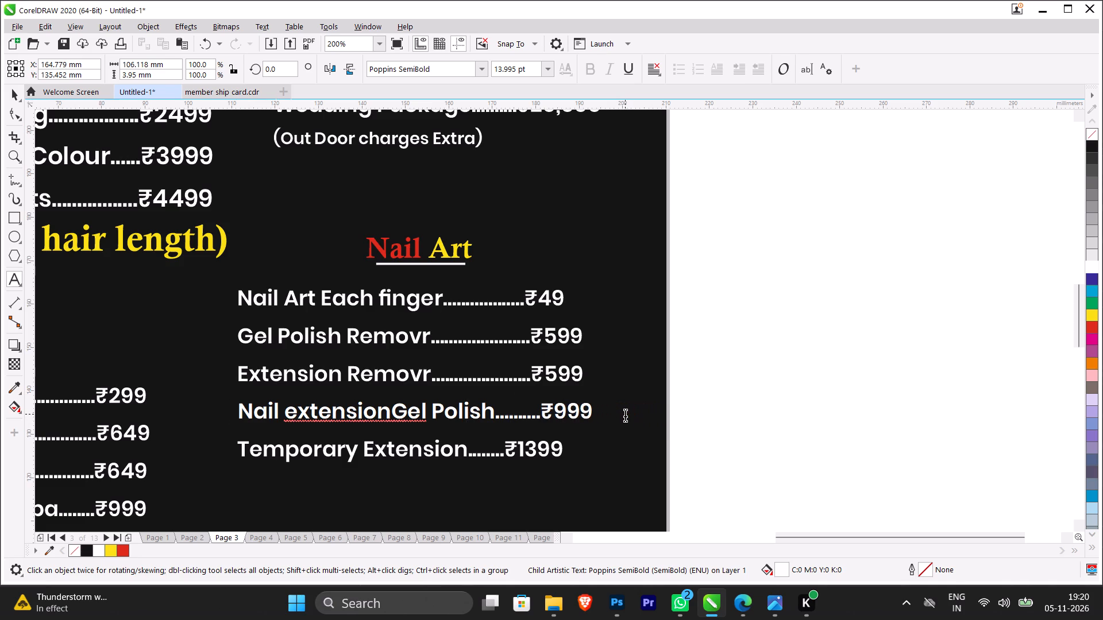
key("BackSpace")
key("BackSpace")
key("BackSpace")
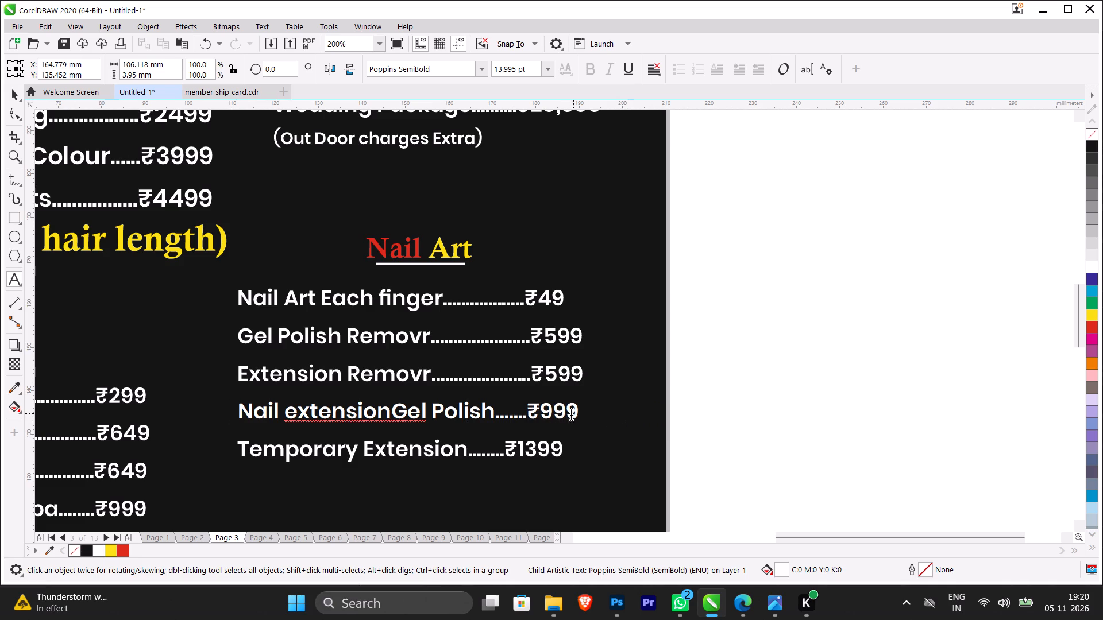
Set the Nail extension Gel Polish price to ₹599.
left_click(554, 411)
key("BackSpace")
key("5")
Set the Temporary Extension price to ₹1499.
left_click(497, 455)
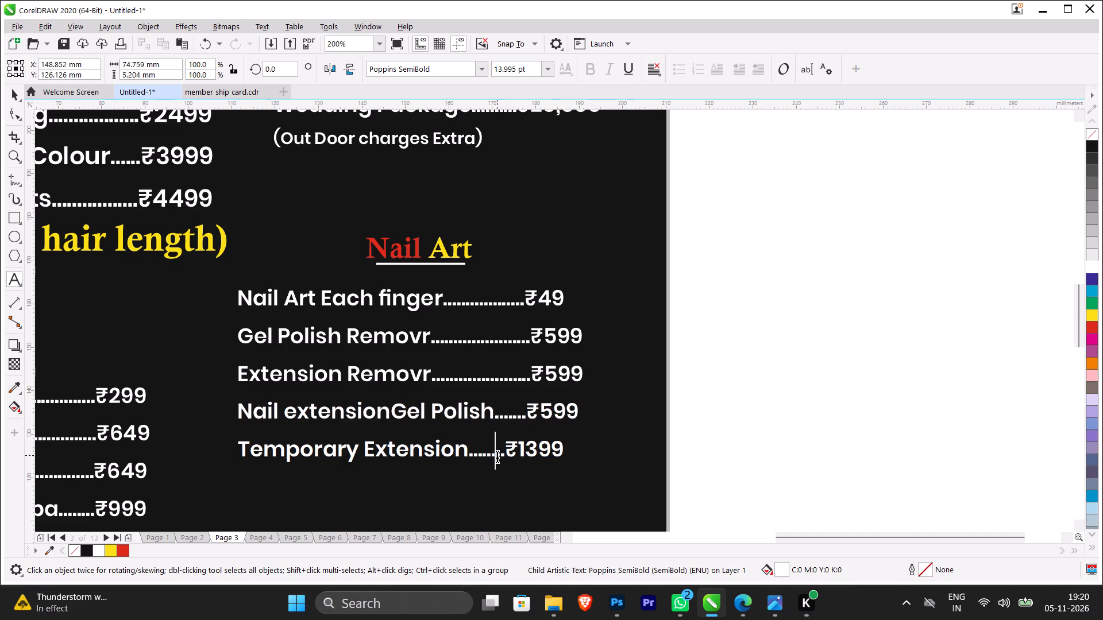
left_click(539, 451)
key("BackSpace")
key("BackSpace")
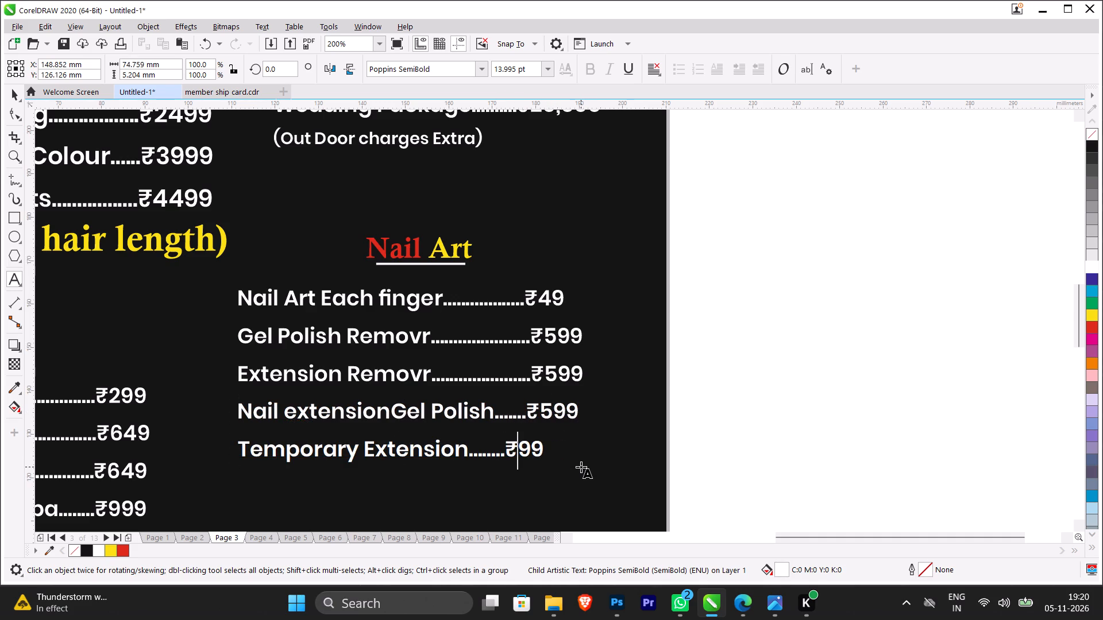
type("14")
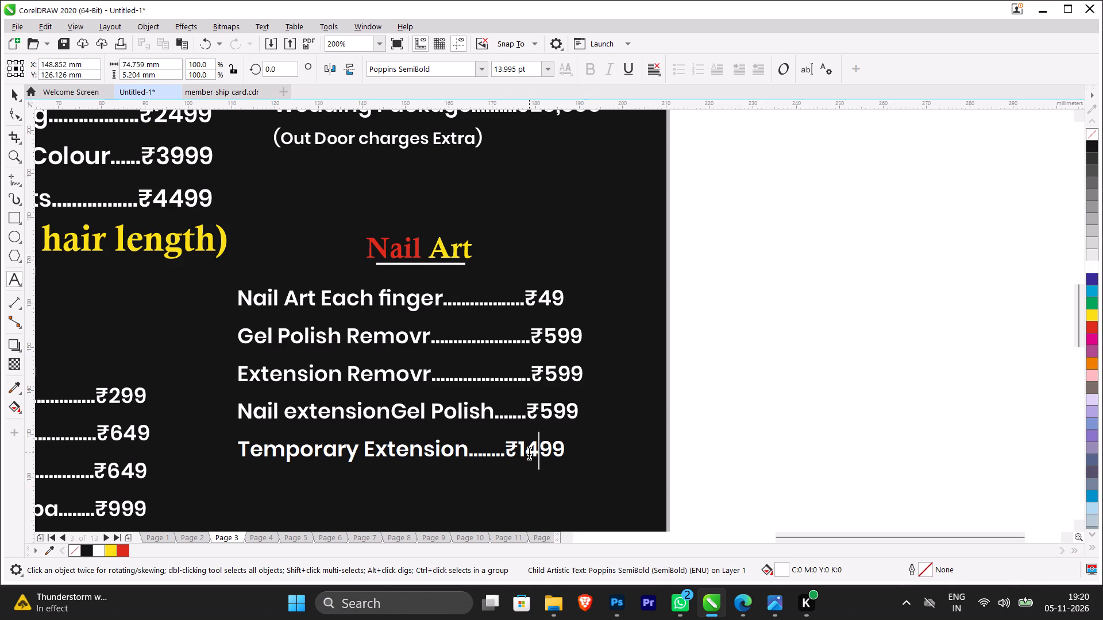
Add five dots to the Temporary Extension leader to align its price with the Nail Art prices above.
left_click(502, 449)
key("period")
type("....")
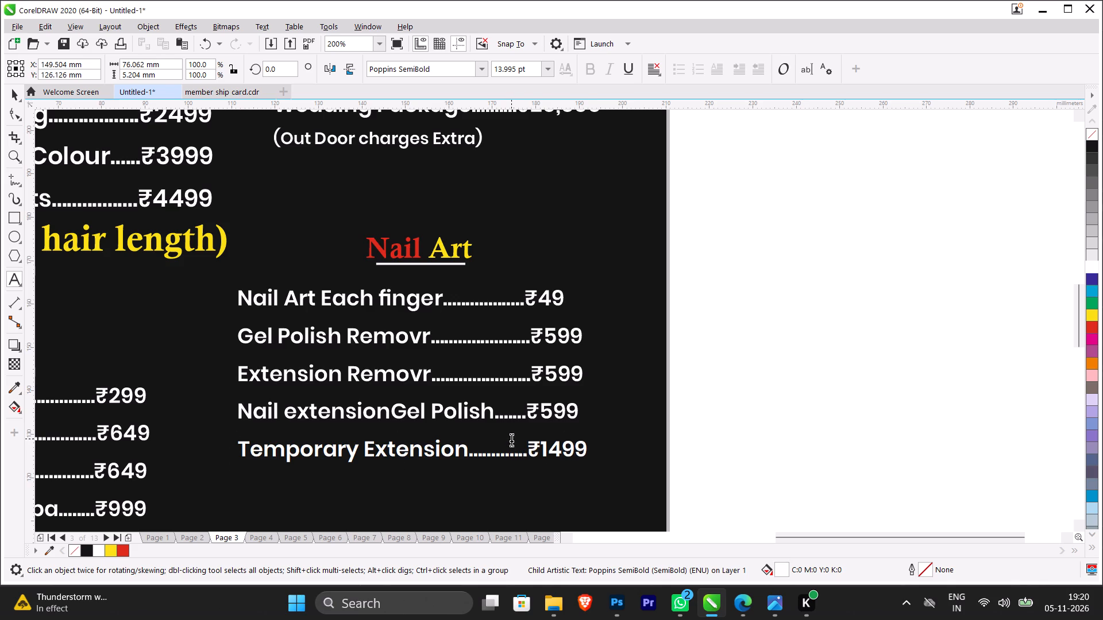
Add the word "Bridal" and a space before the Mehendi heading so it reads "Bridal Mehendi".
scroll(513, 426, "down", 3)
scroll(507, 468, "up", 2)
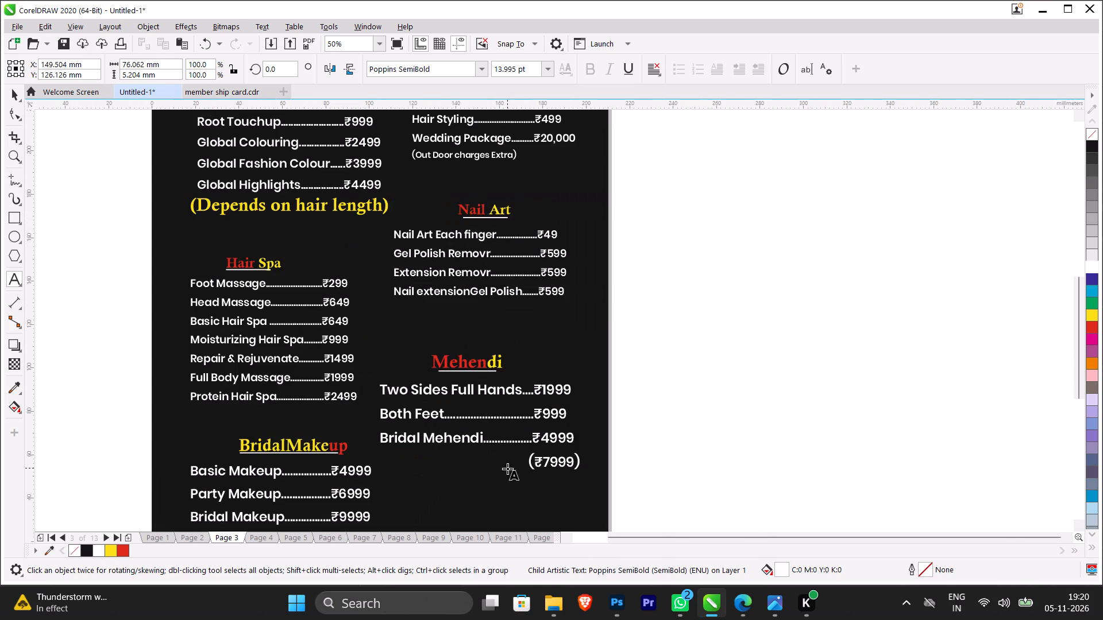
scroll(514, 409, "up", 1)
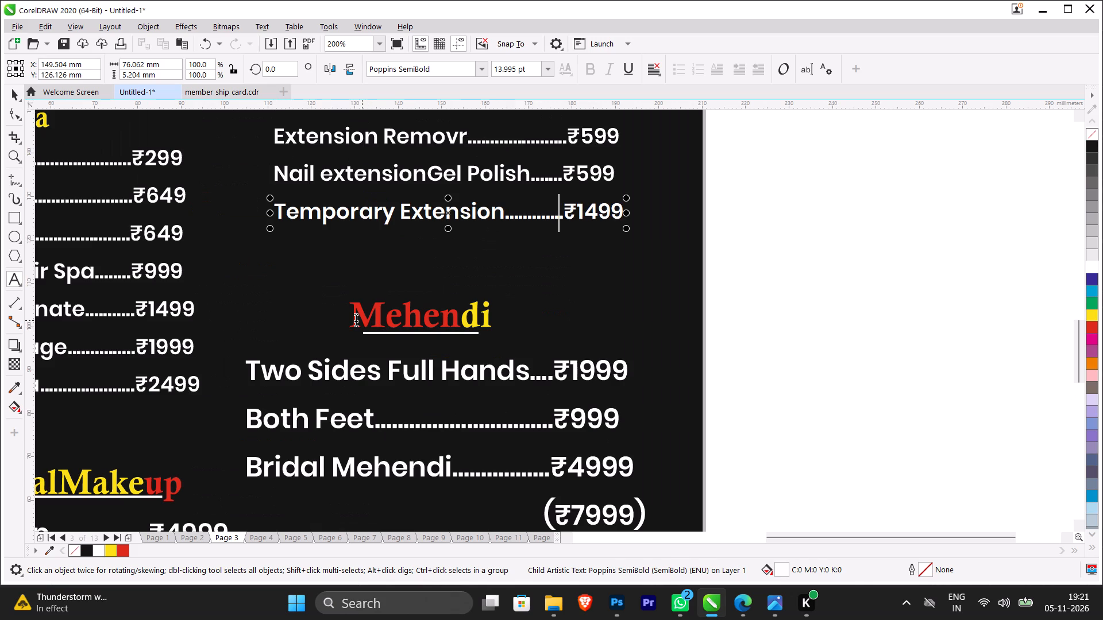
left_click(356, 319)
type("dr")
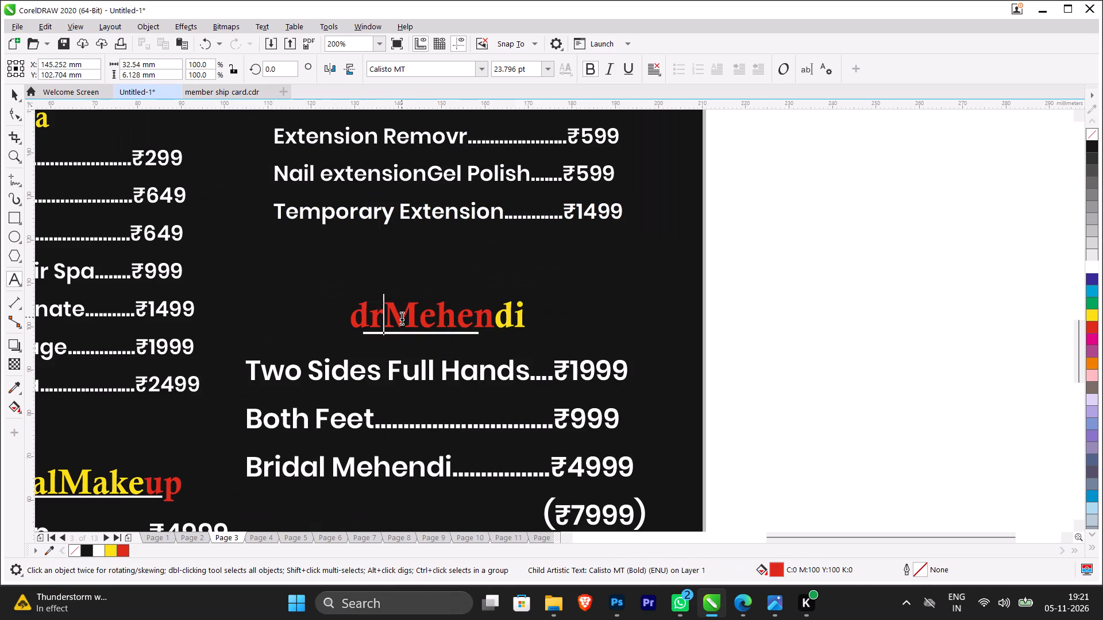
key("i")
type("dal")
key("space")
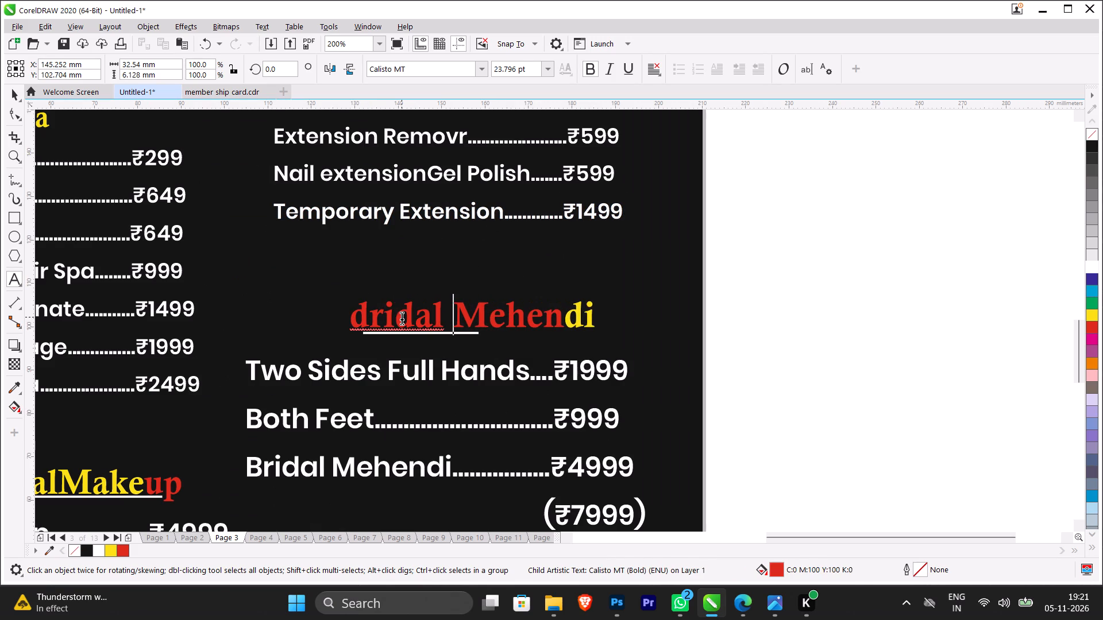
key("BackSpace")
key("BackSpace")
key("BackSpace")
key("BackSpace")
key("BackSpace")
key("BackSpace")
key("BackSpace")
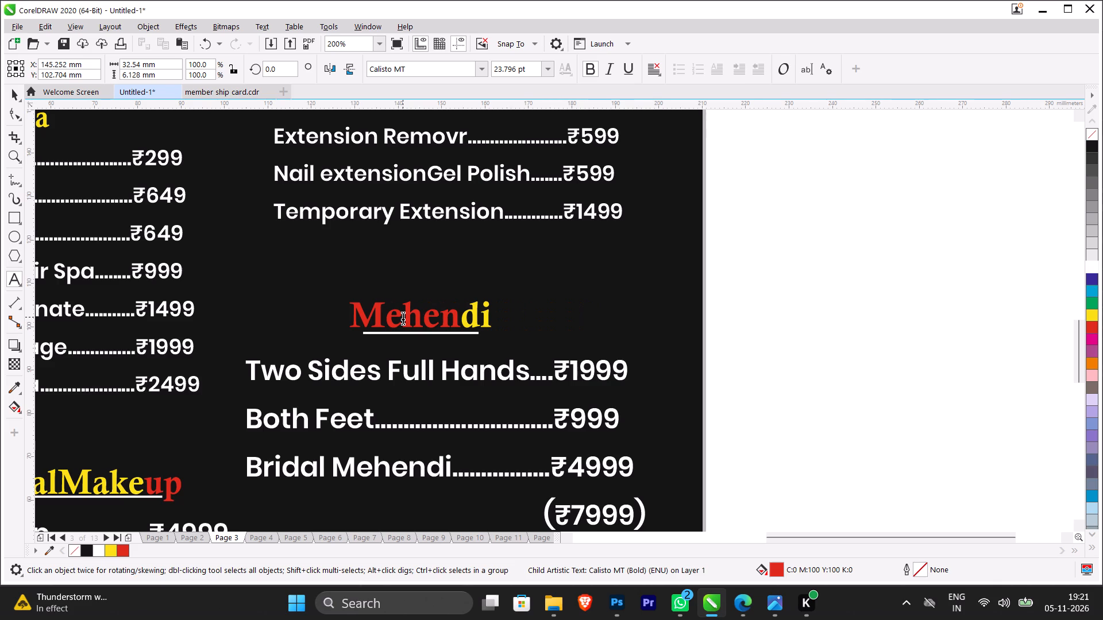
type("Bridal")
key("space")
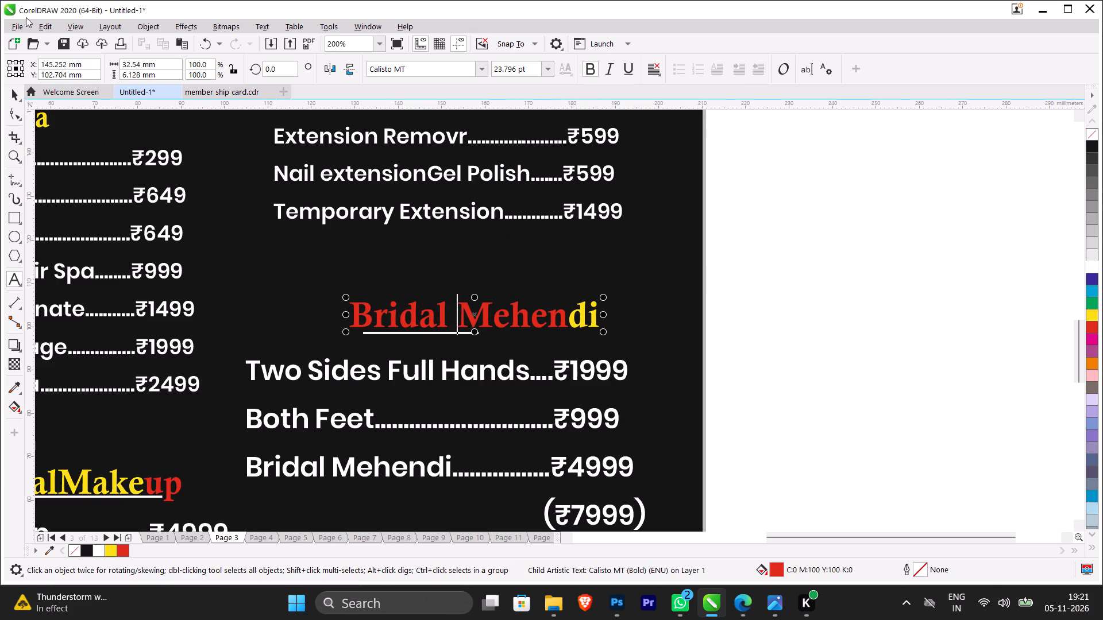
Shift the Bridal Mehendi block slightly left and down on the page, and ungroup it.
left_click(17, 93)
left_click(428, 335)
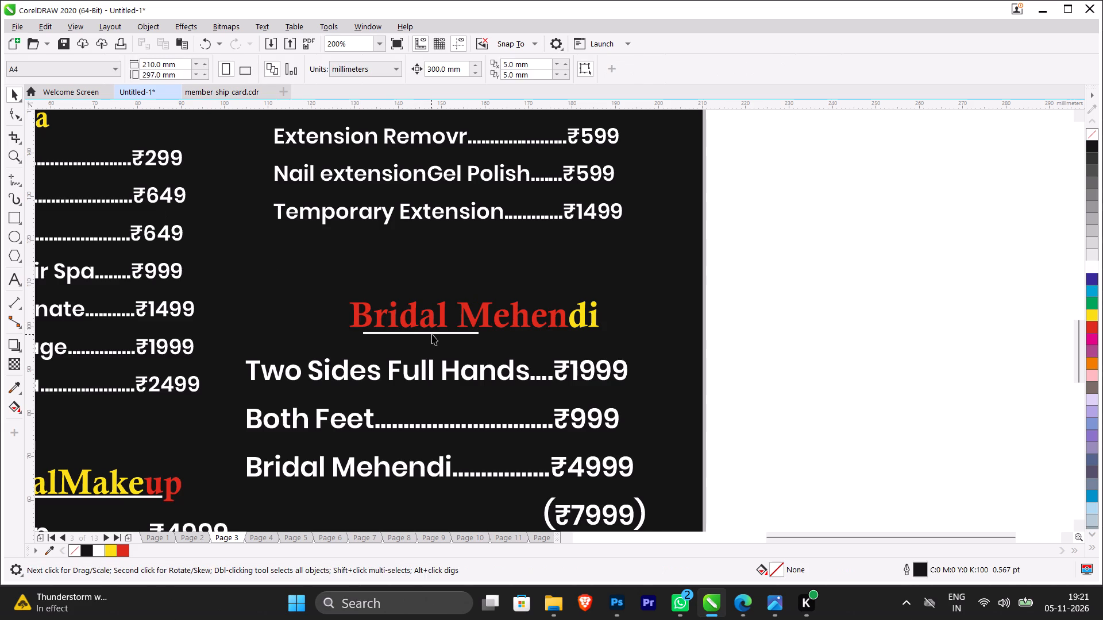
left_click(432, 334)
left_click(880, 339)
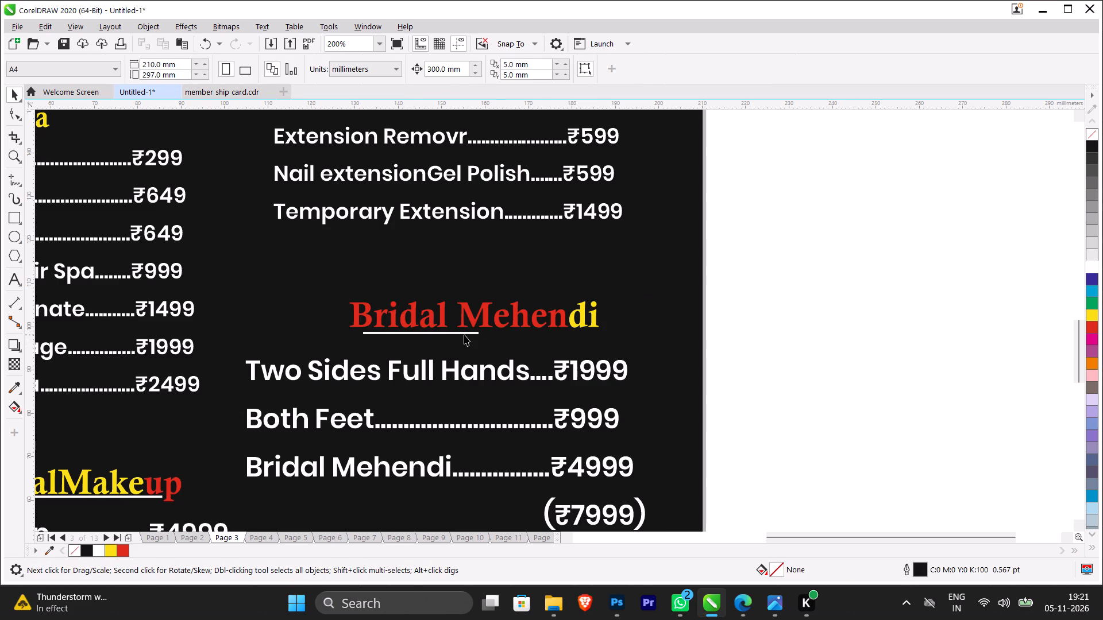
left_click(468, 333)
left_click_drag(476, 334, 467, 336)
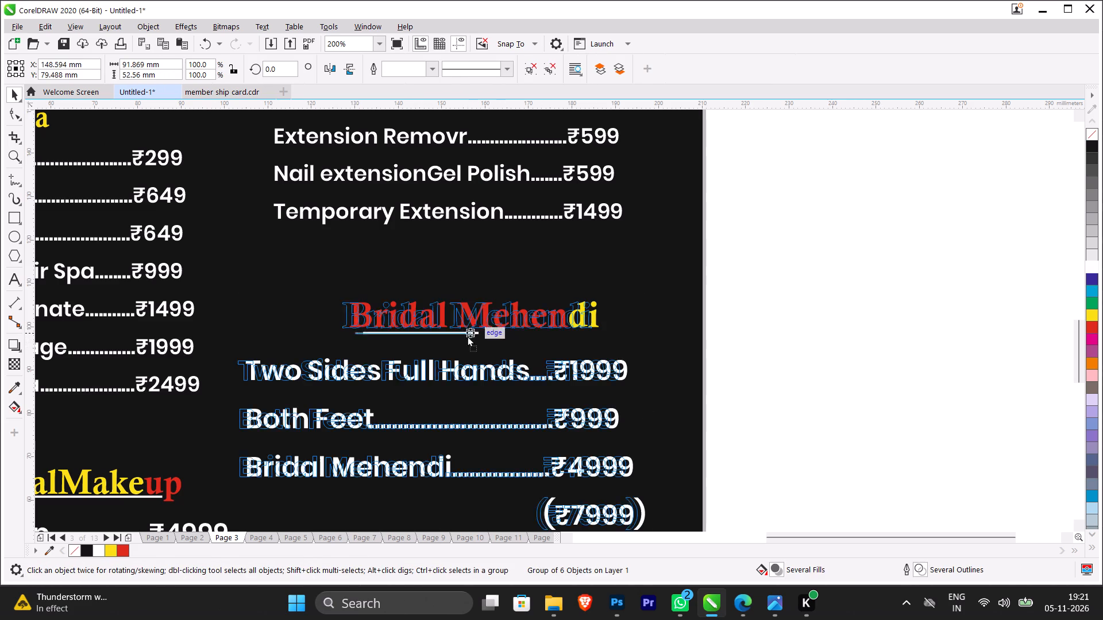
left_click_drag(467, 336, 465, 336)
left_click(545, 71)
left_click(836, 289)
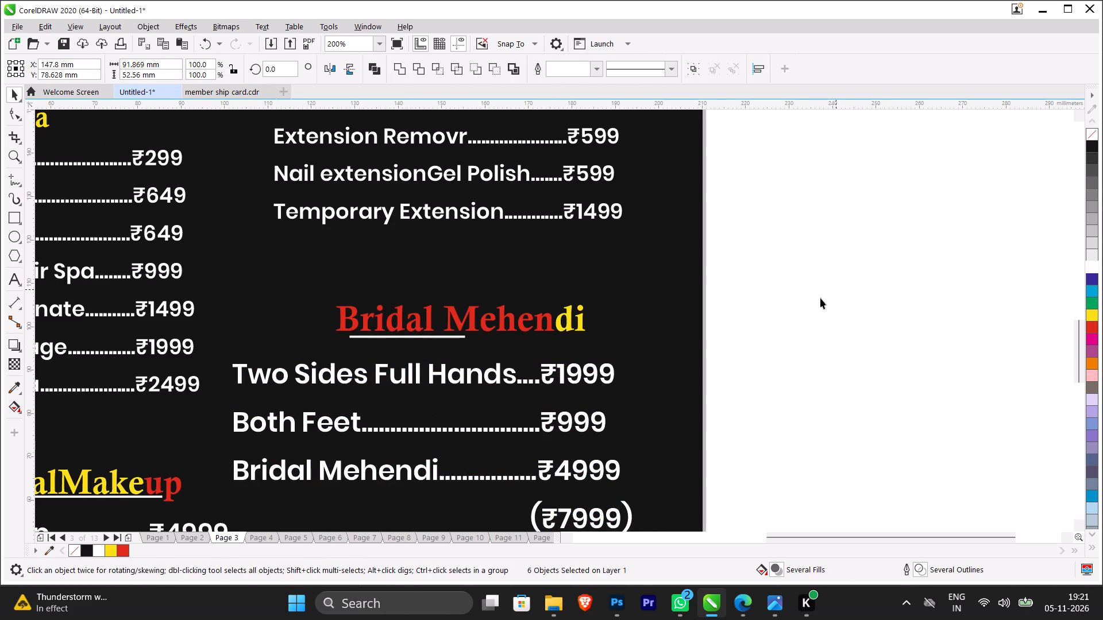
Lengthen the white underline to run beneath most of the Bridal Mehendi heading.
left_click(438, 336)
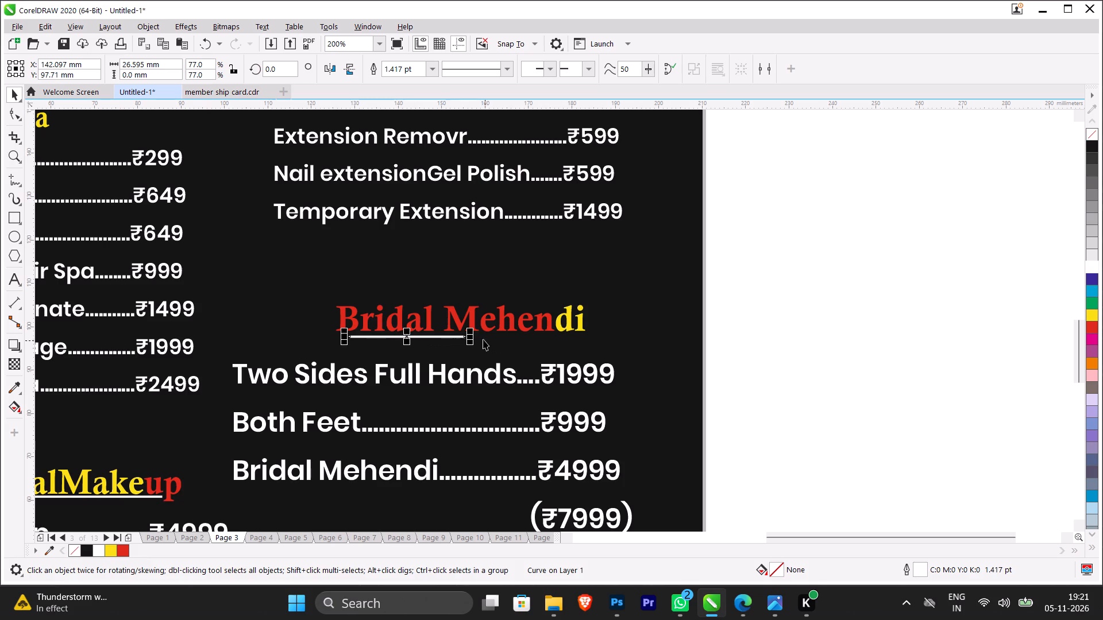
left_click_drag(473, 338, 576, 337)
left_click(788, 356)
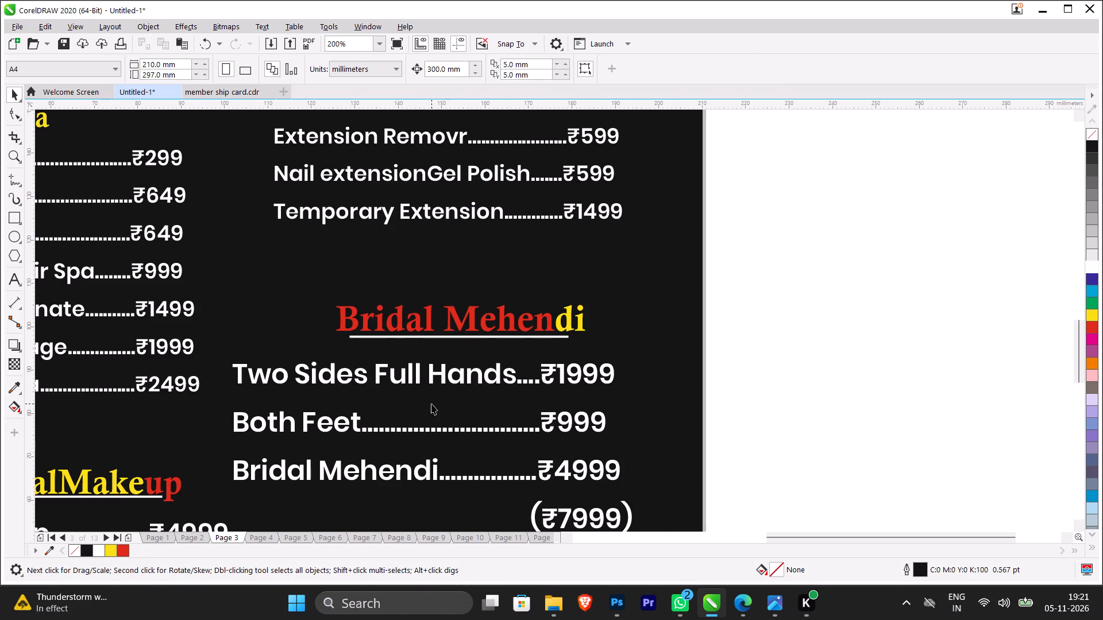
Replace the bracketed (₹7999) text below the Bridal Mehendi price with "on wards".
scroll(431, 401, "down", 1)
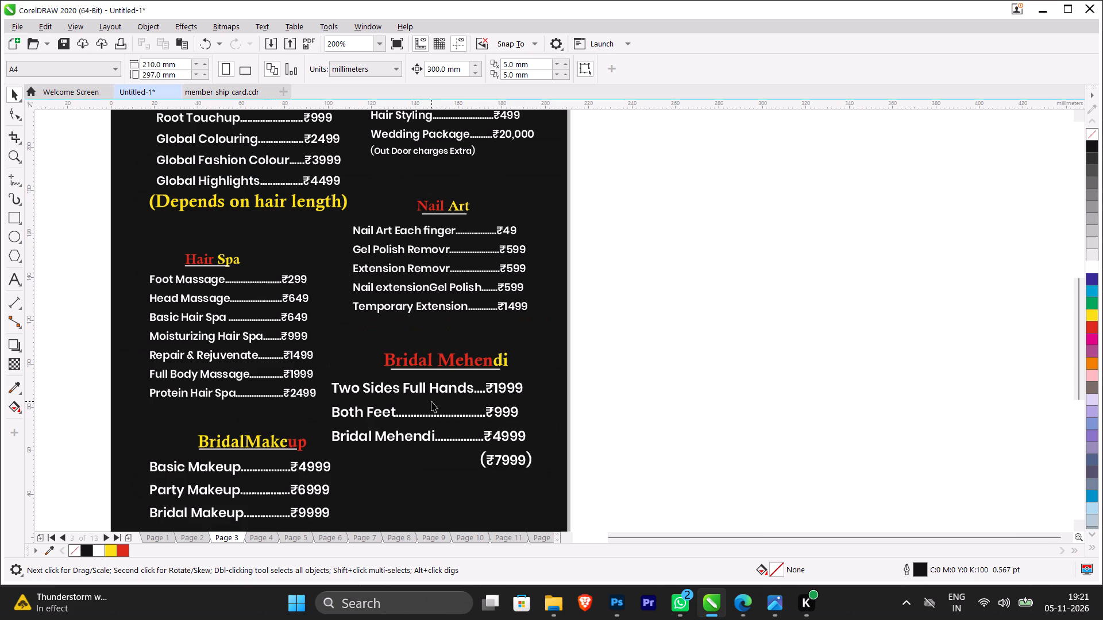
double_click(525, 460)
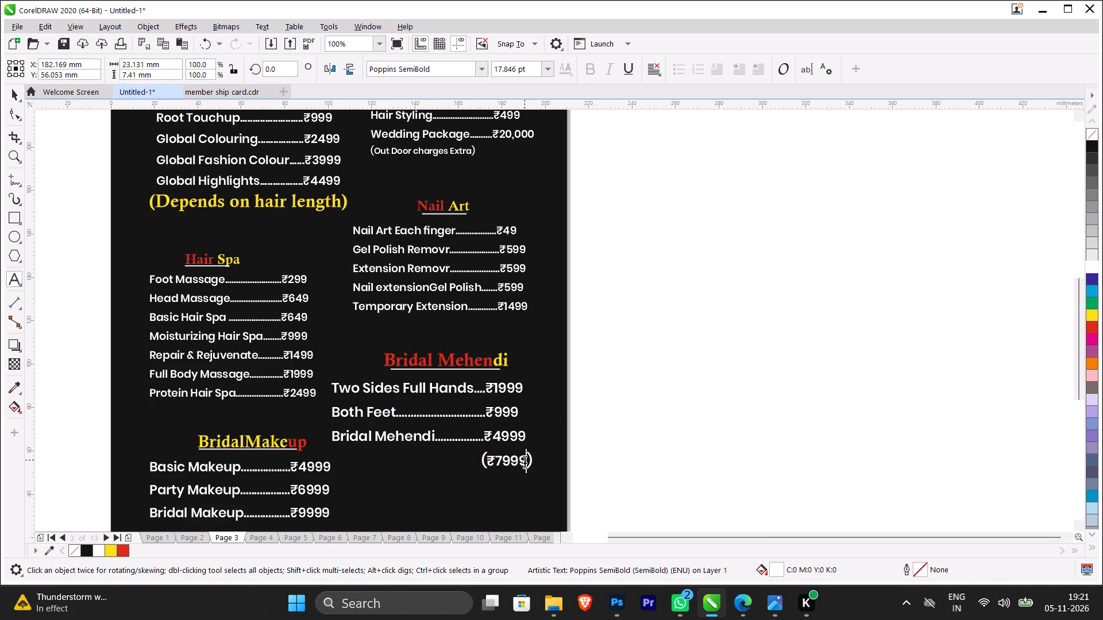
left_click_drag(526, 460, 549, 458)
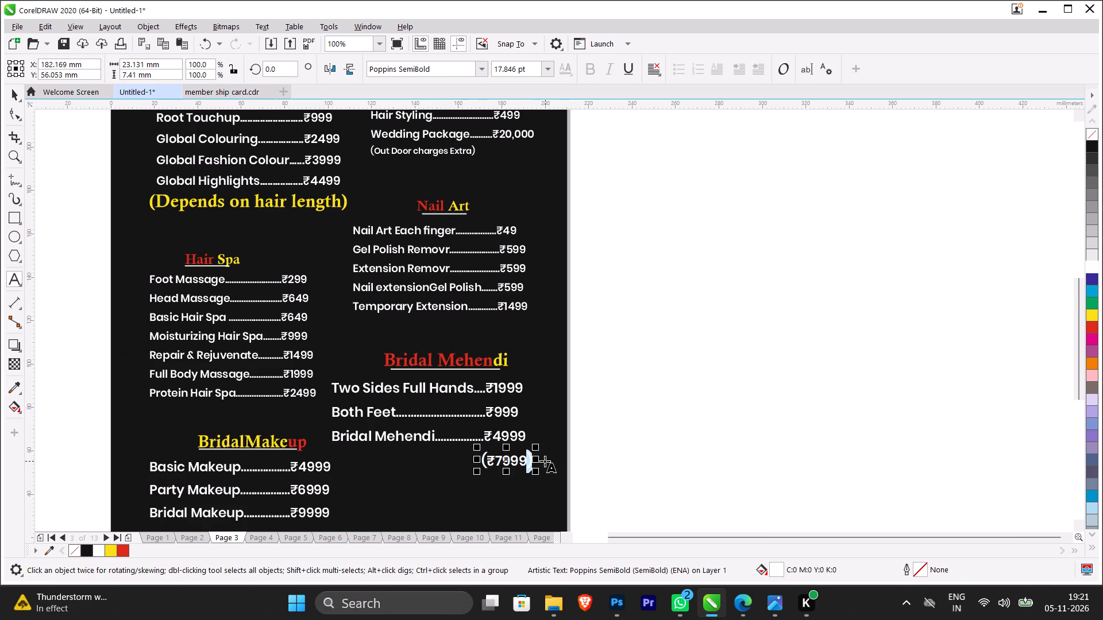
double_click(534, 461)
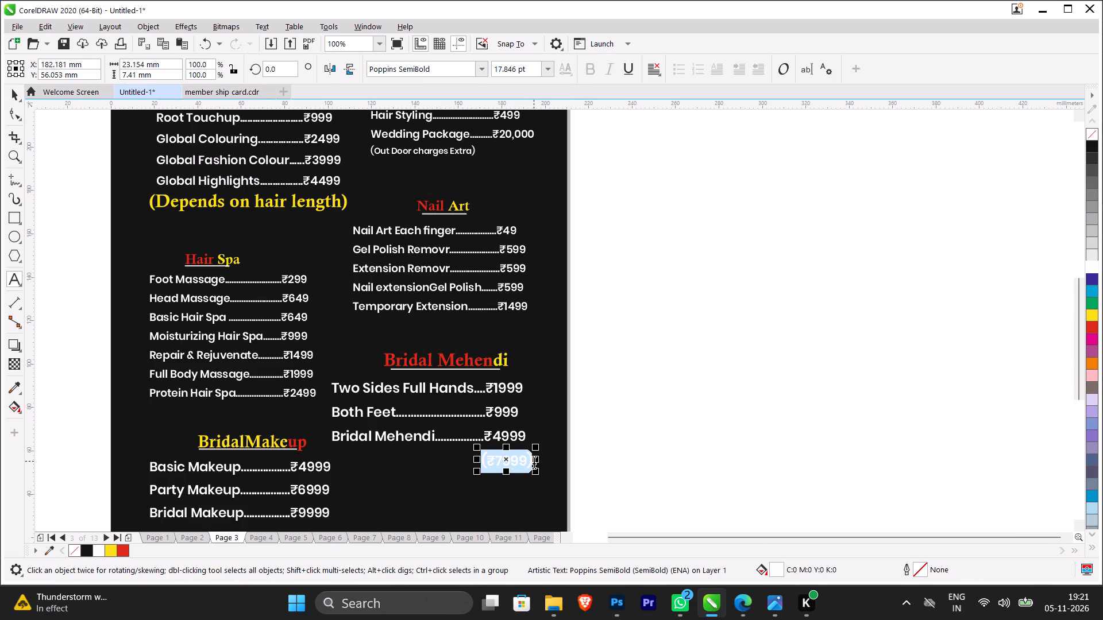
key("BackSpace")
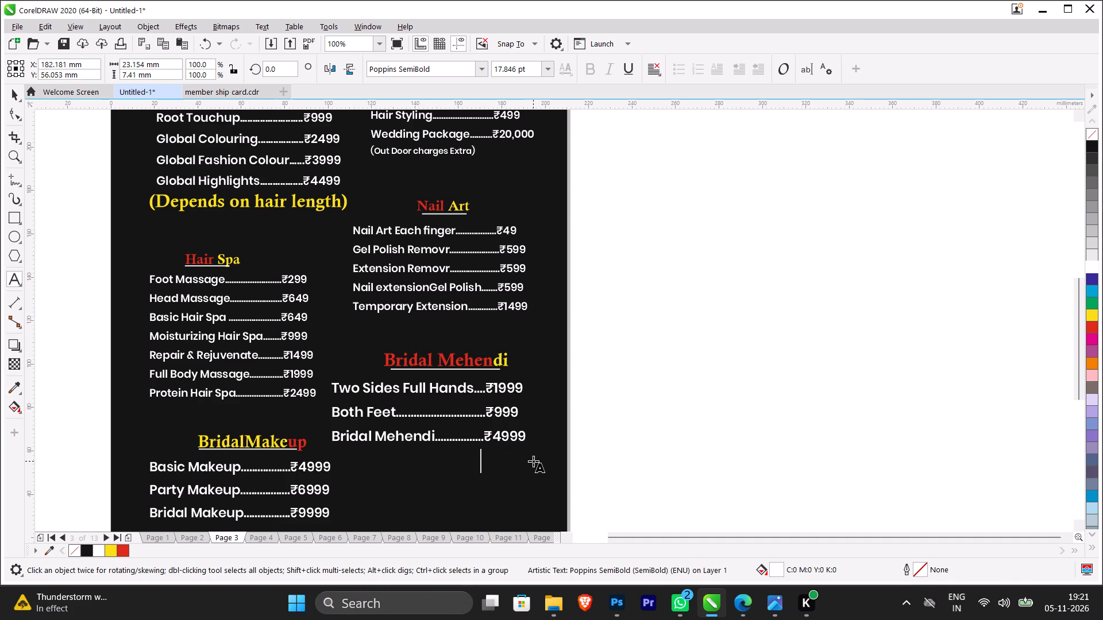
type("on wards")
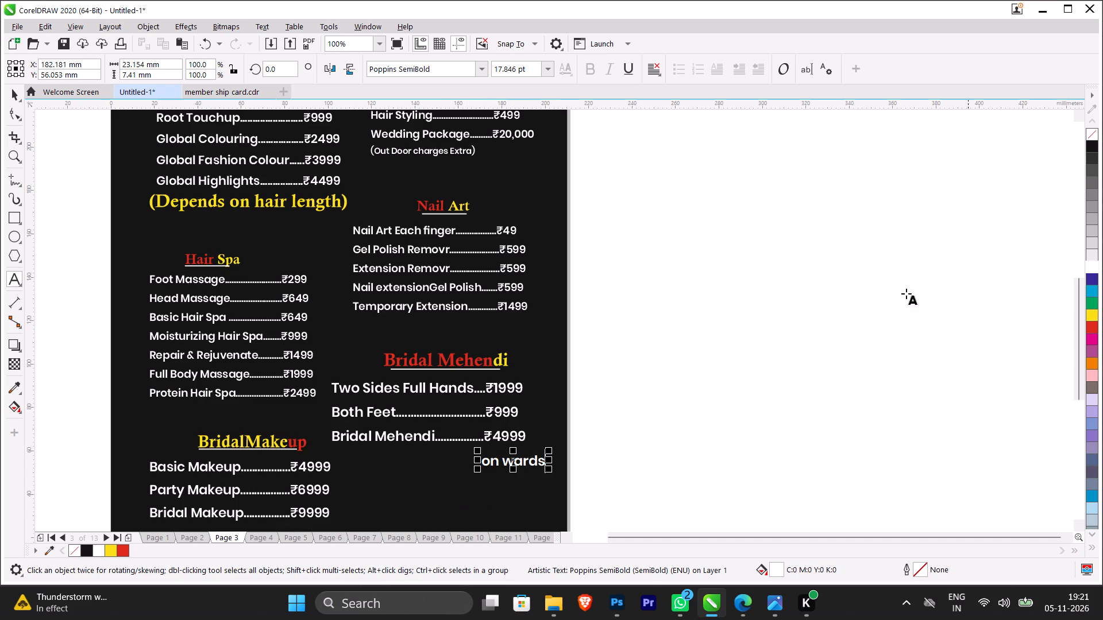
scroll(438, 394, "down", 2)
scroll(446, 441, "up", 2)
scroll(664, 385, "down", 1)
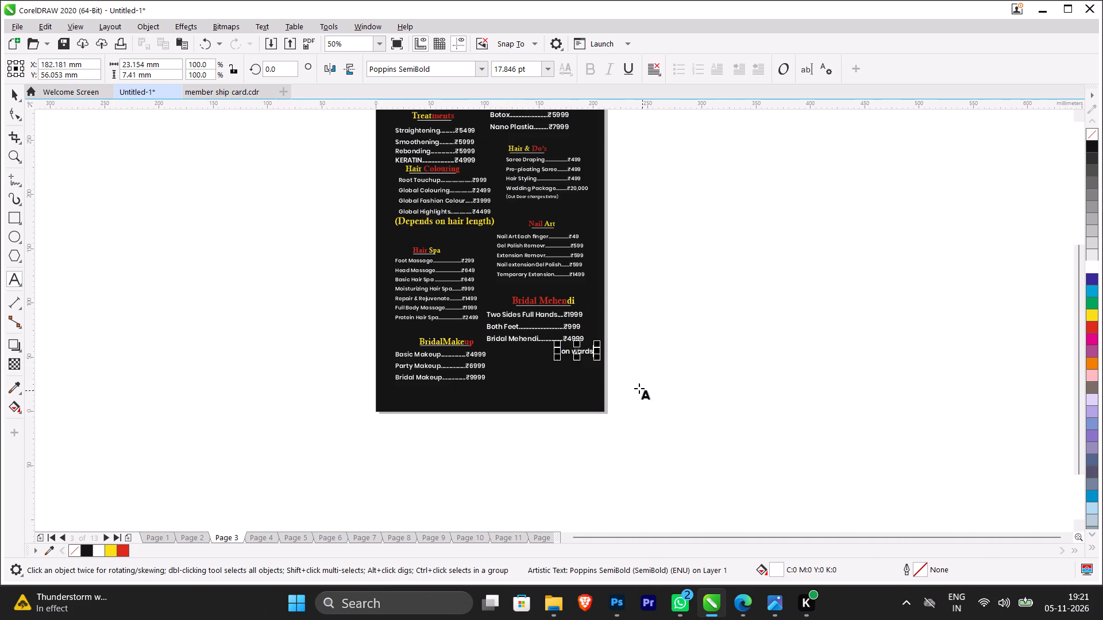
left_click(14, 95)
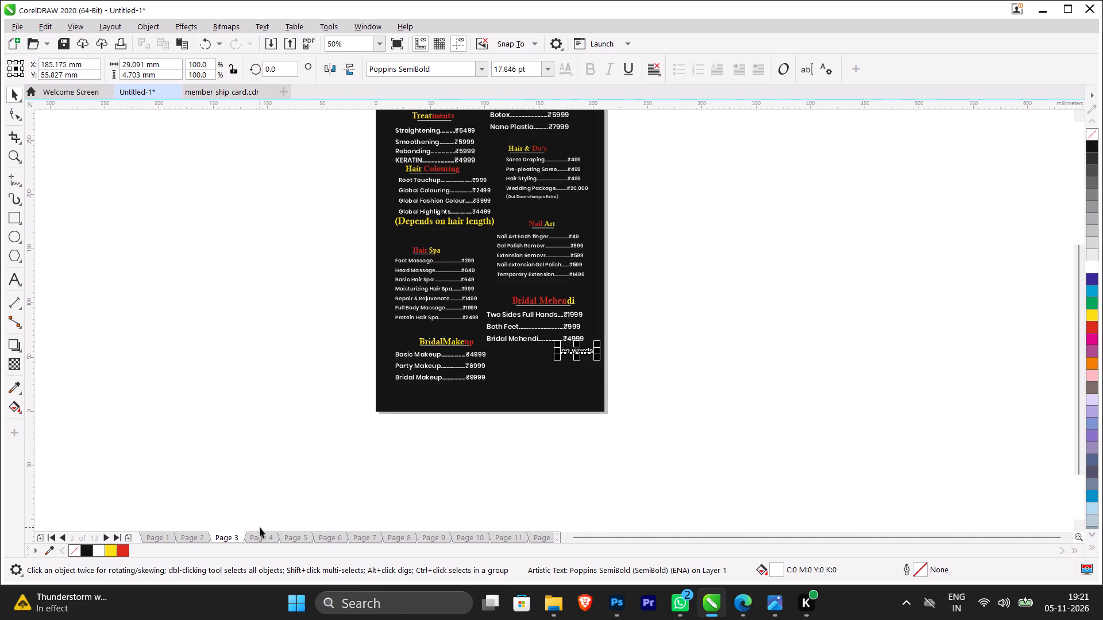
Review the tattoo types, sizes and prices in the Page 4 tattoo studio menu.
left_click(259, 540)
scroll(431, 293, "down", 1)
scroll(425, 220, "up", 2)
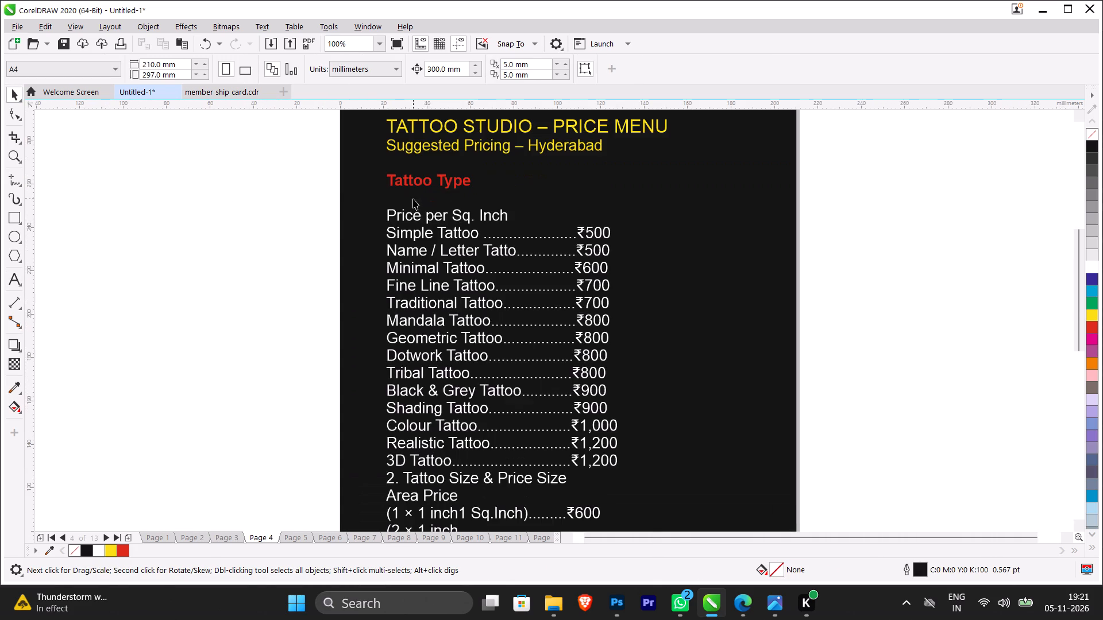
scroll(413, 199, "up", 1)
scroll(415, 211, "down", 2)
scroll(441, 339, "up", 1)
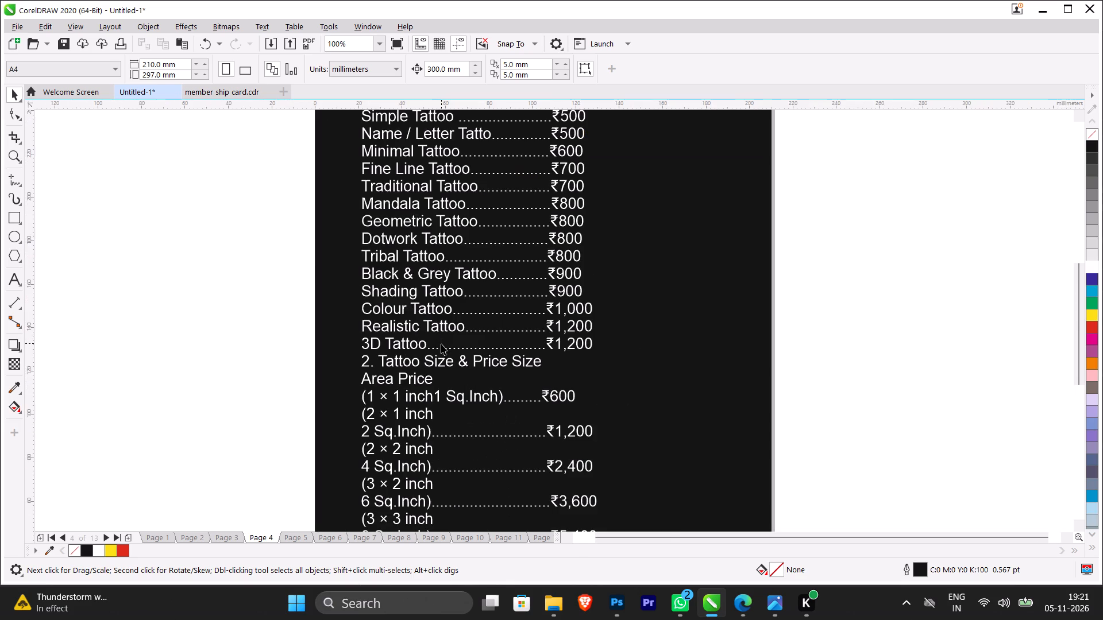
scroll(441, 344, "up", 1)
scroll(345, 347, "down", 2)
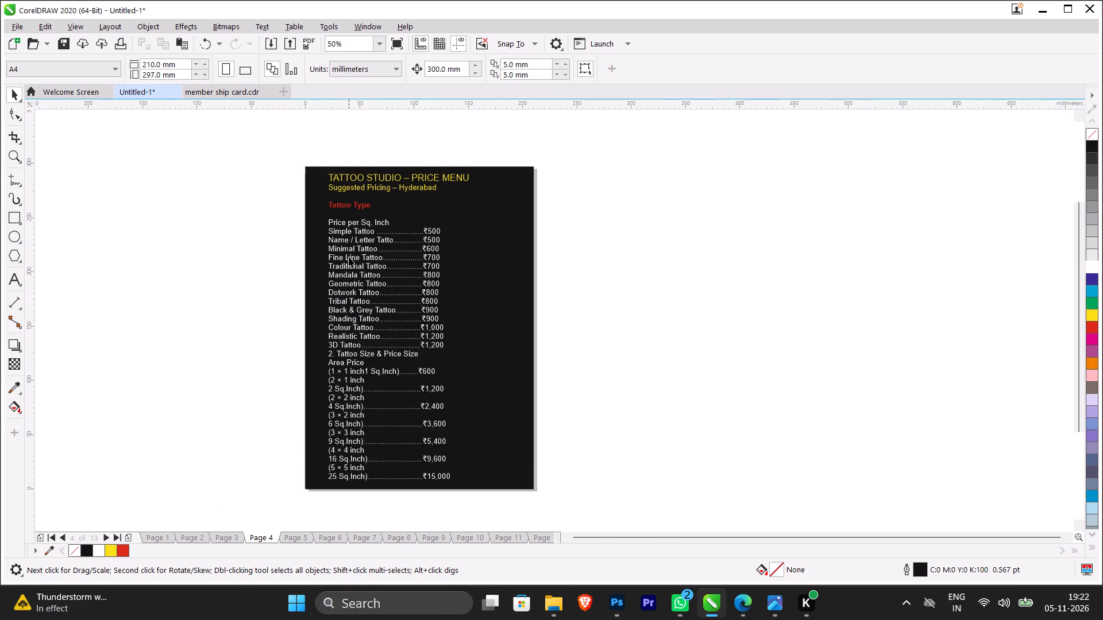
scroll(406, 242, "up", 1)
scroll(406, 245, "down", 1)
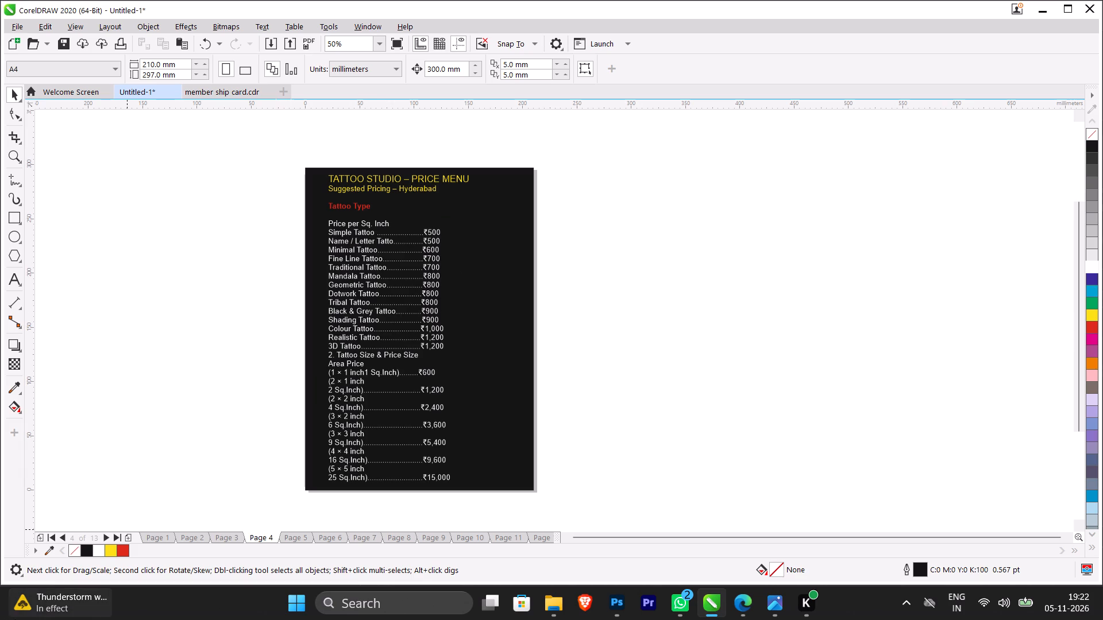
Separate the darkened bridal portrait background and its overlays from Page 9's menu, copy them, and undo the moves on that page.
left_click(182, 533)
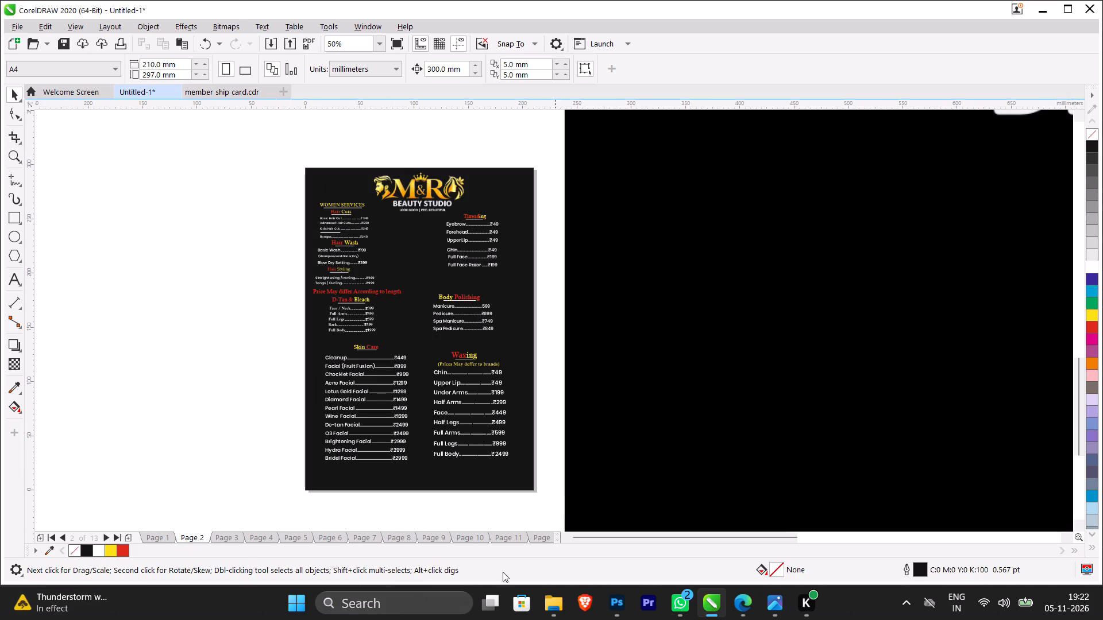
left_click(439, 540)
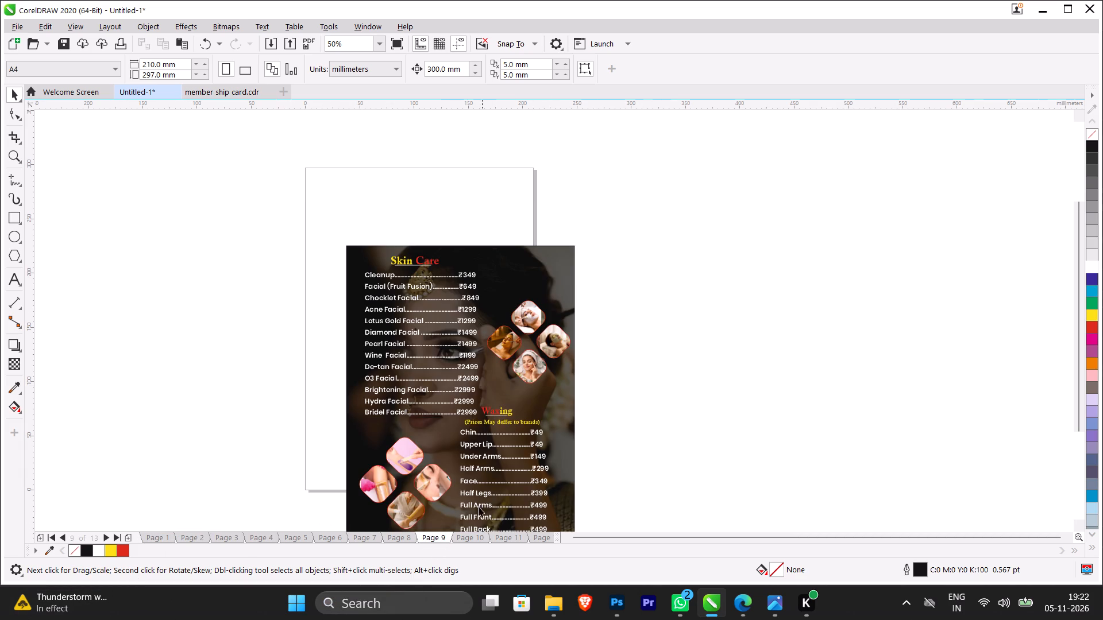
left_click(554, 428)
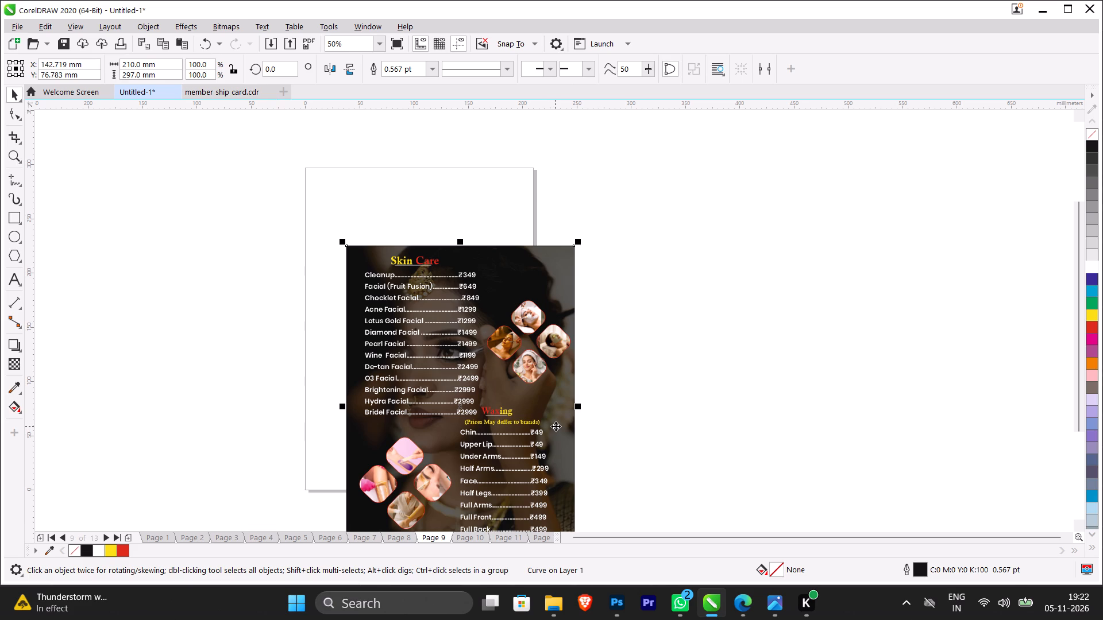
key("Right")
left_click(556, 420)
key("Right")
left_click(556, 420)
key("Right")
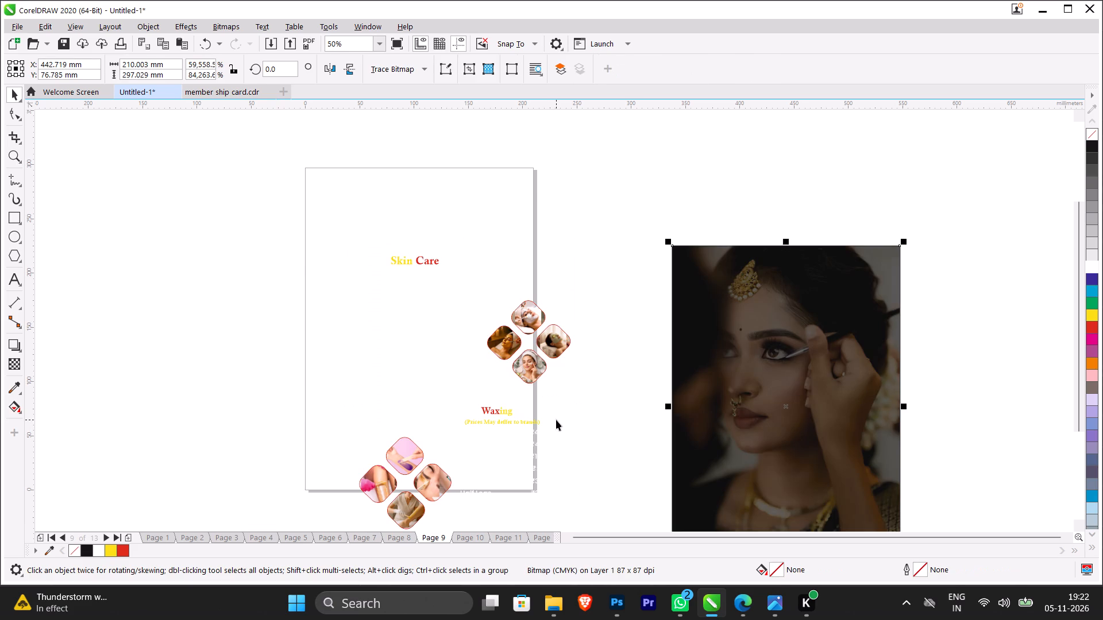
left_click_drag(603, 183, 859, 507)
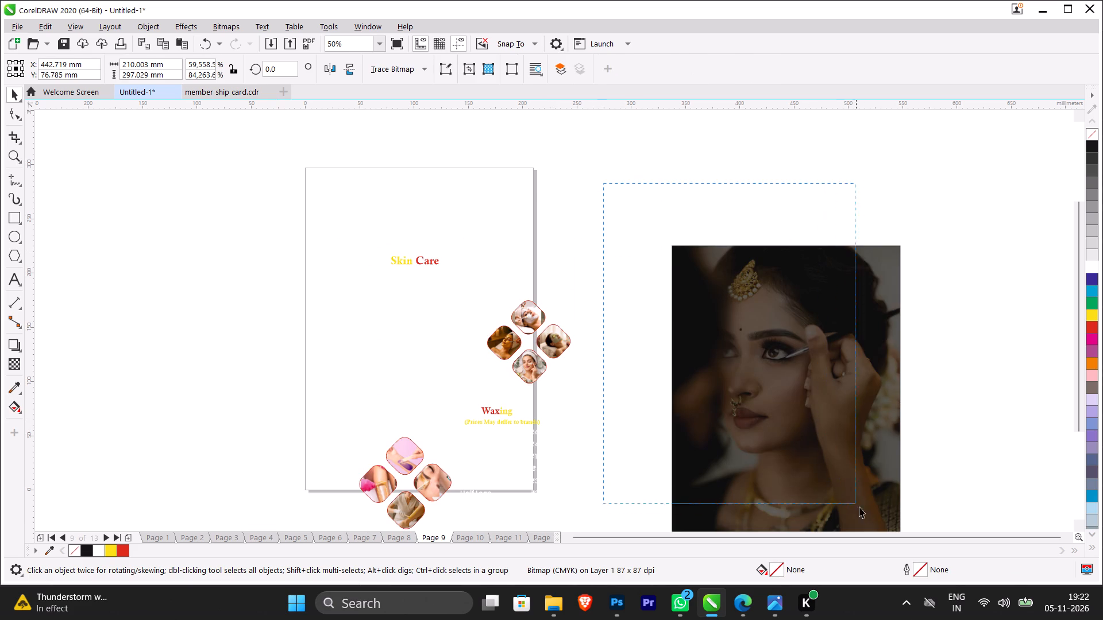
left_click_drag(859, 507, 924, 529)
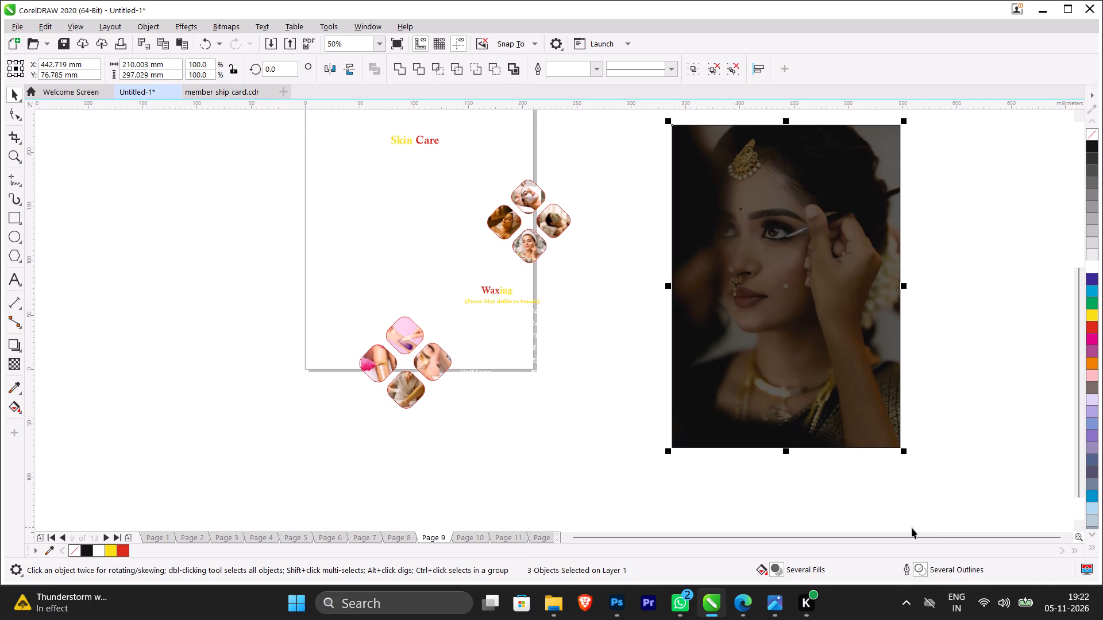
key("ctrl+c")
key("ctrl+z")
key("ctrl+z")
key("ctrl+z")
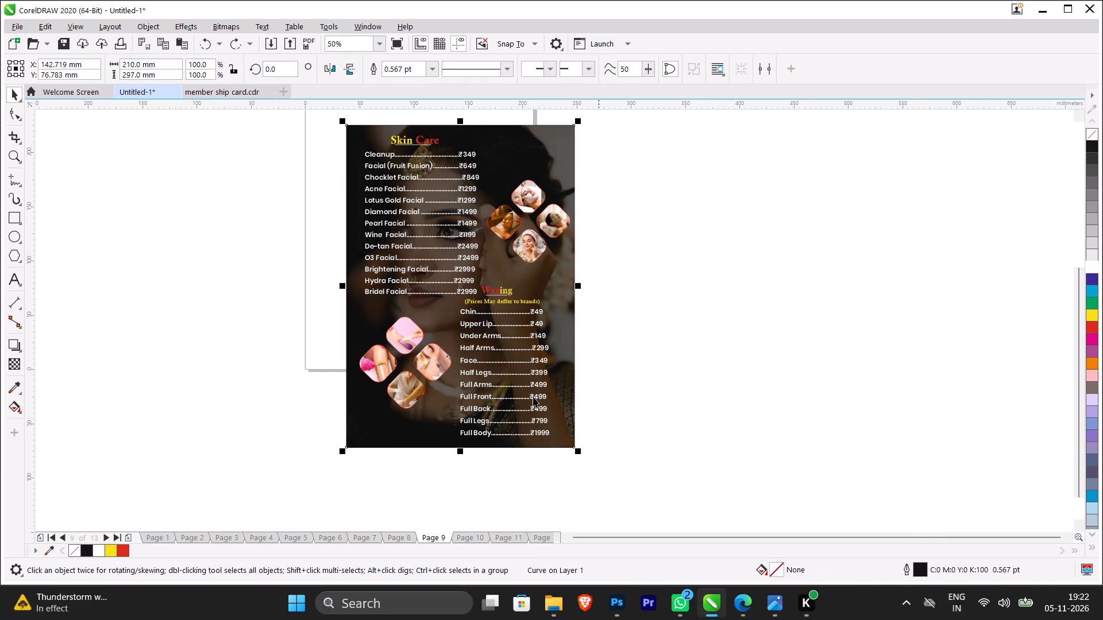
Paste the portrait background onto Page 2, group it, centre it on the page and send it to the back.
left_click(199, 537)
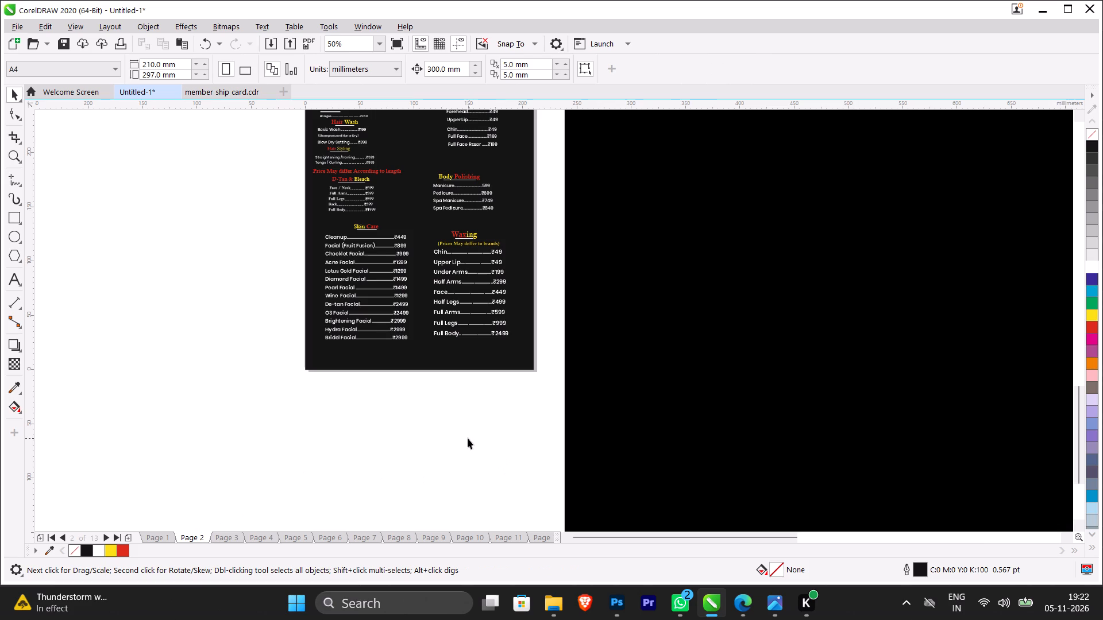
scroll(468, 438, "down", 1)
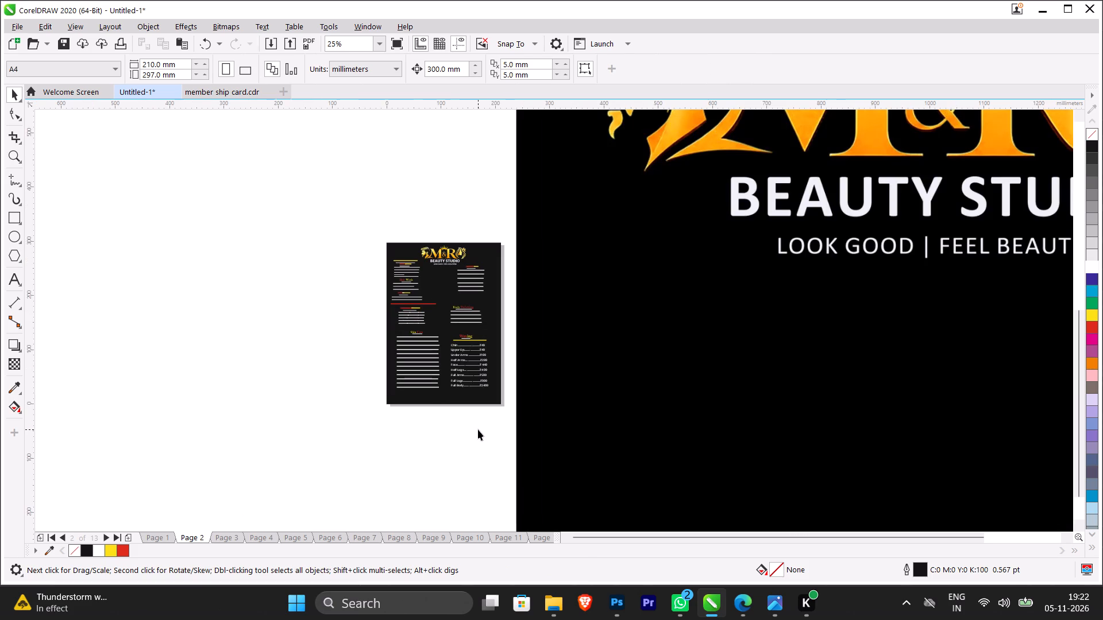
key("ctrl+v")
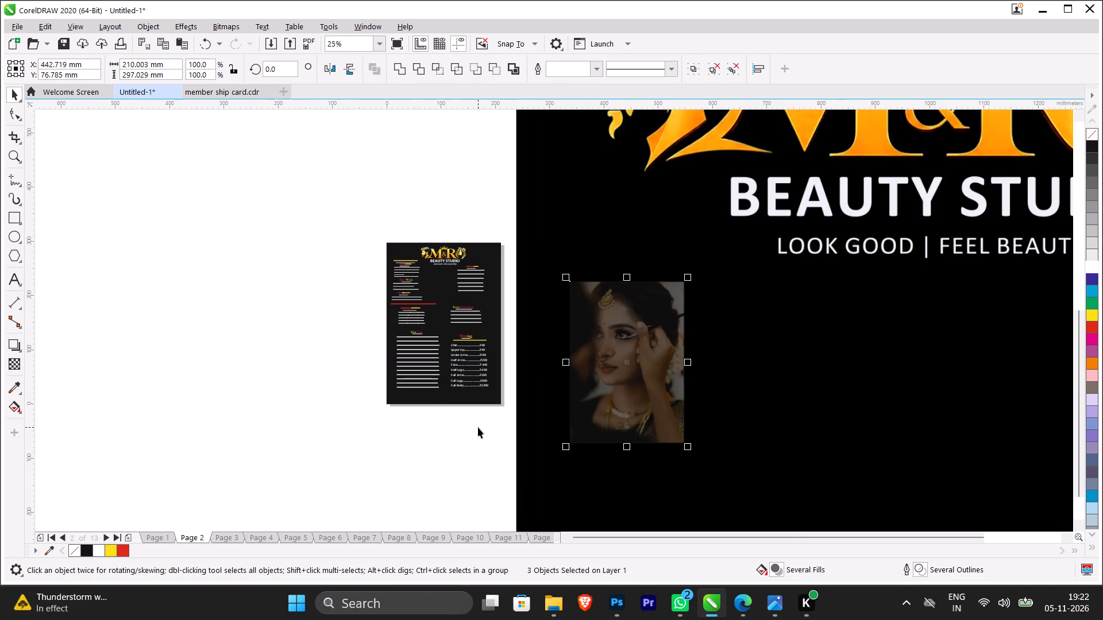
key("ctrl+g")
key("p")
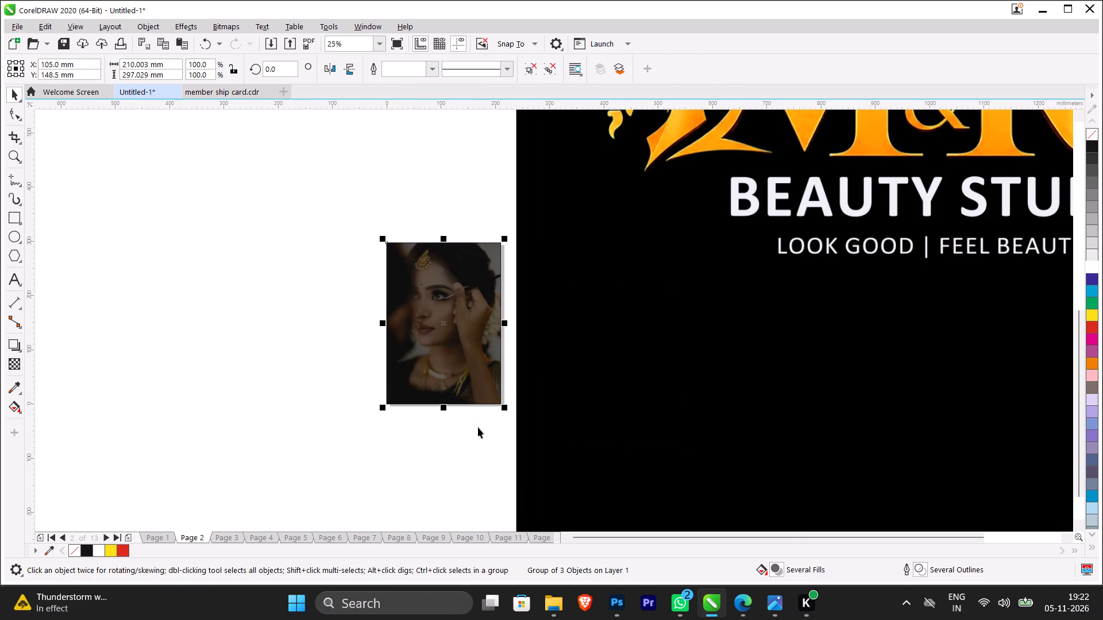
key("shift+Page_Down")
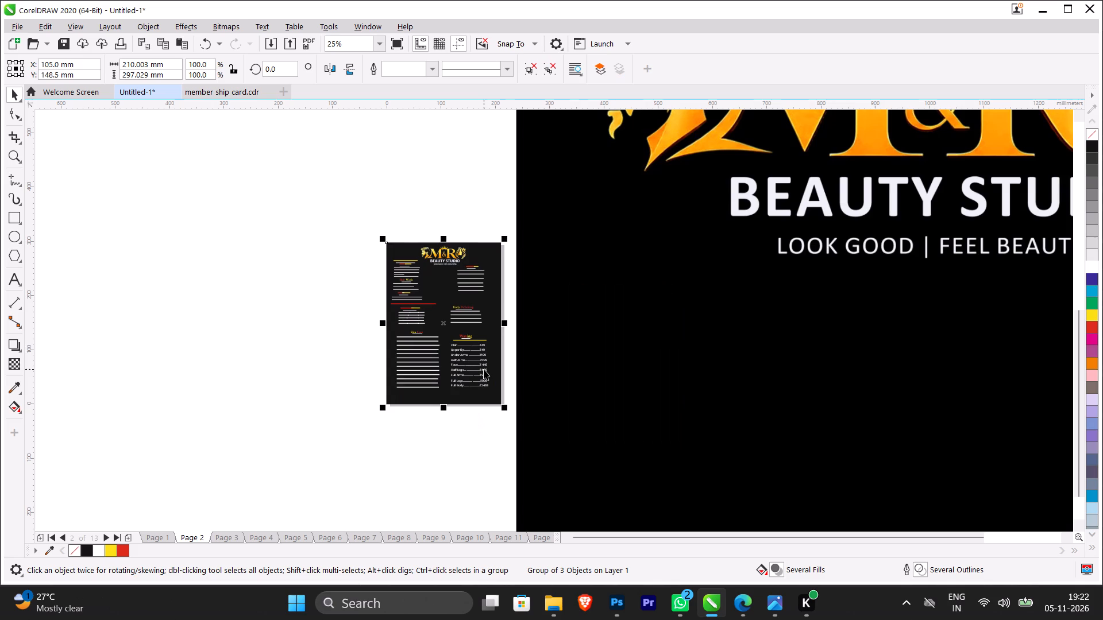
Unlock and delete the solid black background rectangle on Page 2 and check the menu over the portrait.
left_click(494, 256)
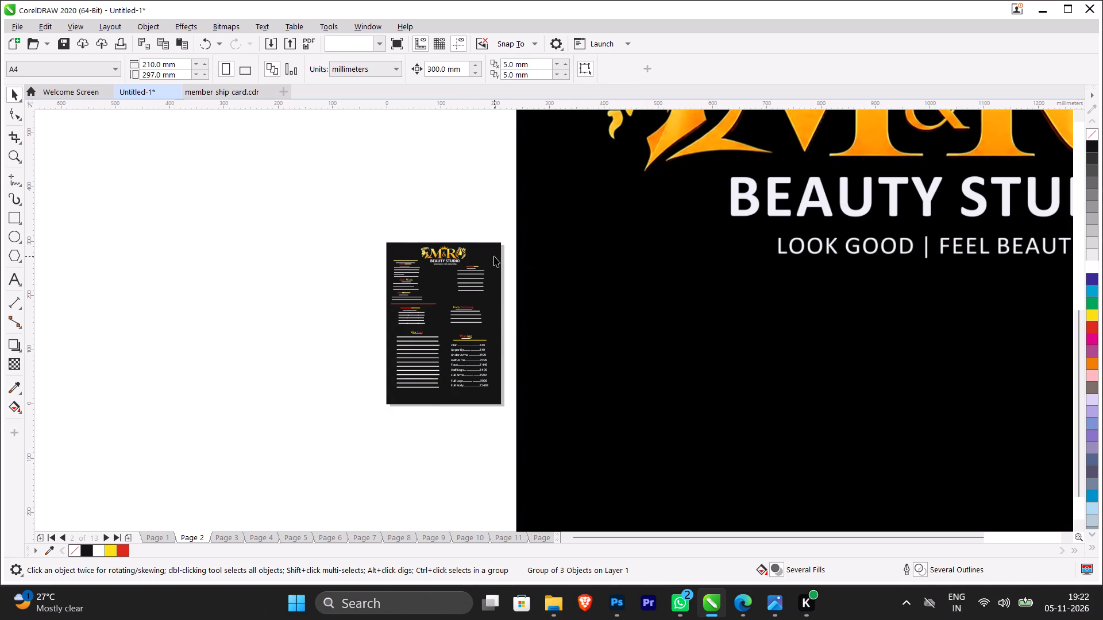
left_click(494, 256)
right_click(494, 256)
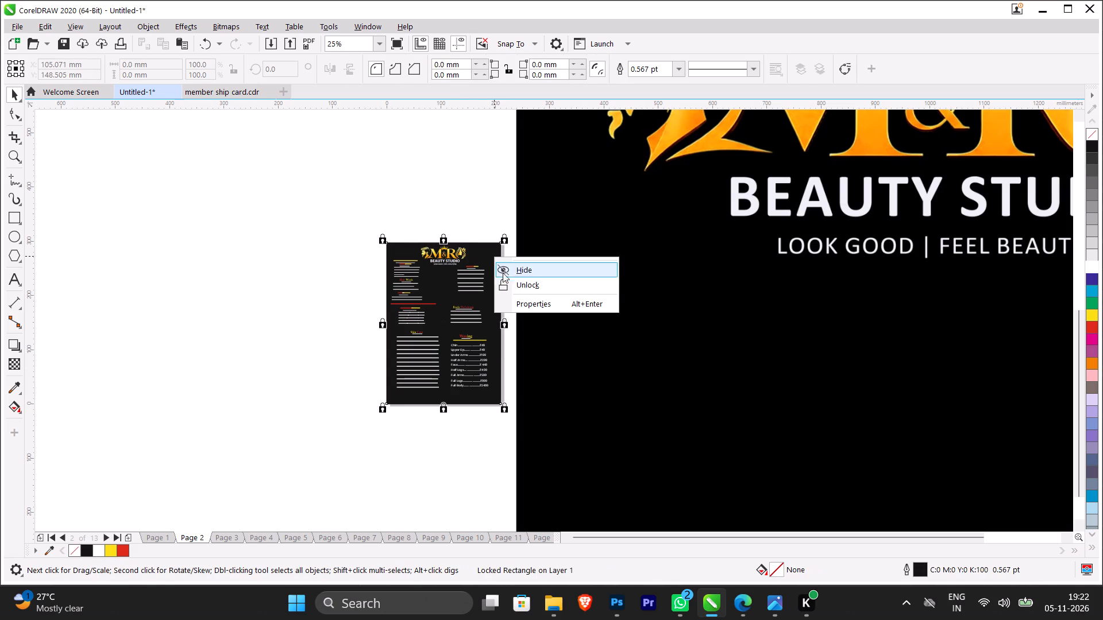
left_click(506, 280)
key("BackSpace")
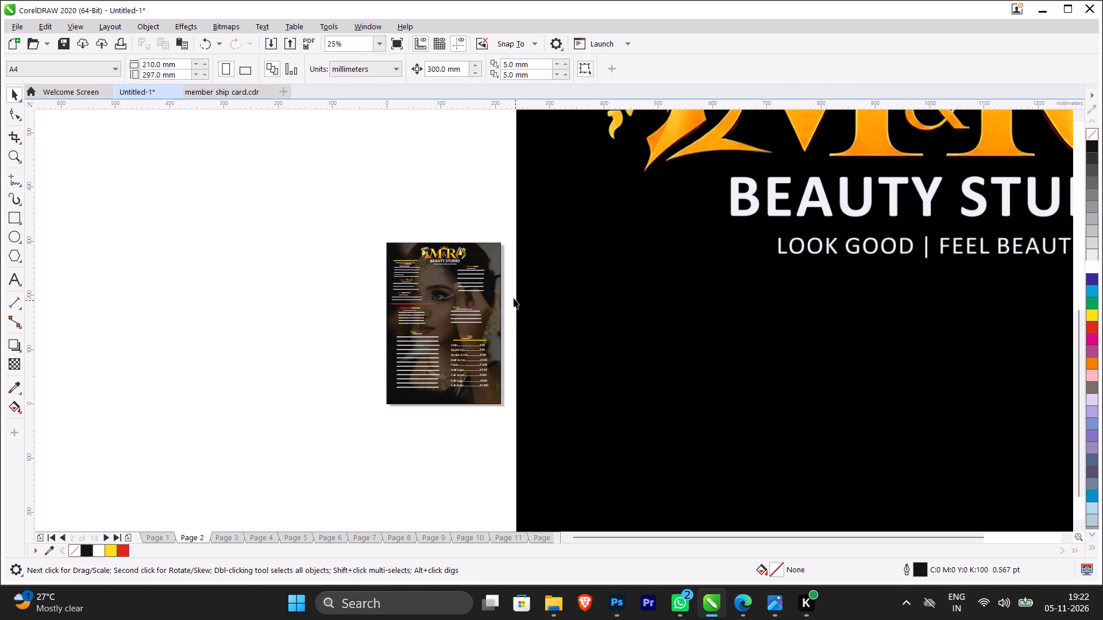
scroll(480, 286, "up", 2)
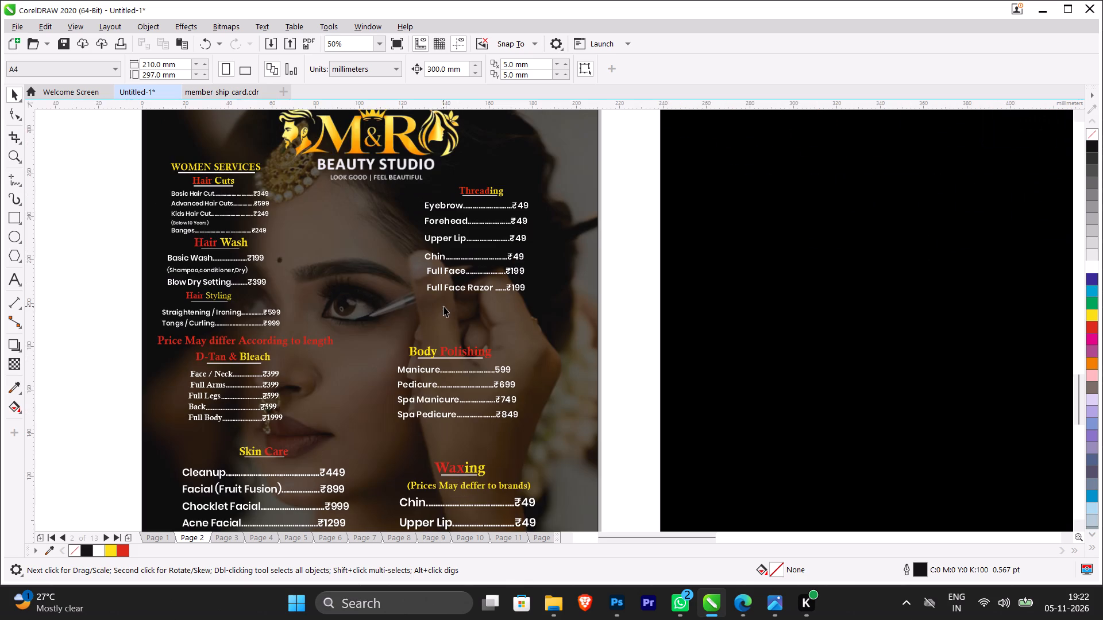
scroll(443, 306, "down", 1)
On Page 10, group the bridal portrait background with its dark overlay, keep it in its original place, and copy the group.
left_click(231, 538)
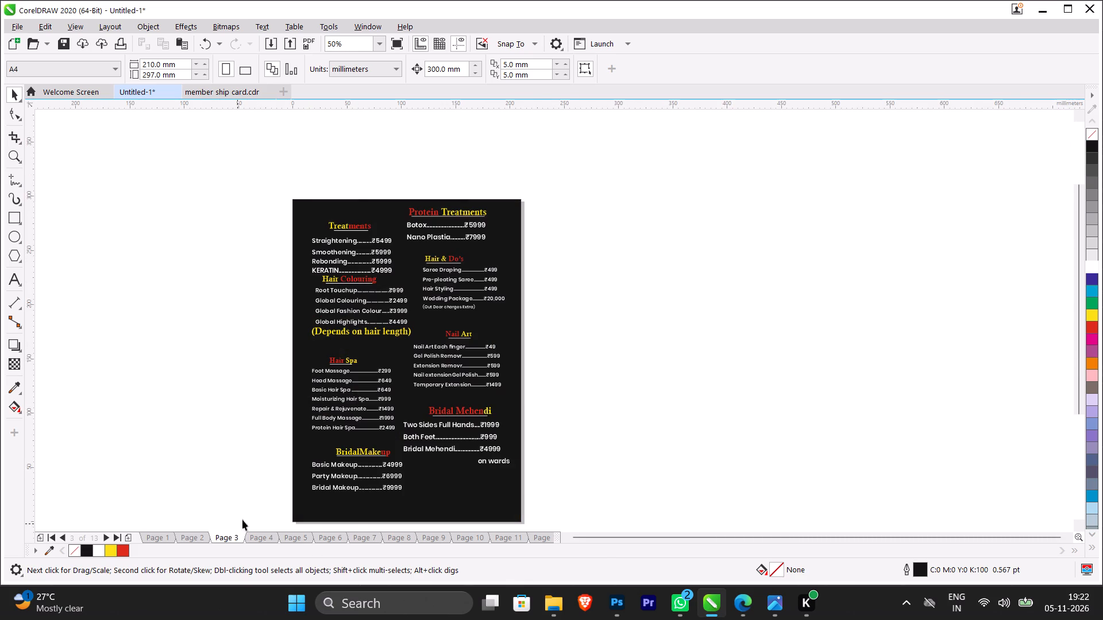
left_click(476, 538)
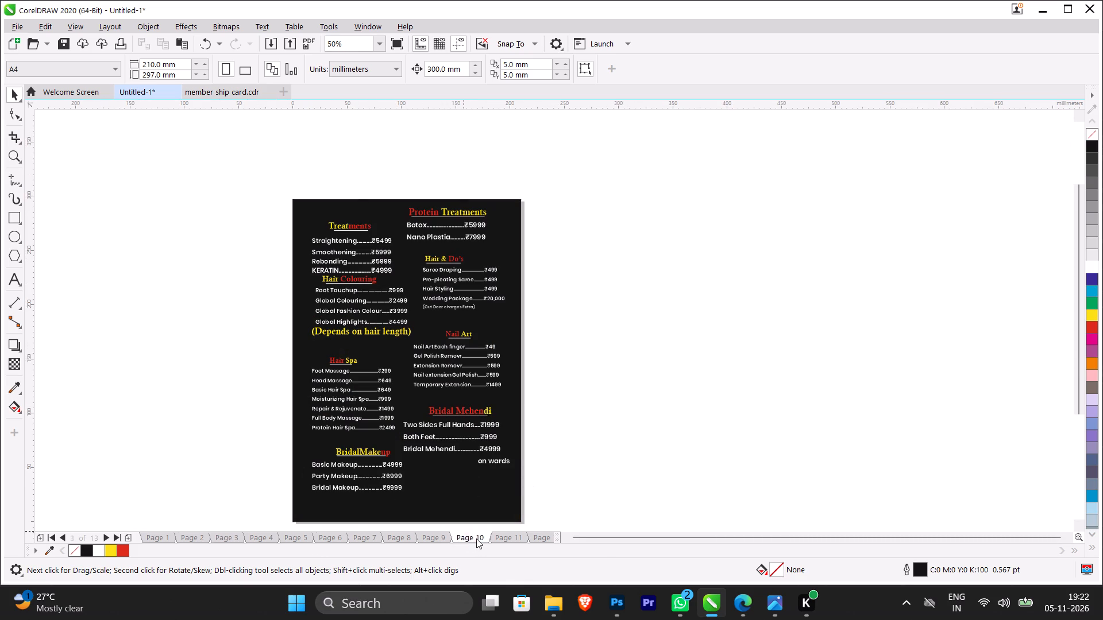
scroll(517, 428, "down", 1)
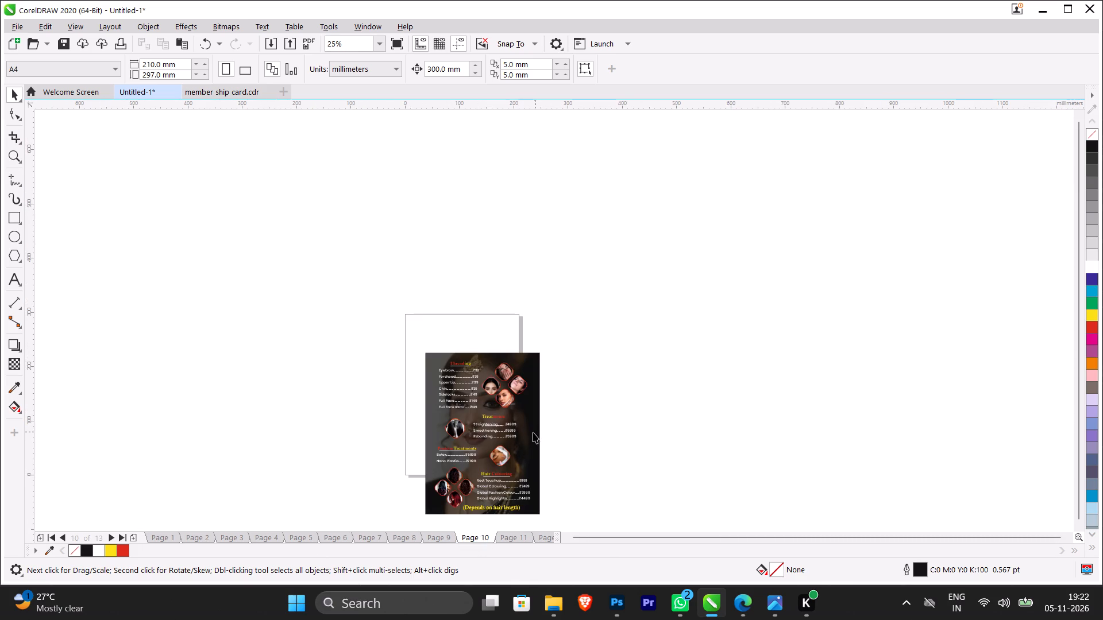
left_click(533, 432)
key("Right")
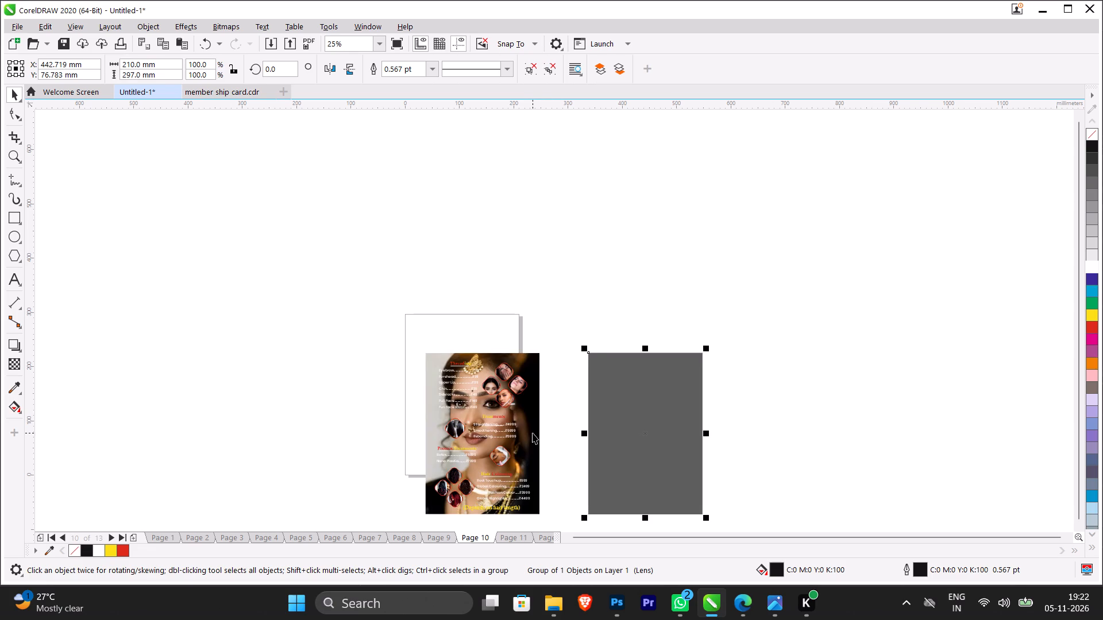
left_click(533, 433)
key("Right")
left_click_drag(566, 311, 700, 518)
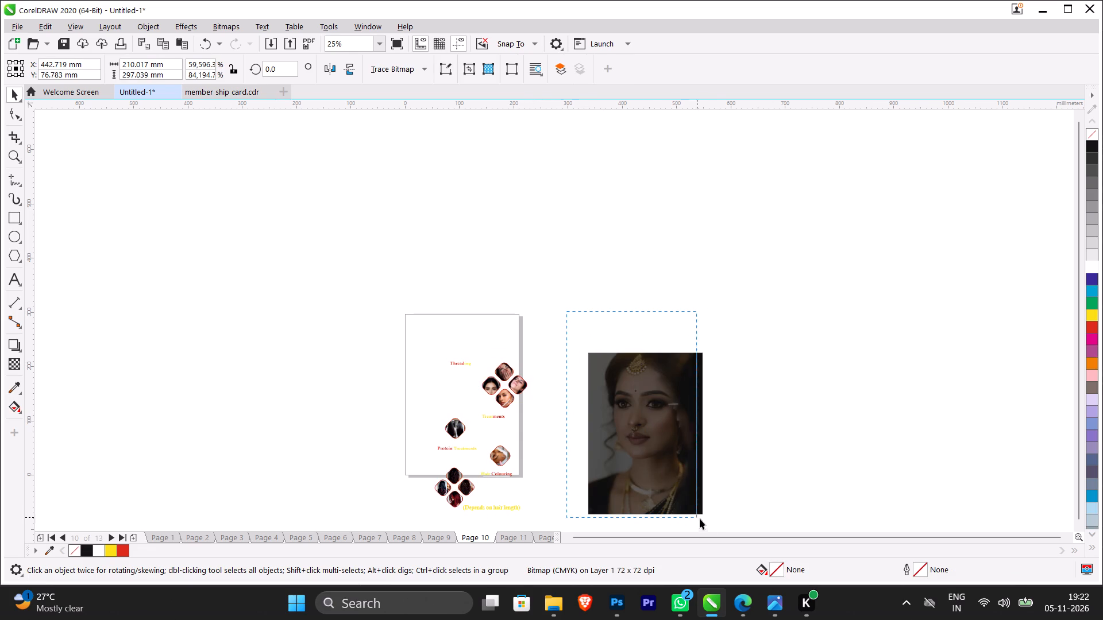
left_click_drag(700, 518, 722, 524)
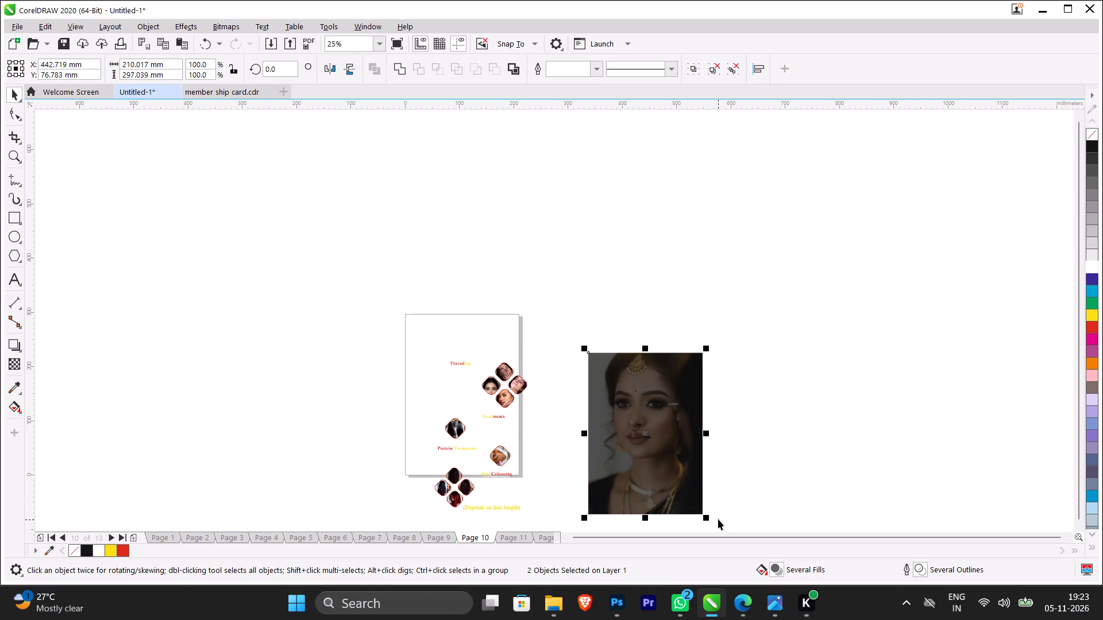
key("ctrl+g")
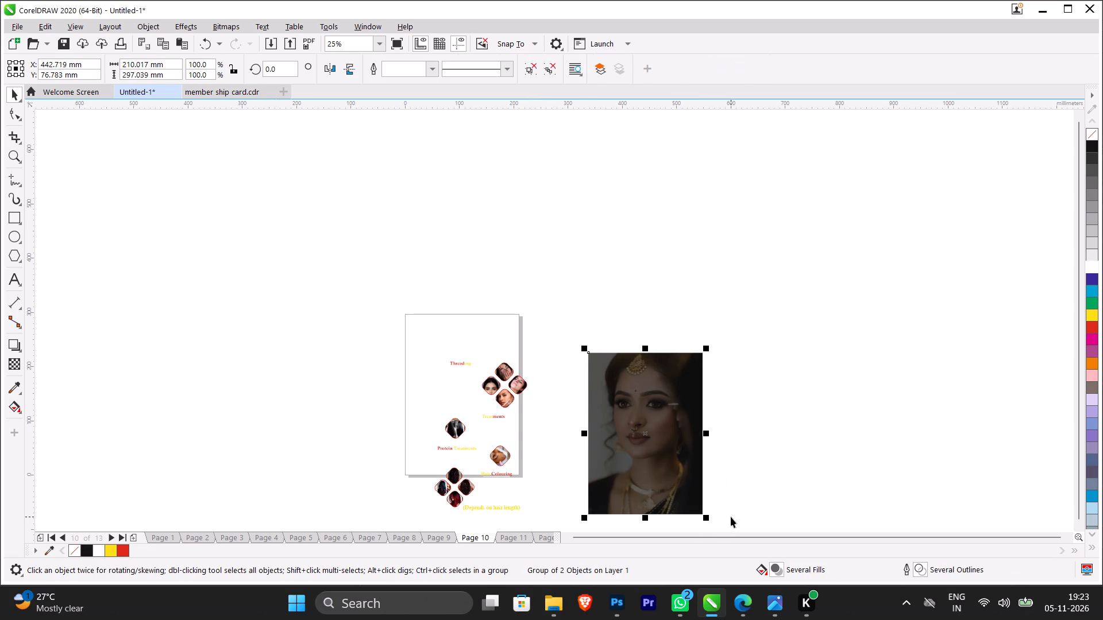
key("Left")
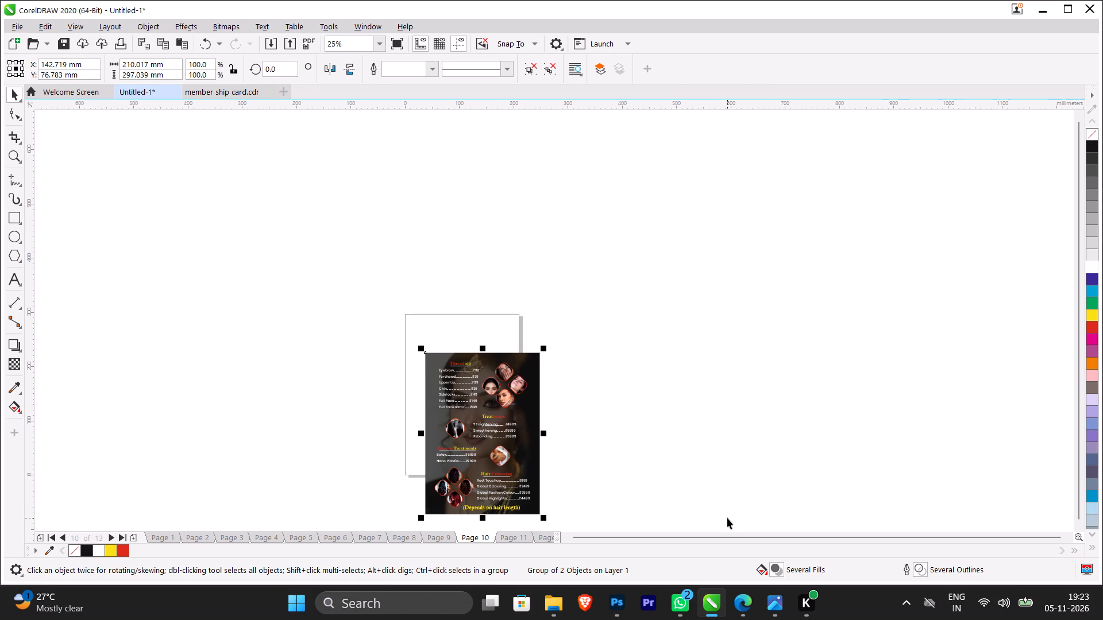
key("ctrl+c")
Paste the grouped portrait background onto Page 3, centre it on the page and send it to the back.
left_click(219, 533)
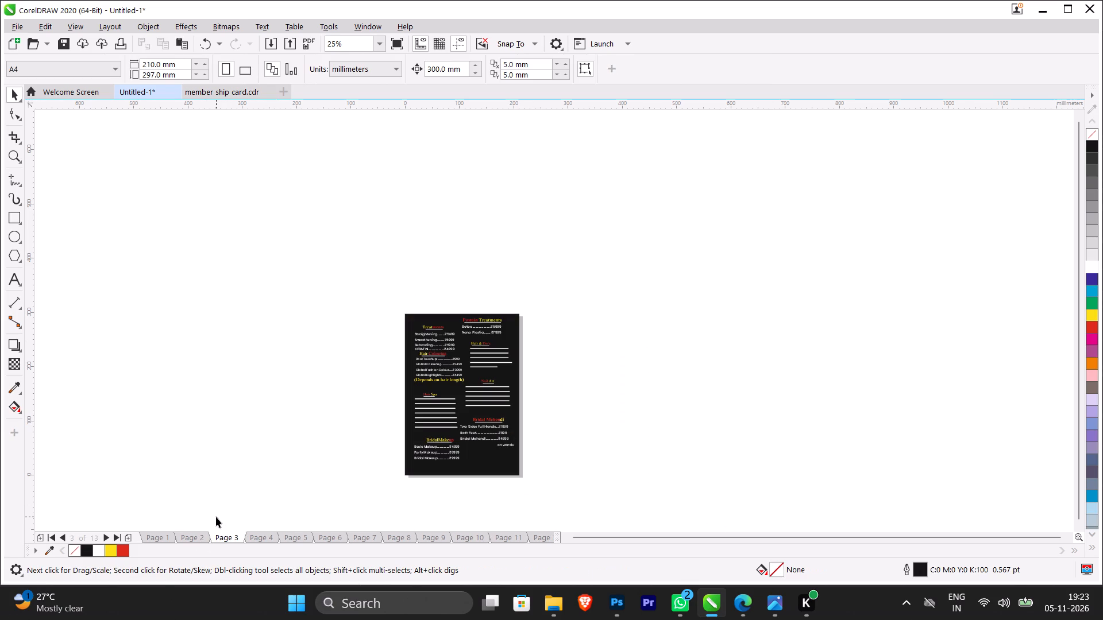
key("ctrl+v")
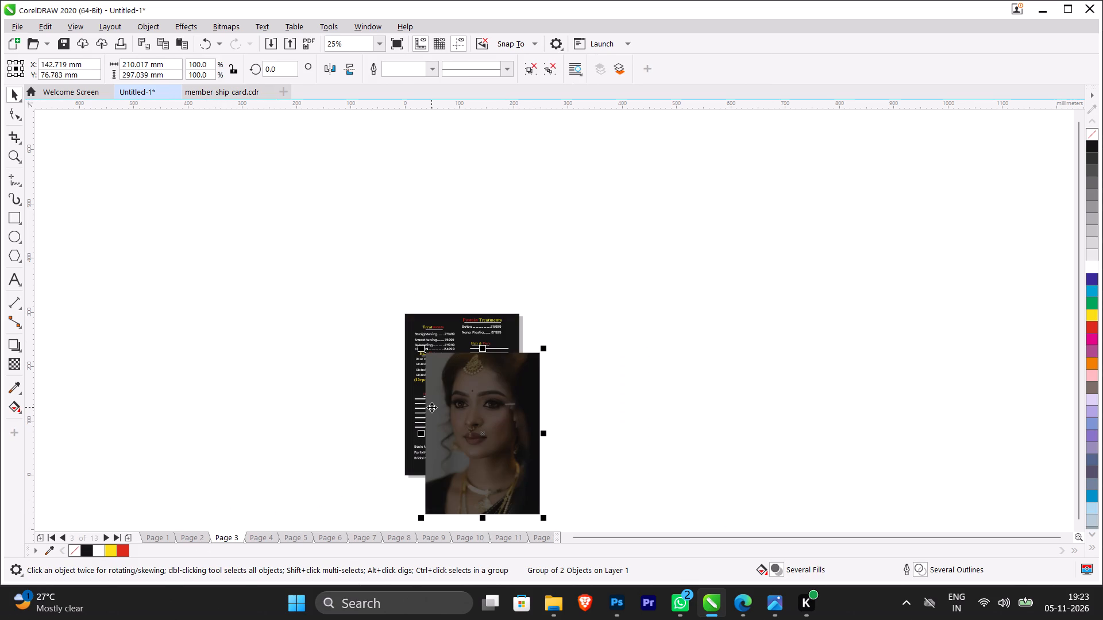
key("p")
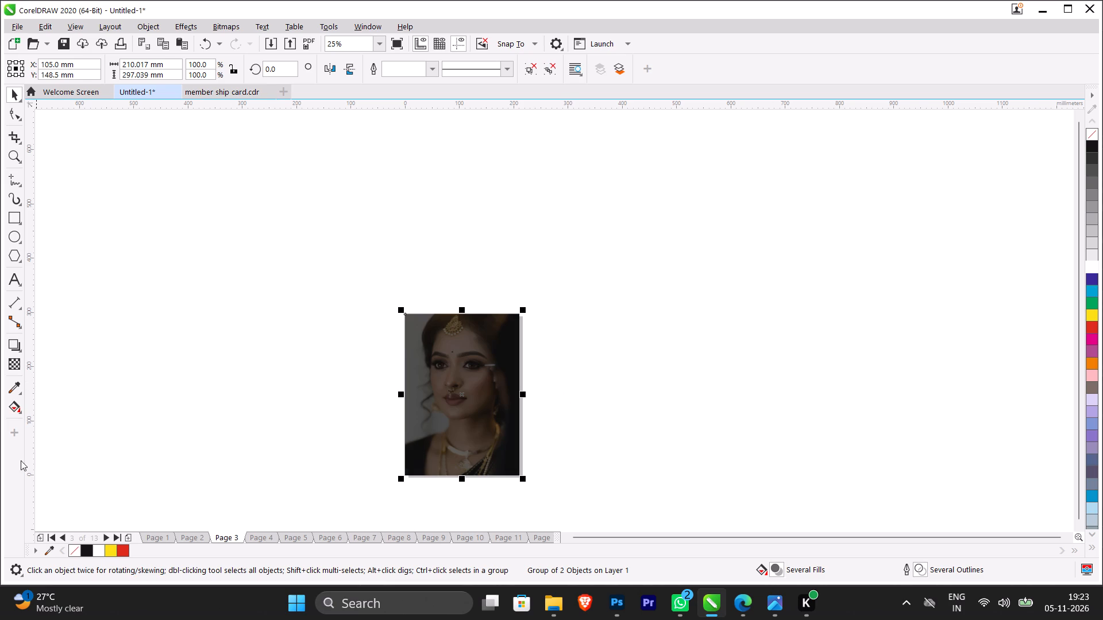
key("shift+Page_Down")
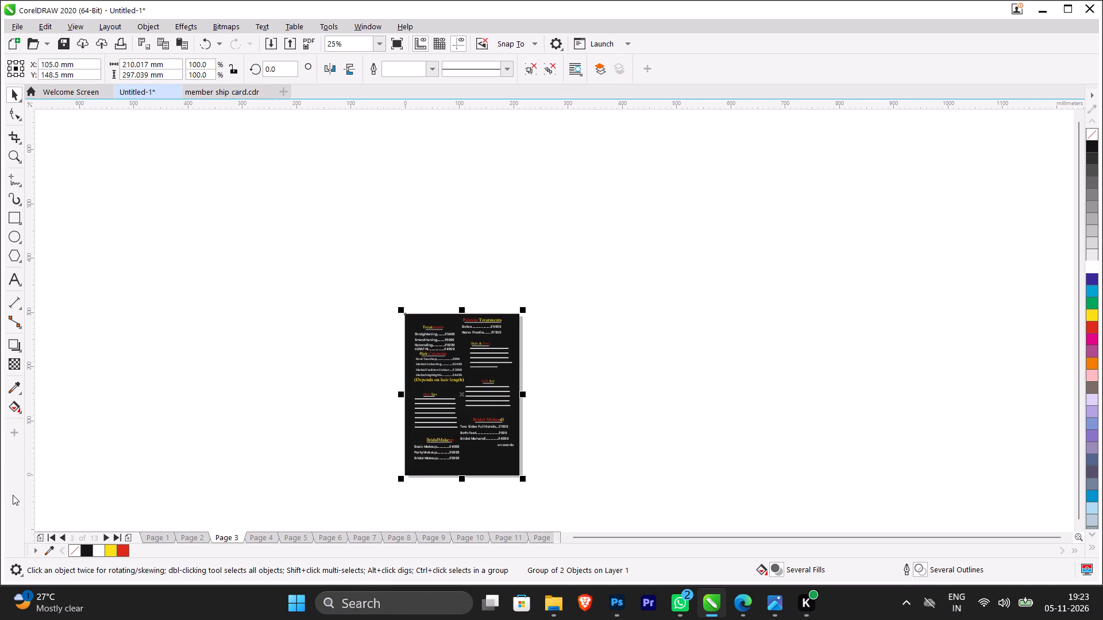
left_click(647, 458)
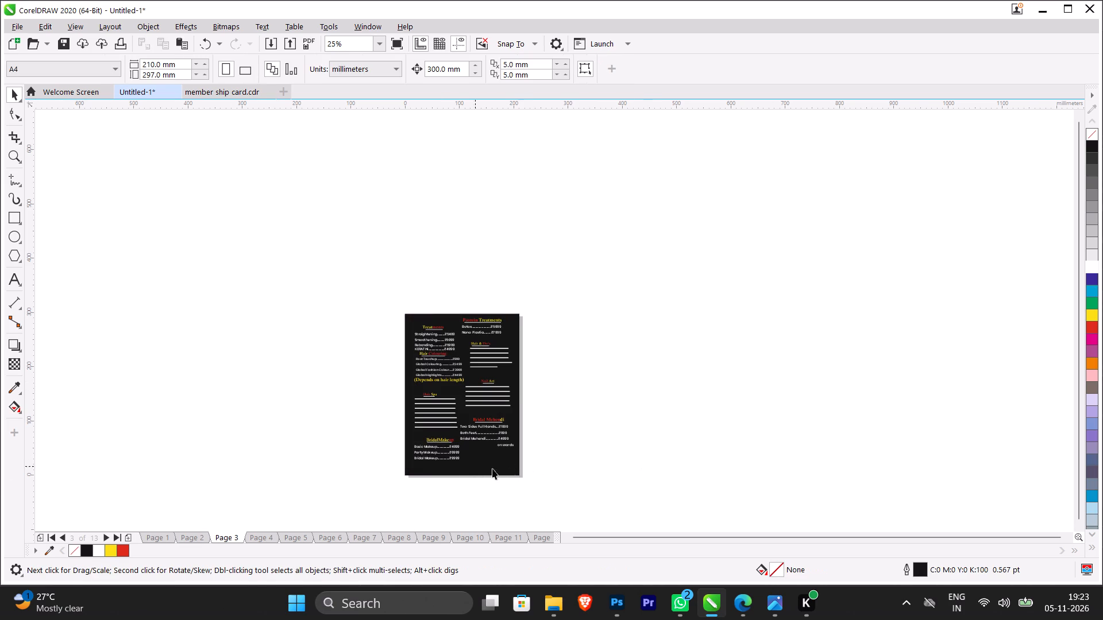
Unlock and delete the solid black background rectangle on Page 3 and check the menu text over the bridal portrait.
left_click(497, 464)
right_click(497, 464)
left_click(547, 489)
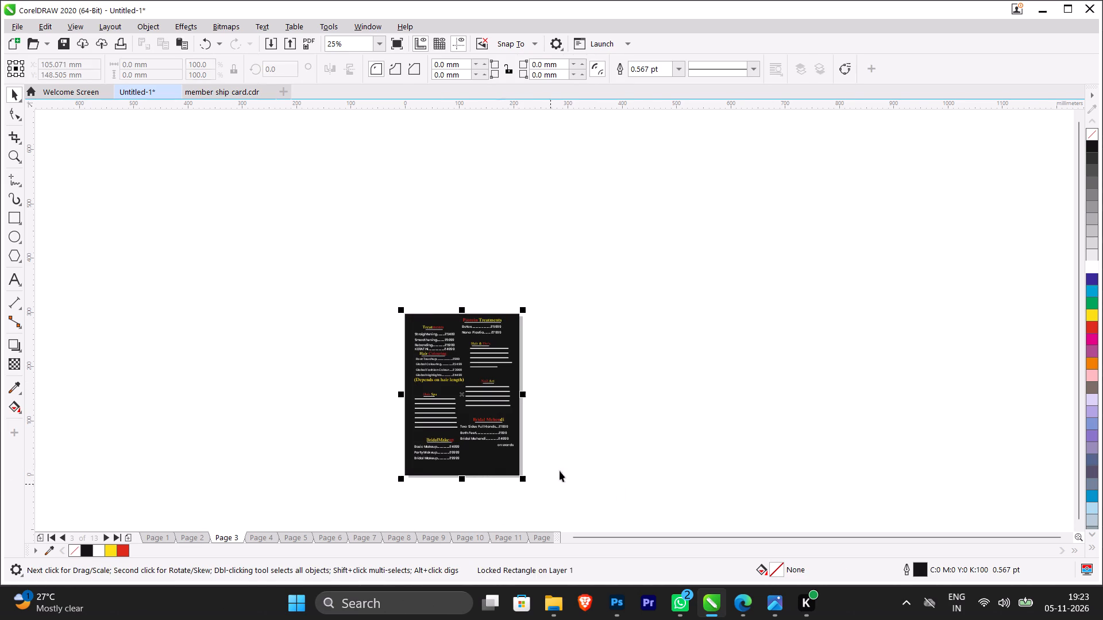
key("BackSpace")
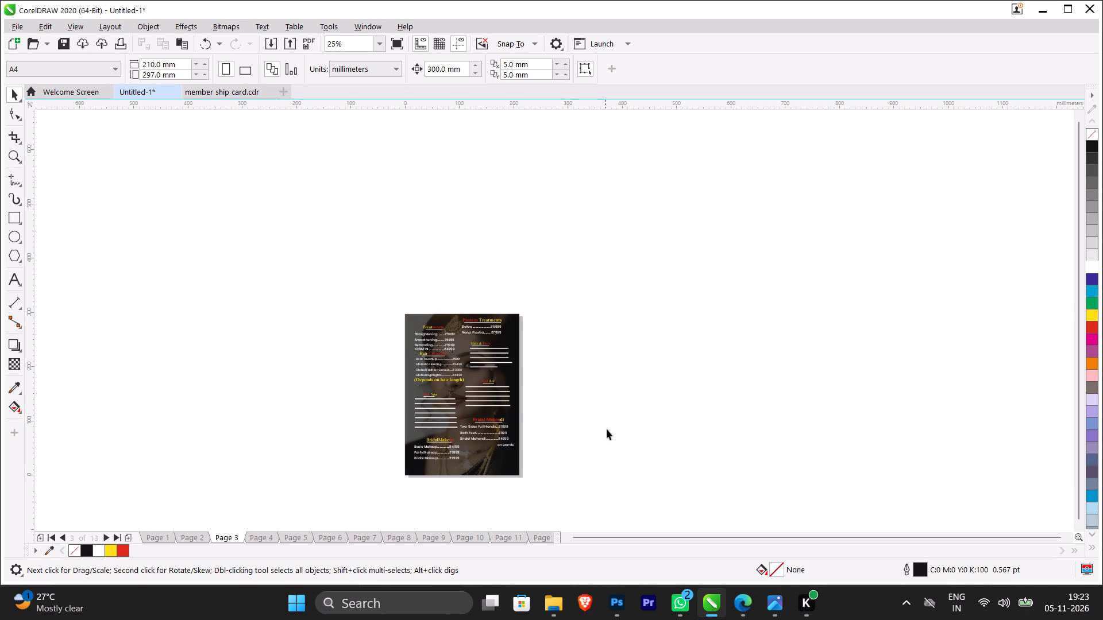
scroll(407, 374, "up", 2)
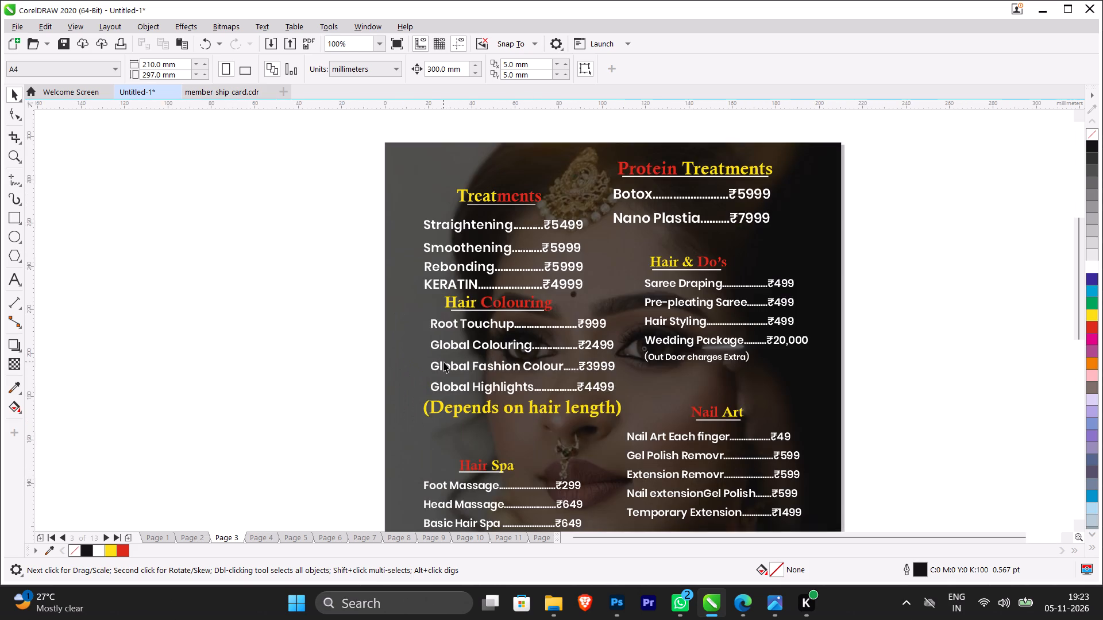
scroll(443, 362, "down", 2)
Look through Pages 1 to 4 to compare the menu backgrounds and find leftover objects around the pages.
left_click(269, 533)
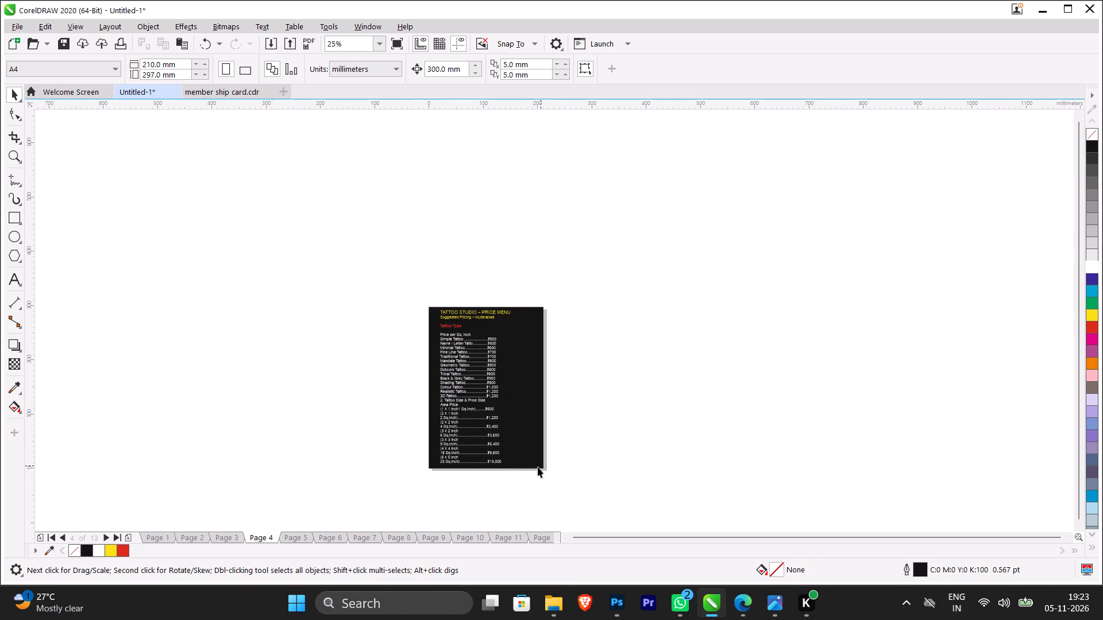
left_click(531, 440)
left_click(225, 537)
left_click(204, 536)
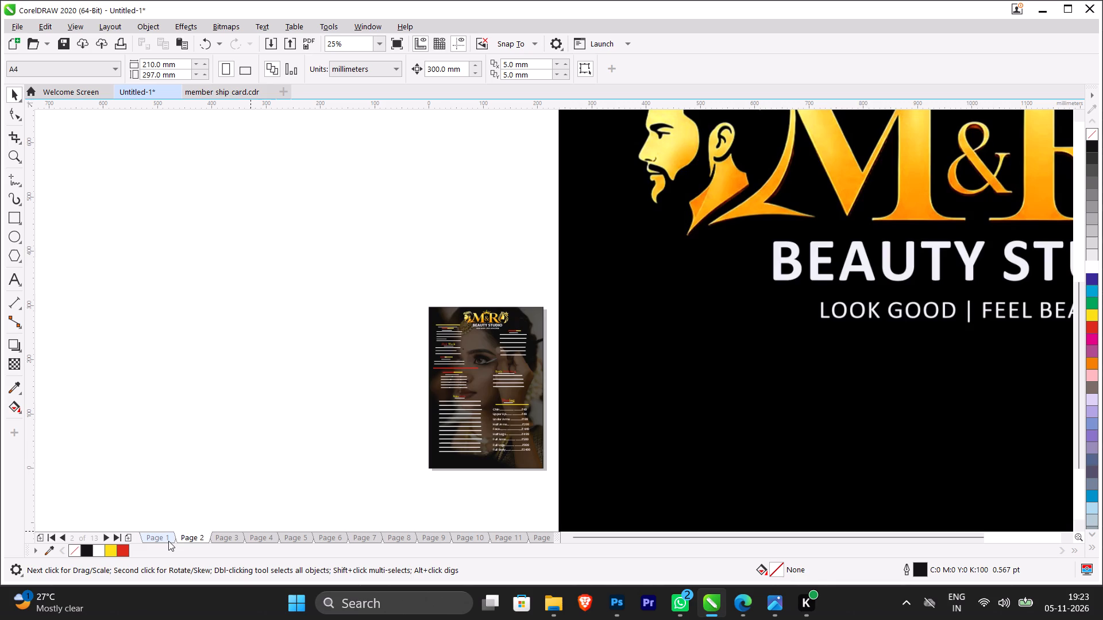
left_click(168, 541)
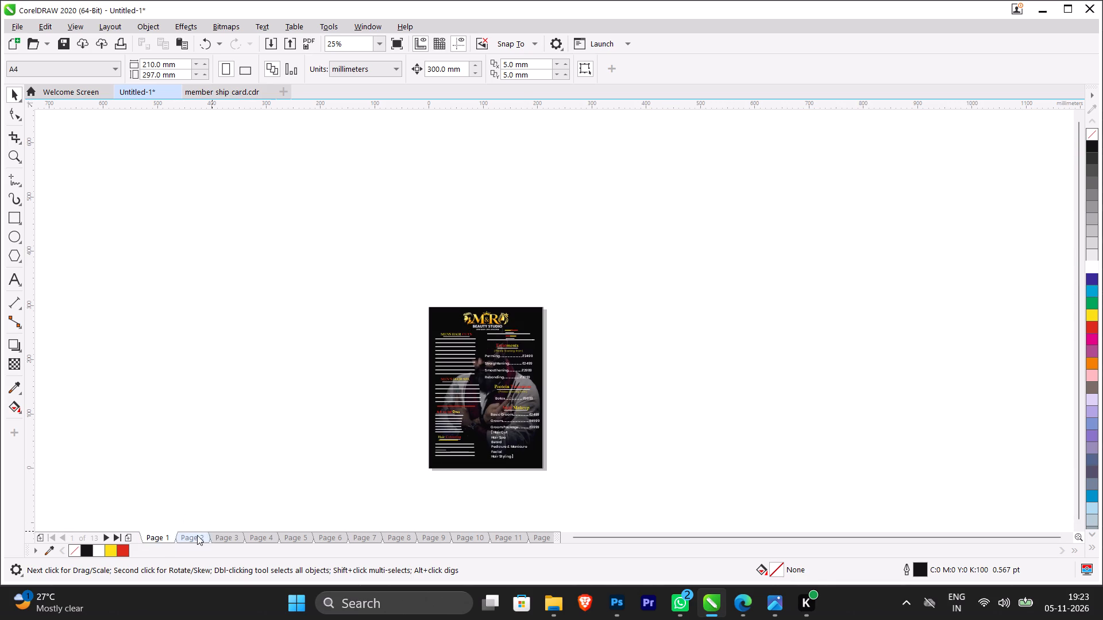
left_click(197, 535)
left_click(218, 537)
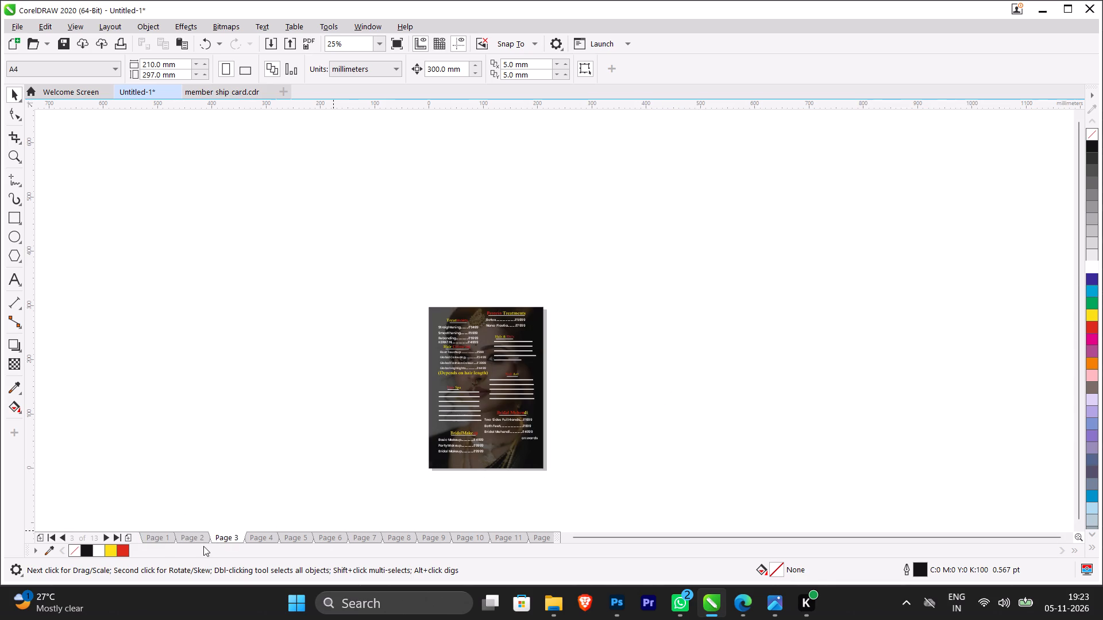
Unlock and delete the oversized M&R Beauty Studio logo bitmap lying beside Page 2.
left_click(201, 538)
left_click(655, 343)
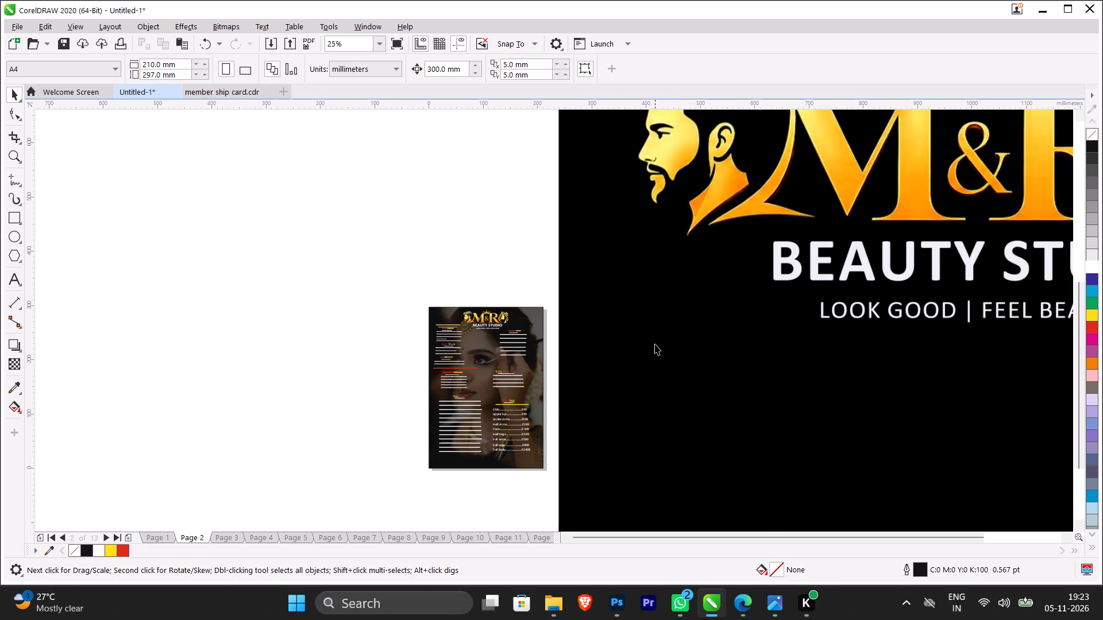
left_click(655, 344)
right_click(654, 345)
left_click(669, 375)
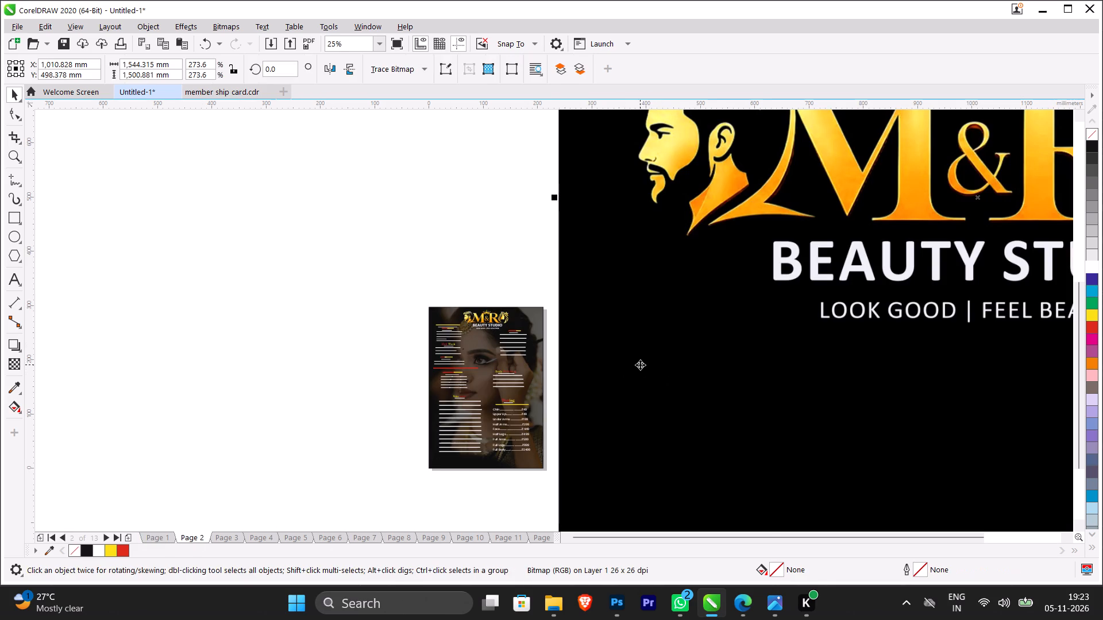
key("BackSpace")
scroll(469, 404, "up", 2)
scroll(469, 404, "down", 1)
Review the finished layouts of menu Pages 1 to 4, including the tattoo price list, ending on Page 1.
left_click(226, 537)
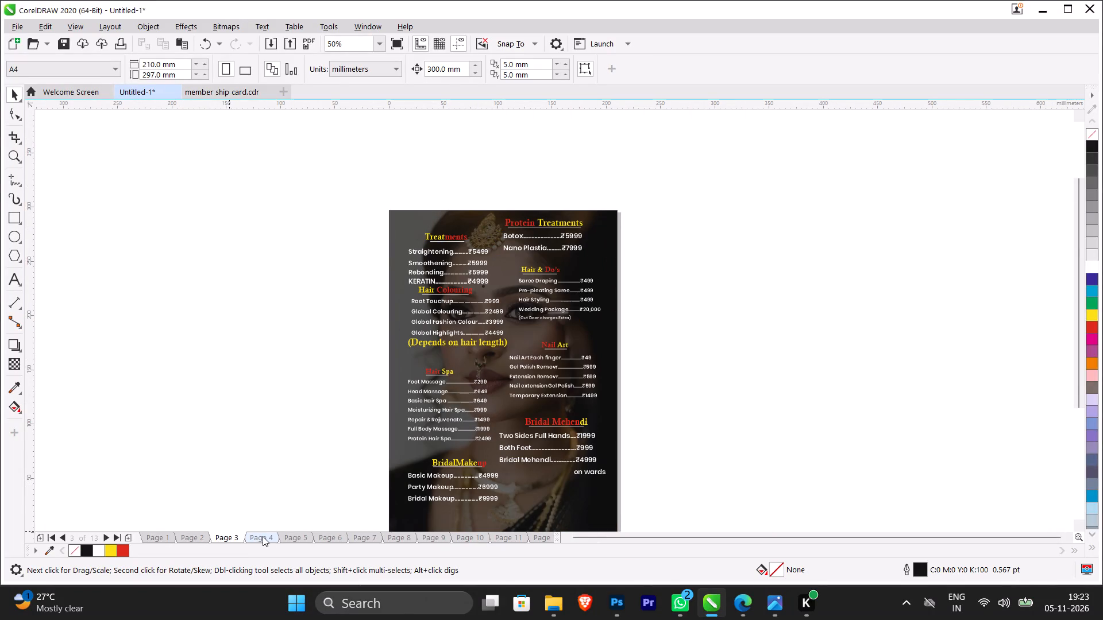
left_click(263, 534)
scroll(420, 432, "down", 2)
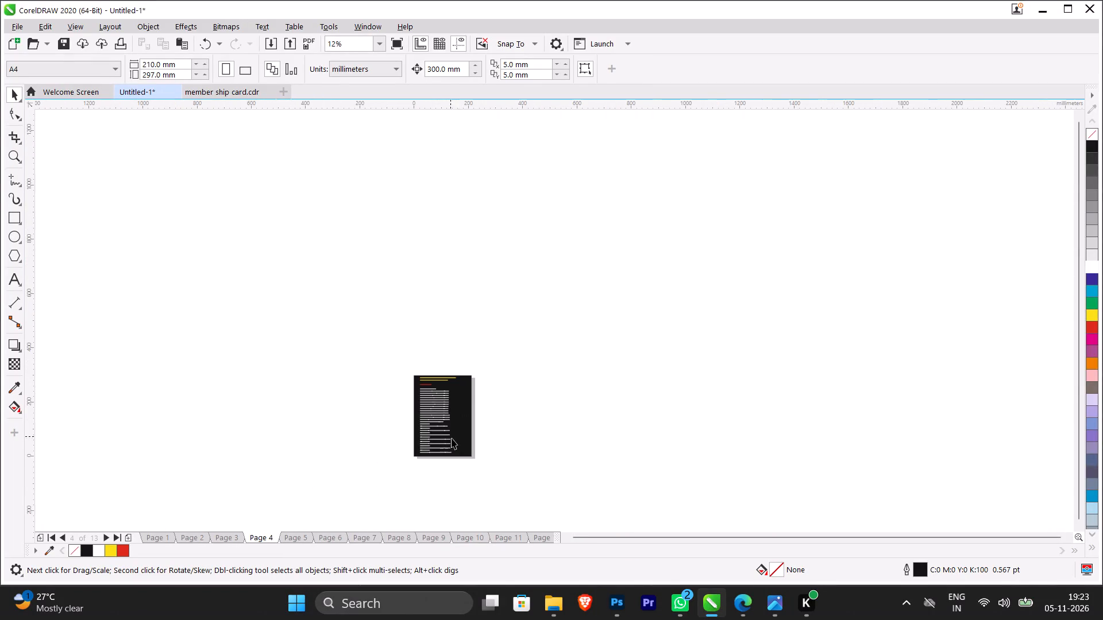
scroll(452, 441, "up", 2)
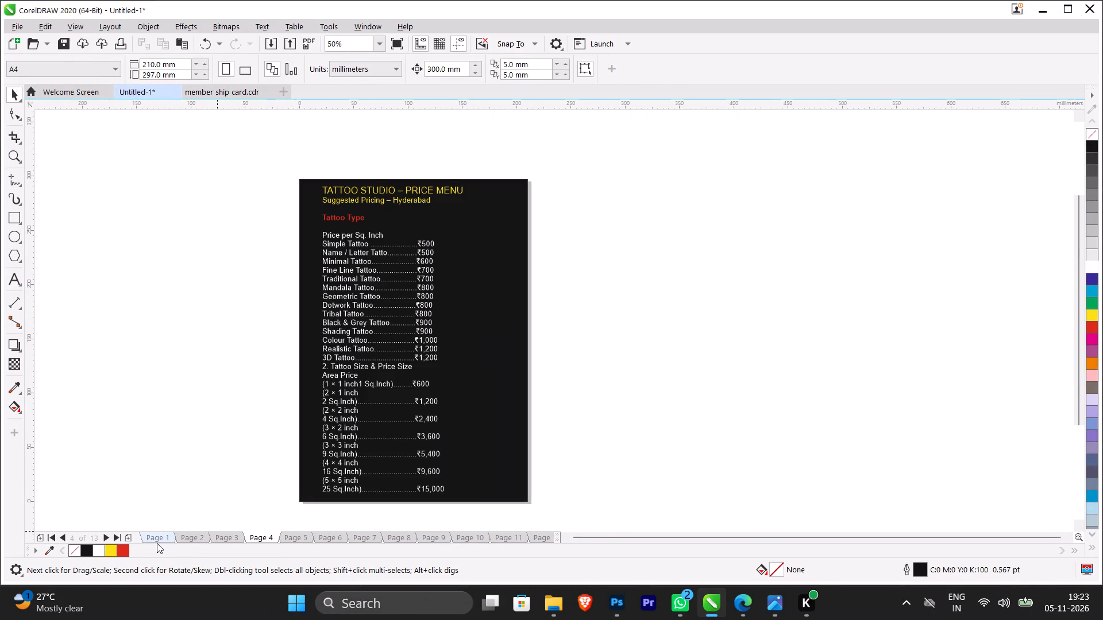
left_click(156, 540)
left_click(197, 537)
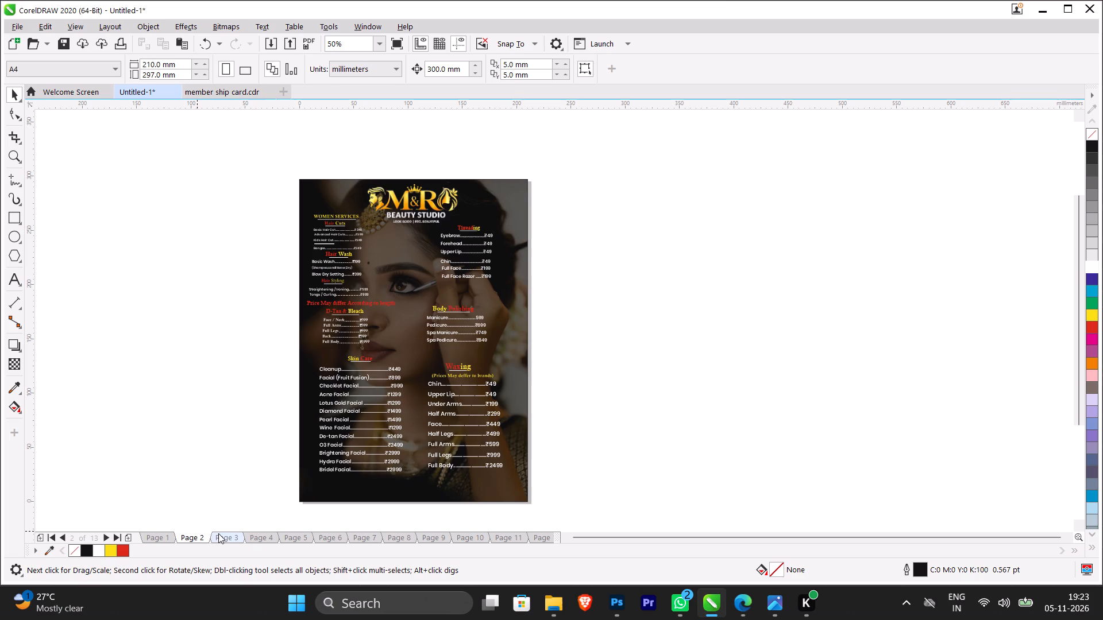
left_click(224, 534)
left_click(269, 536)
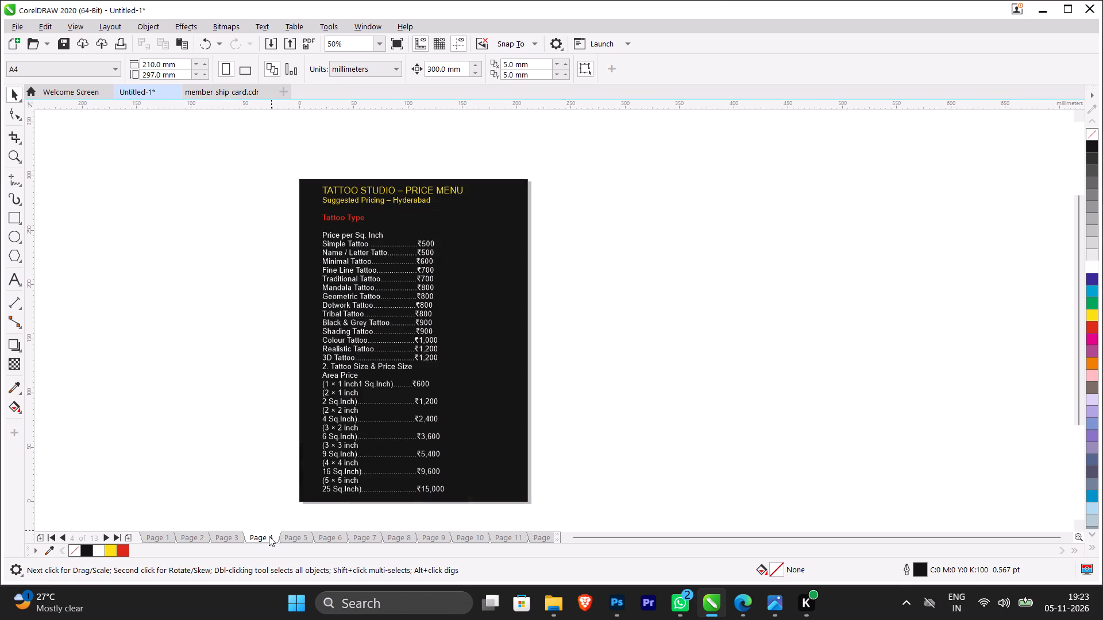
left_click(225, 537)
left_click(197, 541)
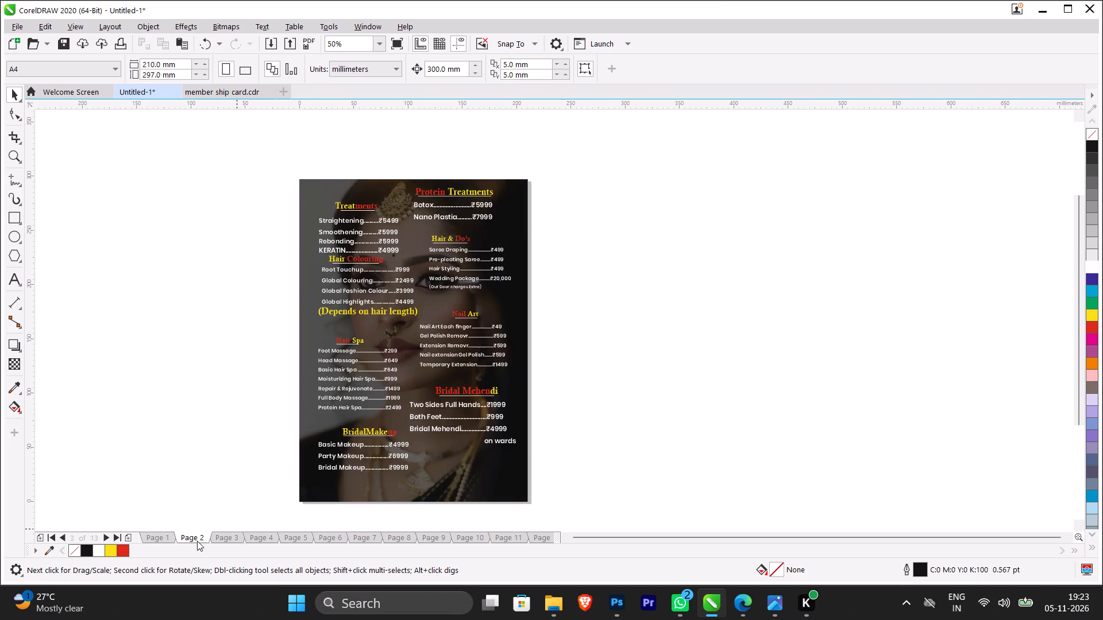
left_click(165, 541)
left_click(240, 439)
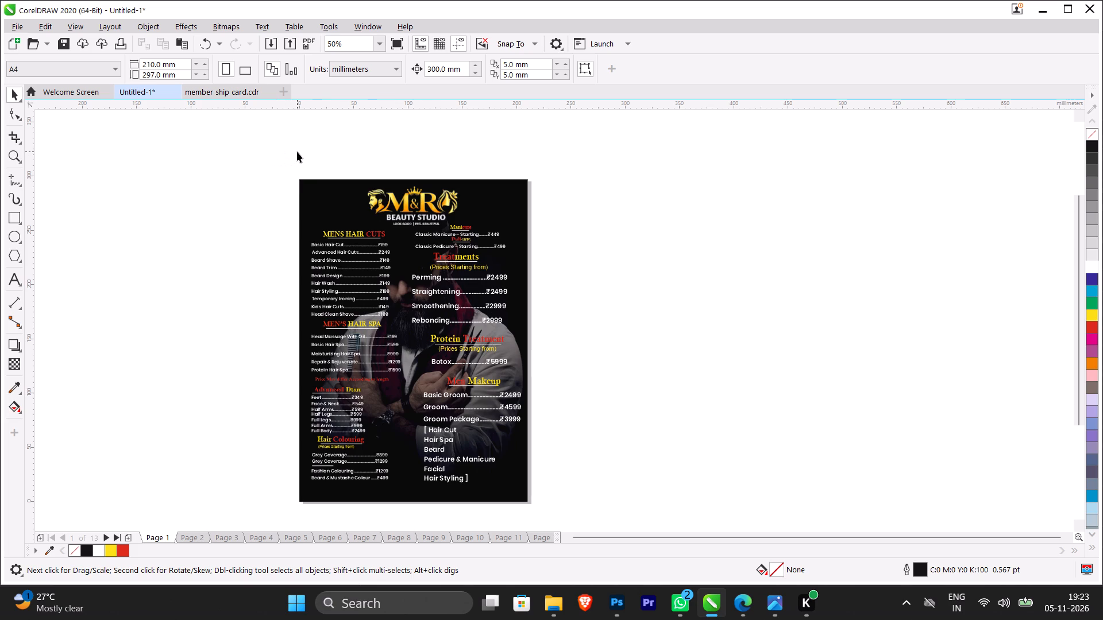
Start exporting the menu in PDF - Adobe Portable Document Format to the anva folder under the name menue card.
key("ctrl+e")
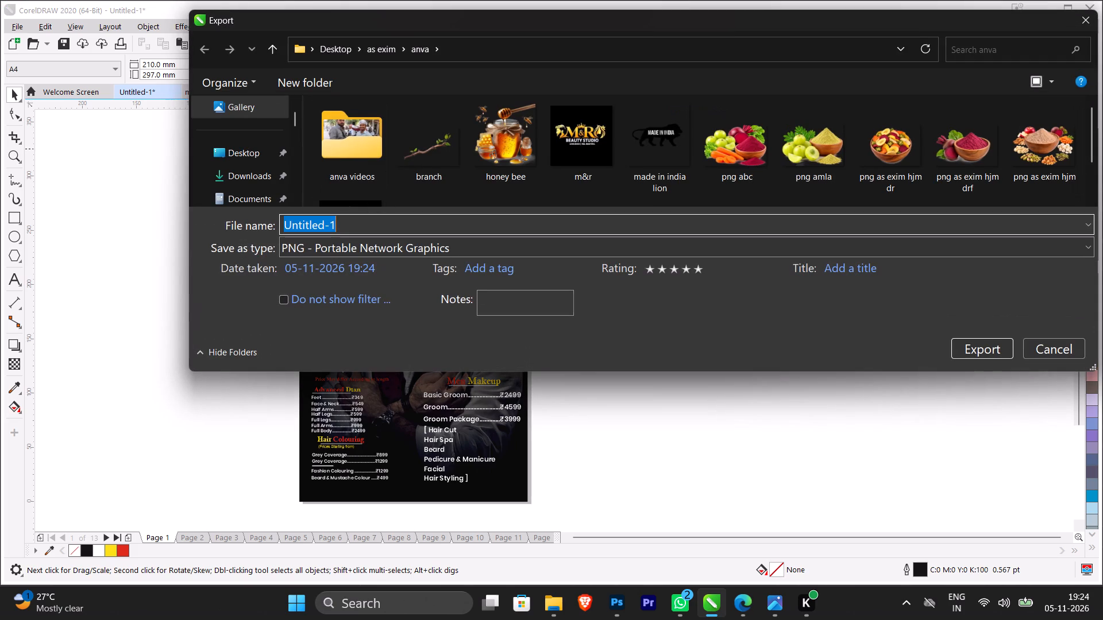
left_click(357, 226)
left_click(370, 243)
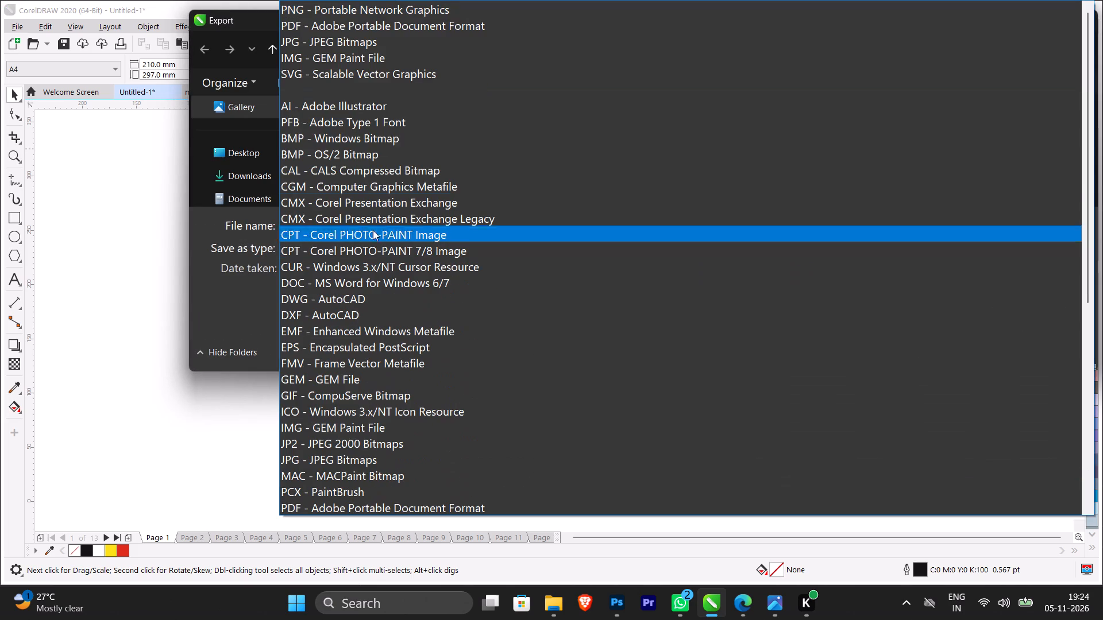
left_click(391, 30)
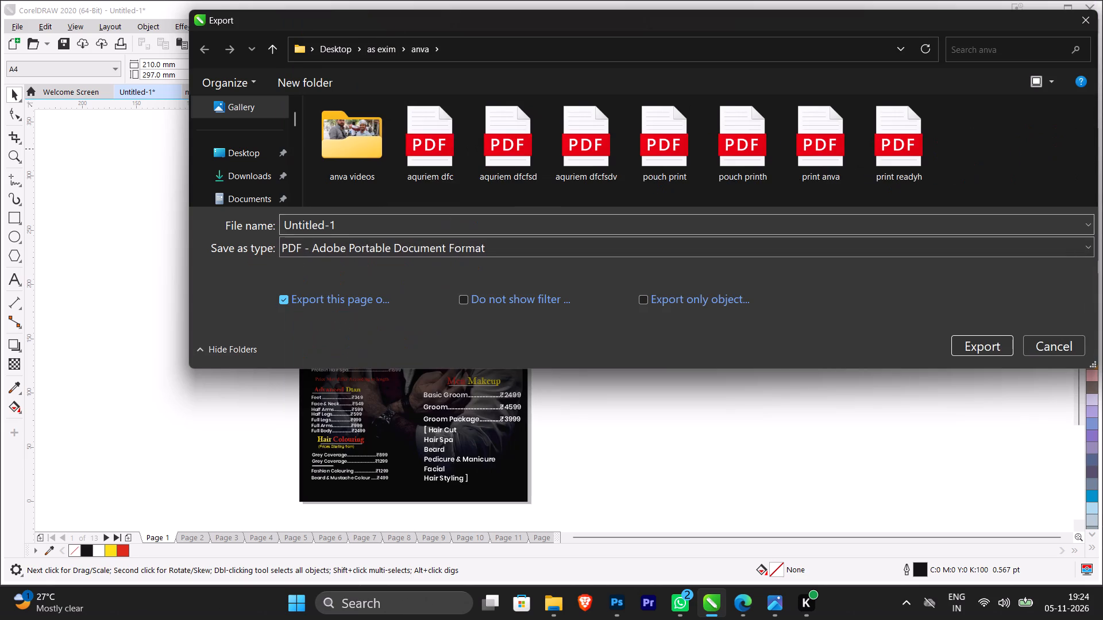
left_click(445, 218)
key("BackSpace")
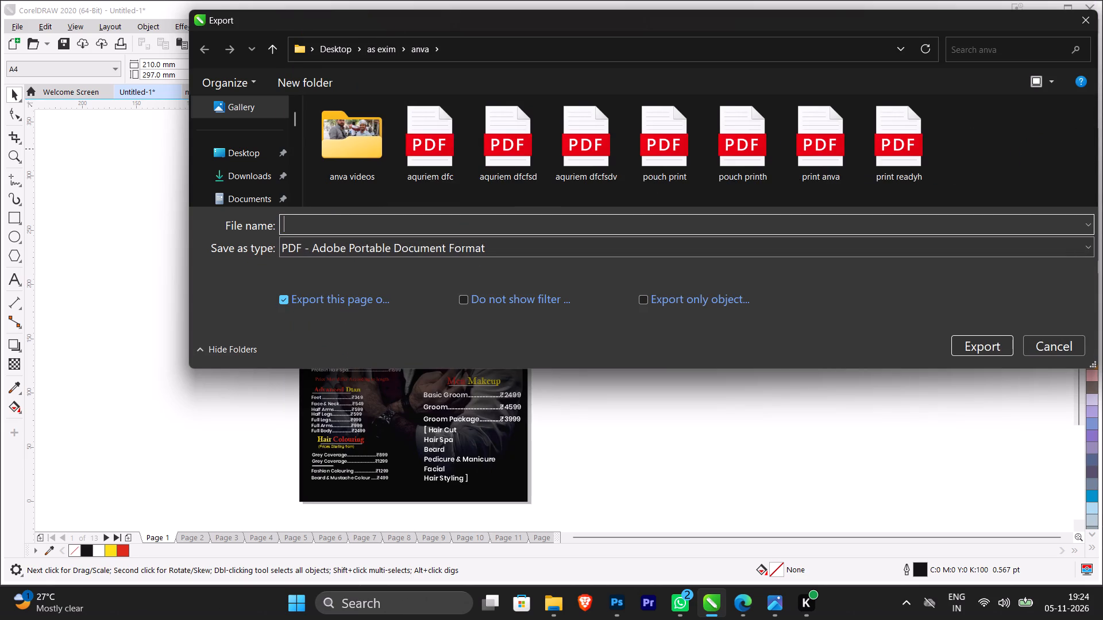
type("menue")
key("space")
type("card")
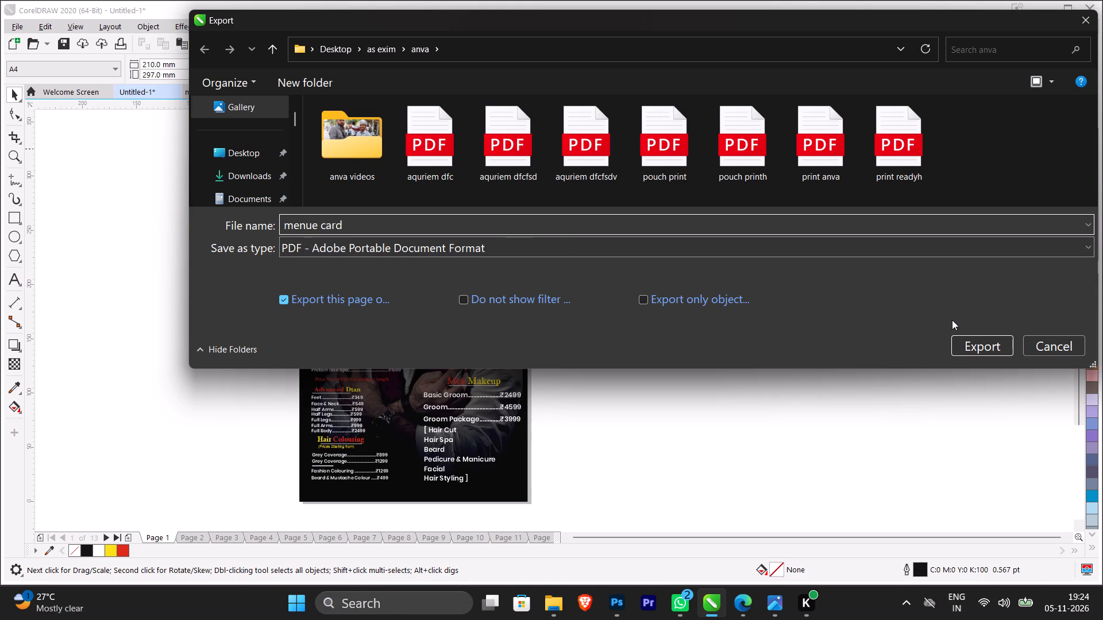
left_click(967, 342)
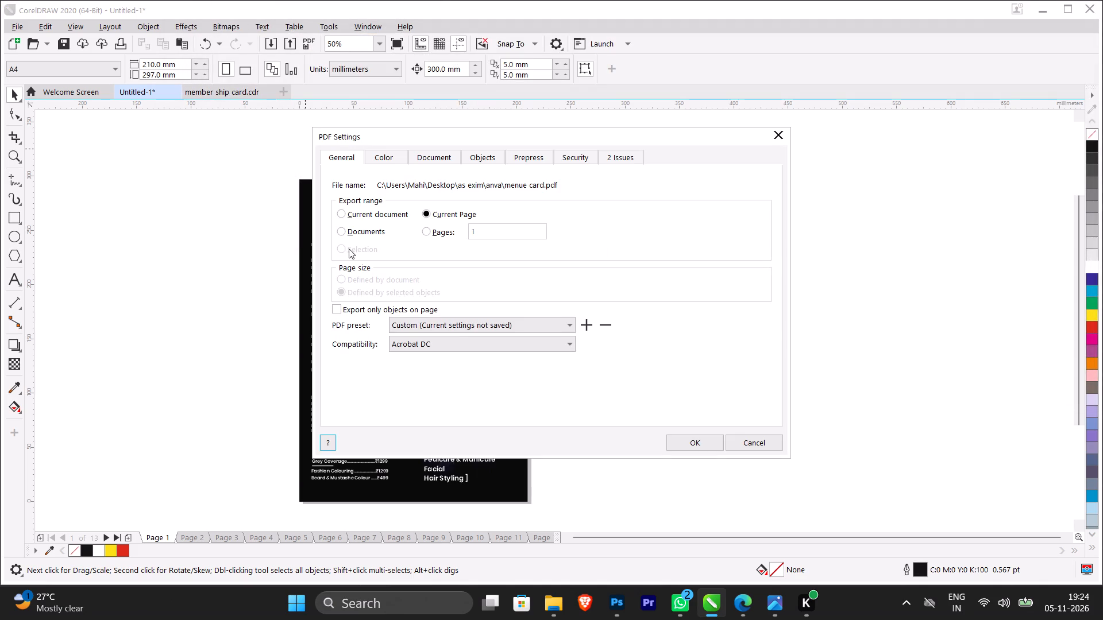
Set the PDF export range to pages 1-4 and run the export.
left_click(424, 227)
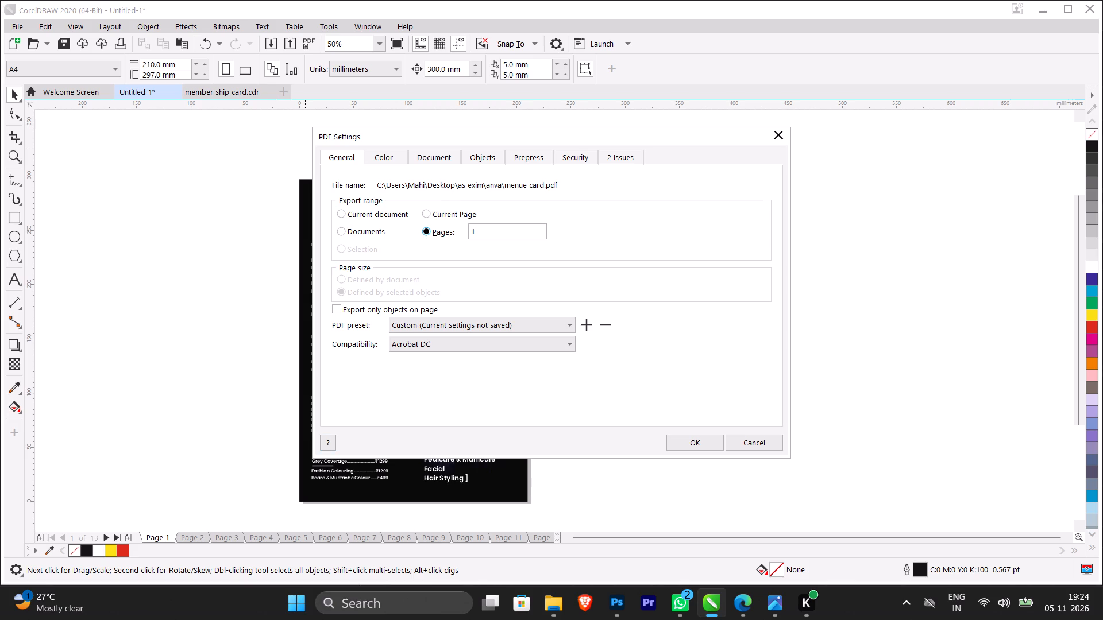
left_click(478, 233)
key("minus")
key("4")
left_click(688, 442)
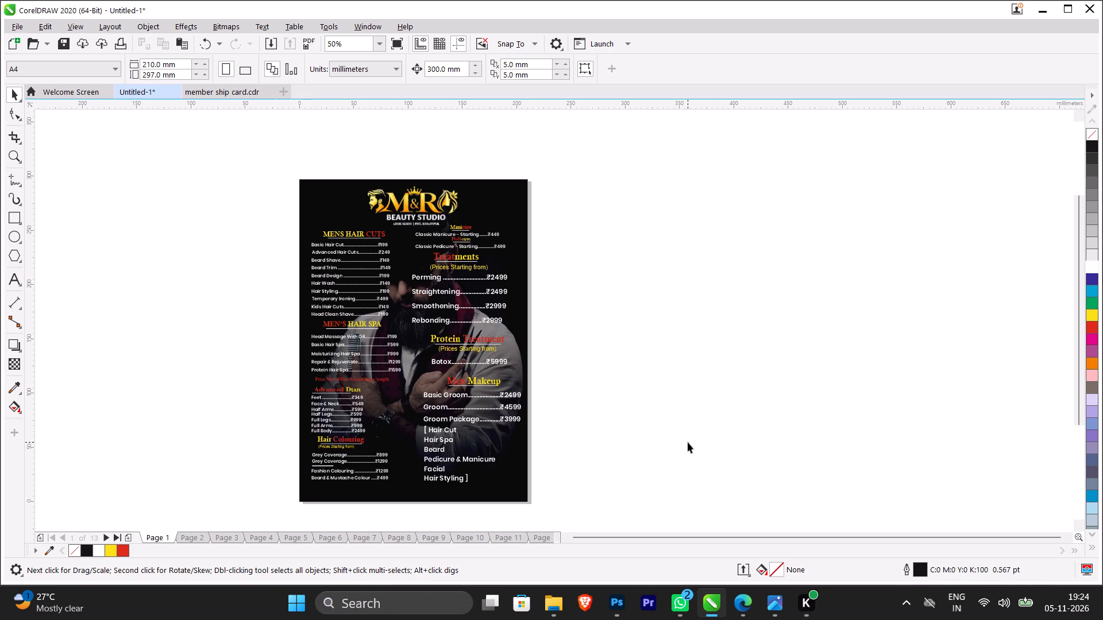
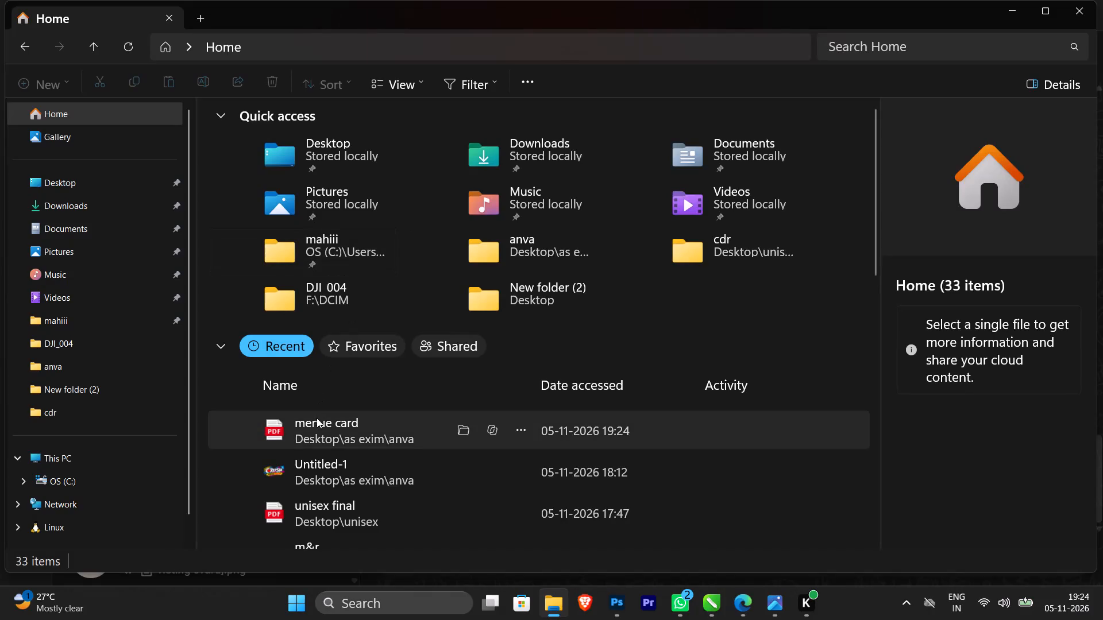
Open the exported menue card PDF from the recent files and review all four menu pages, ending back on page 1.
double_click(317, 419)
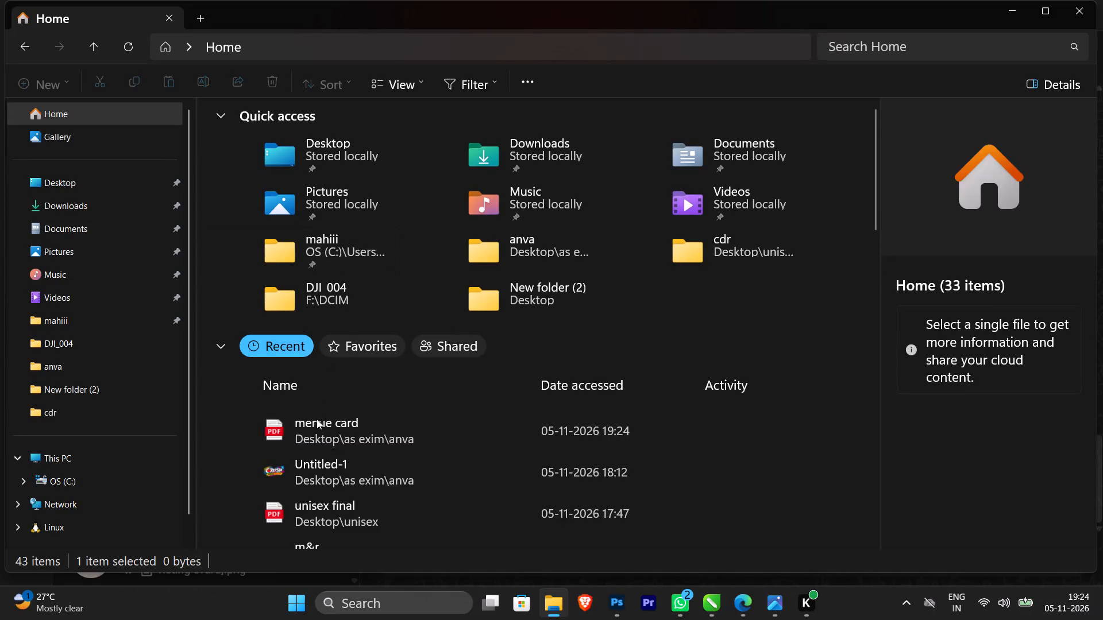
scroll(445, 334, "down", 3)
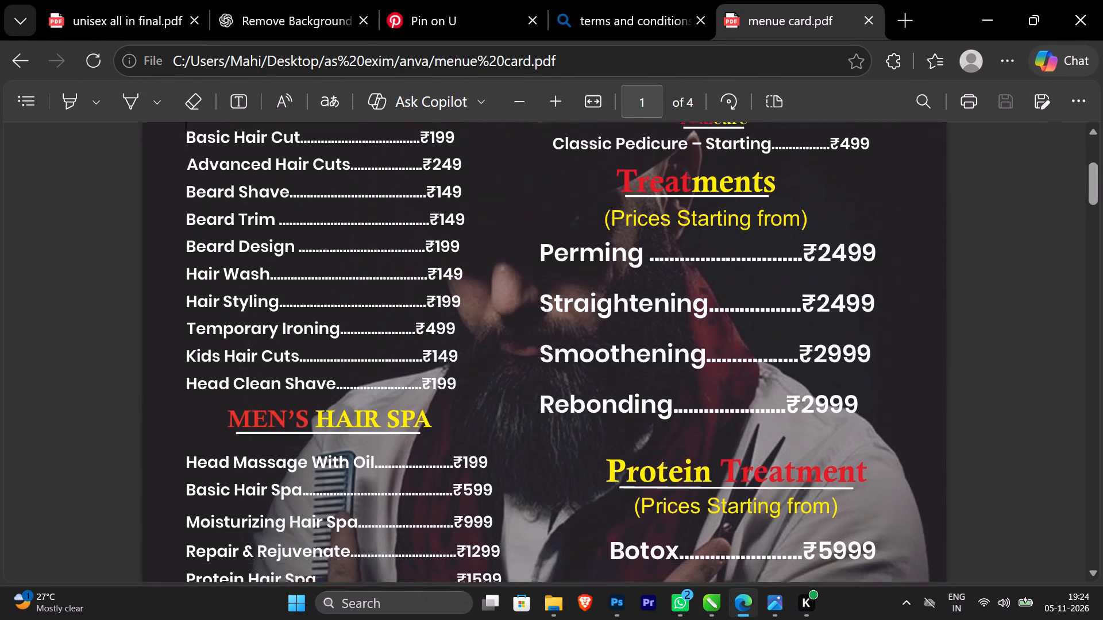
scroll(460, 343, "down", 7)
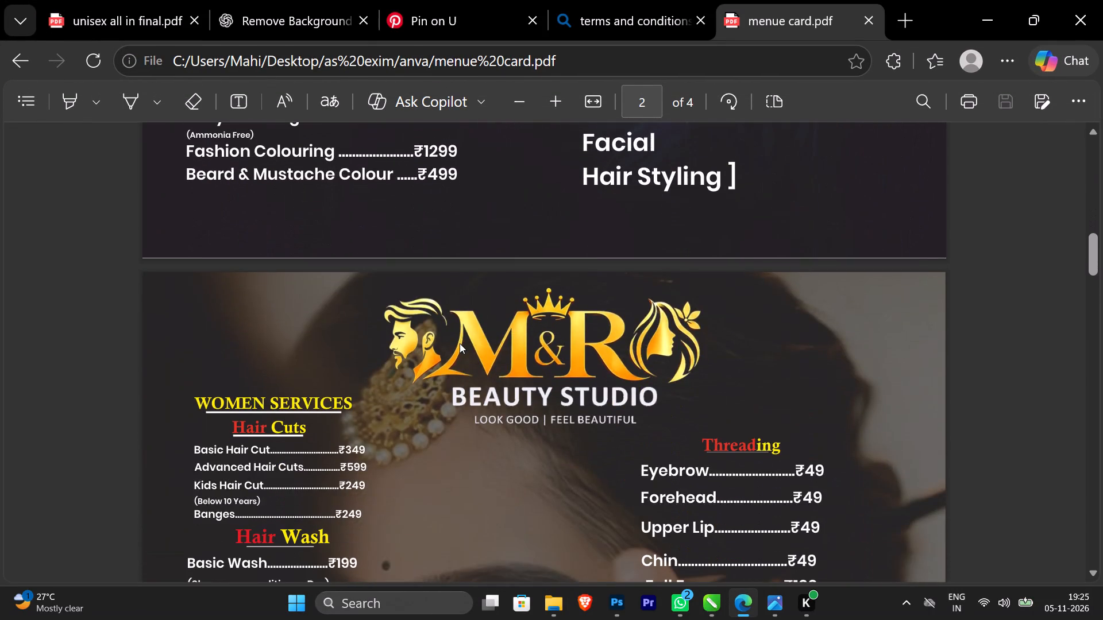
scroll(460, 343, "down", 9)
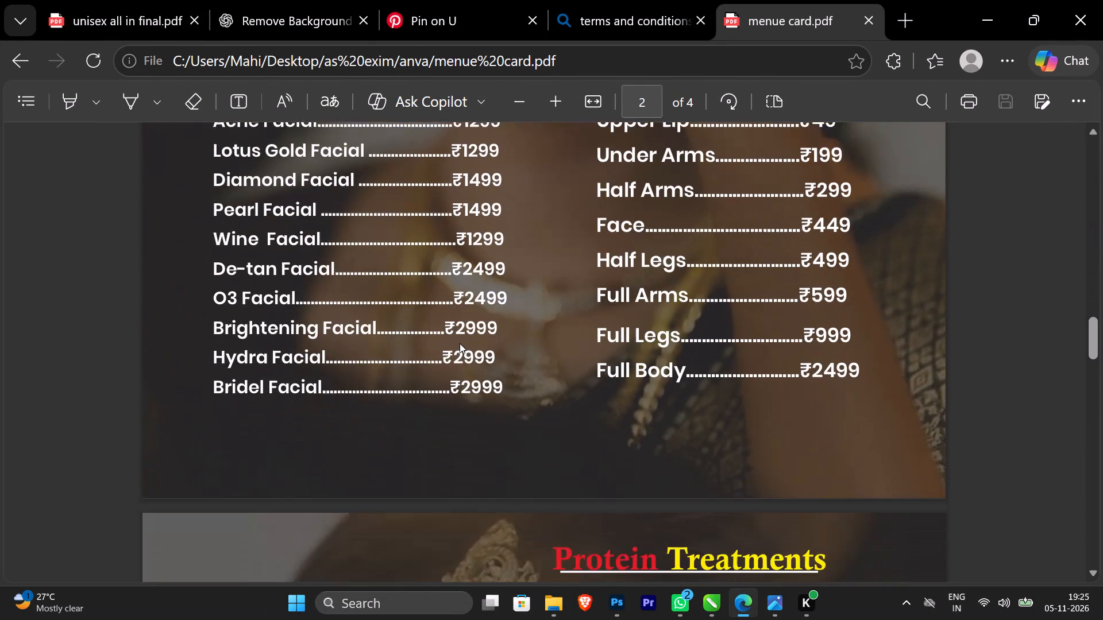
scroll(460, 343, "down", 18)
scroll(461, 345, "down", 10)
scroll(461, 345, "up", 3)
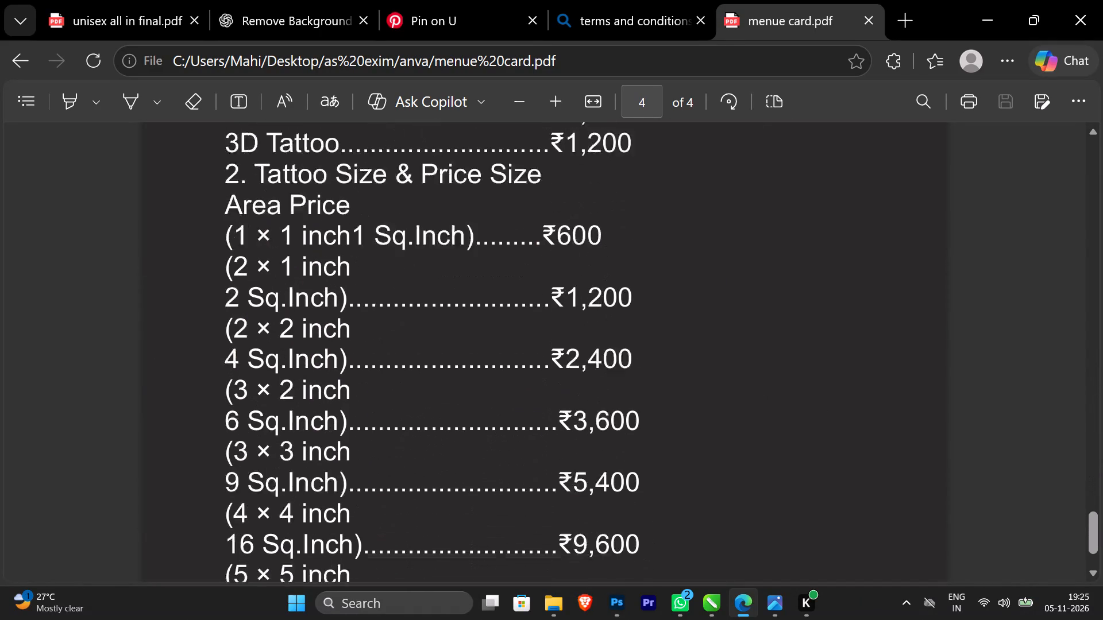
scroll(461, 345, "up", 17)
scroll(461, 345, "up", 17)
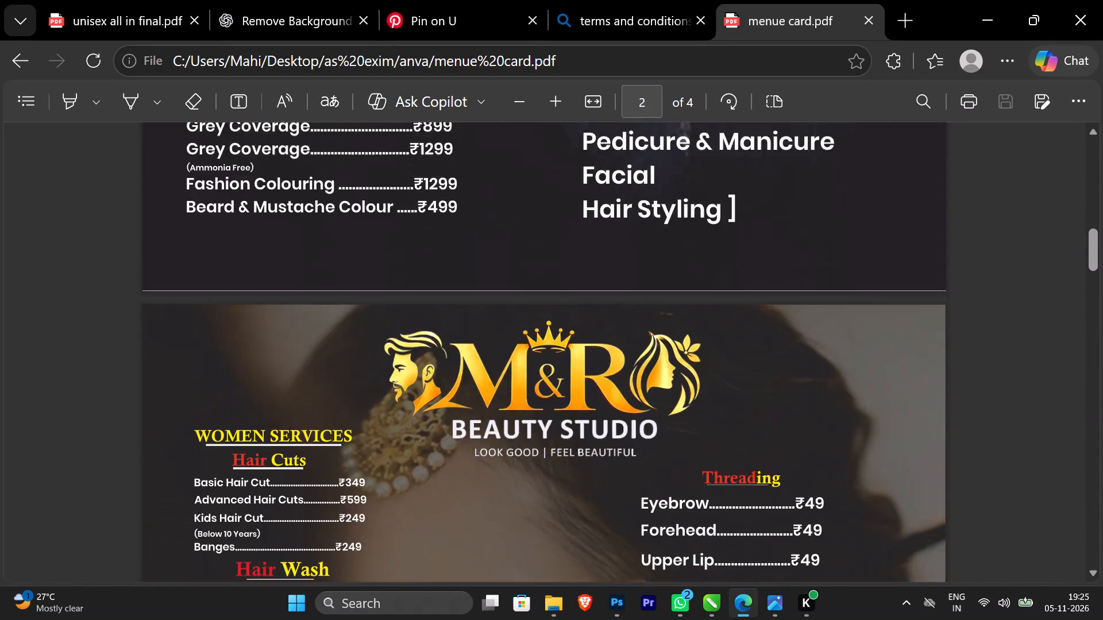
scroll(461, 345, "up", 13)
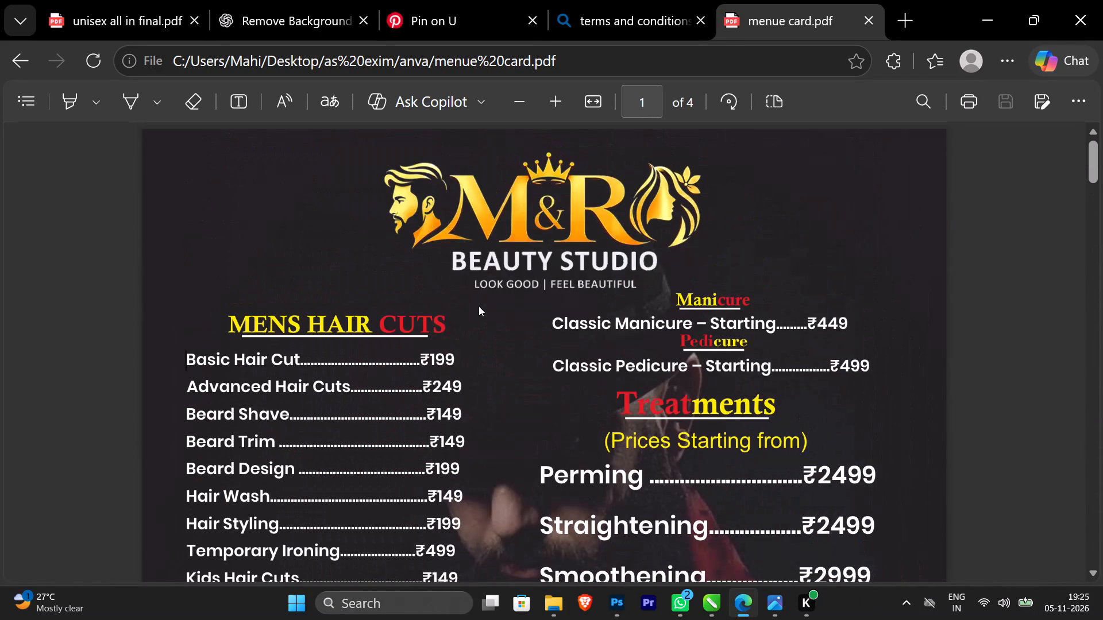
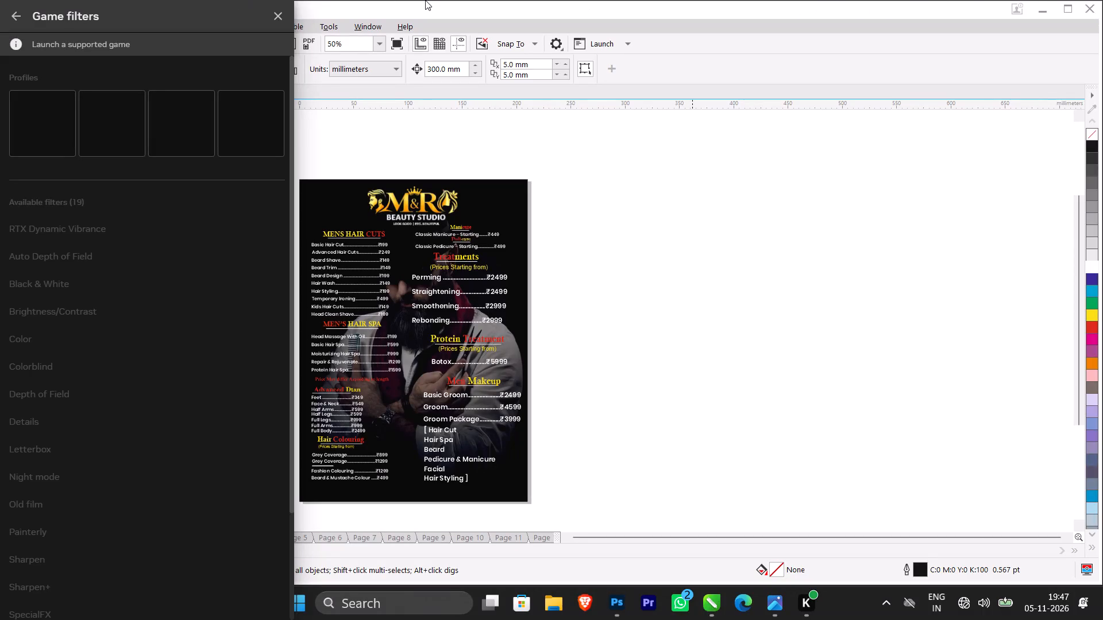
Close the Game filters overlay to get back to the menu drawing.
left_click(275, 15)
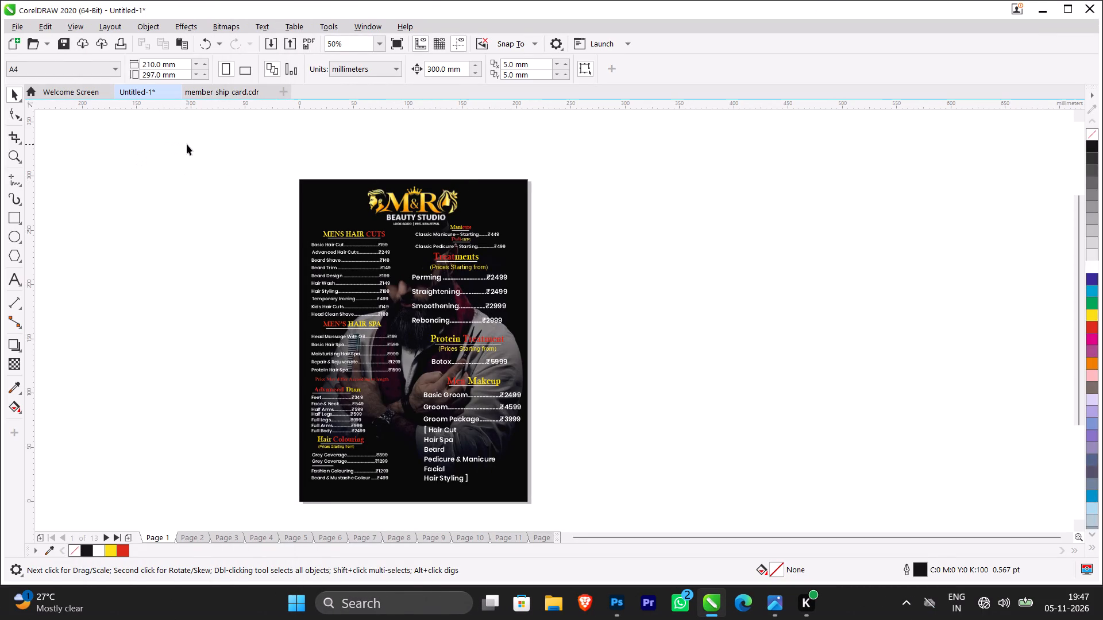
Save the menu drawing to the Desktop as a CDR file named menueeeeeeeeeee.
key("ctrl+s")
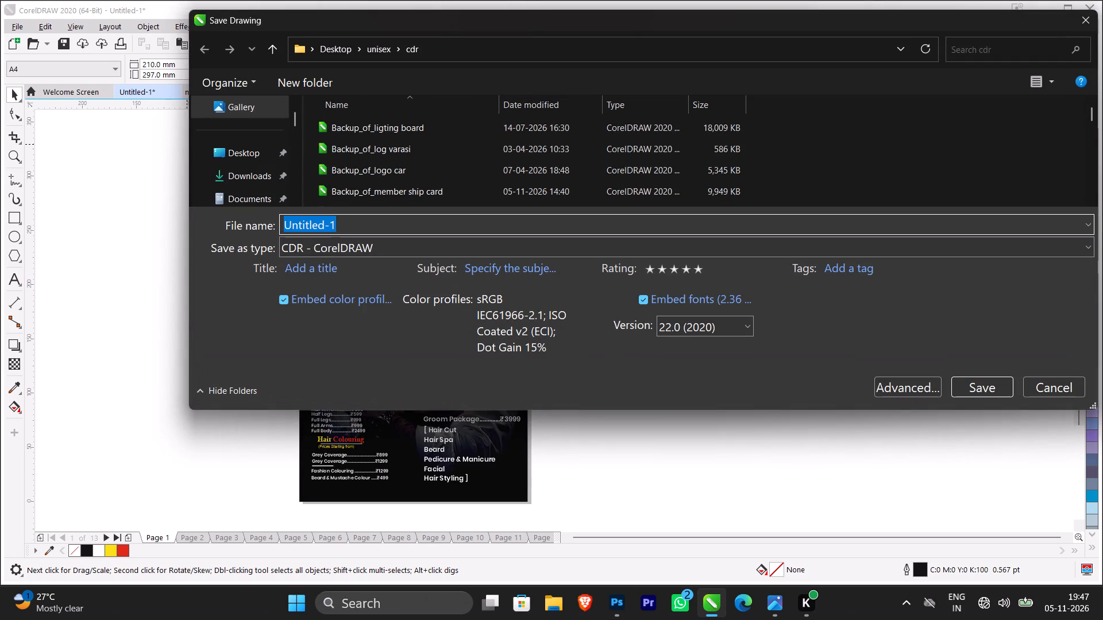
left_click_drag(394, 224, 148, 269)
key("BackSpace")
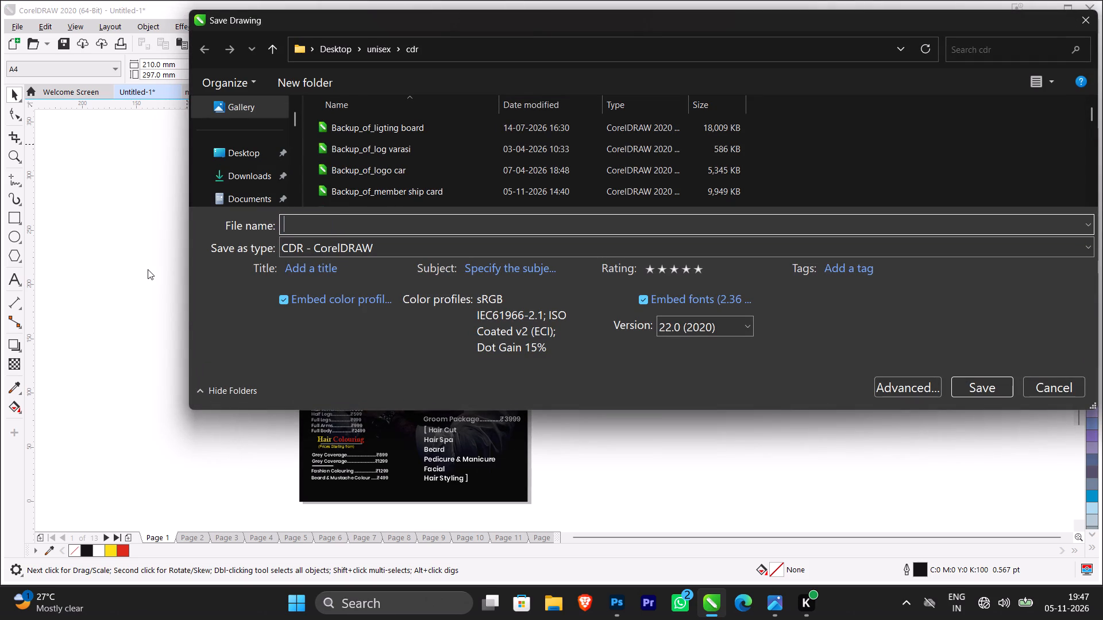
type("menueeeeeeeeee")
key("e")
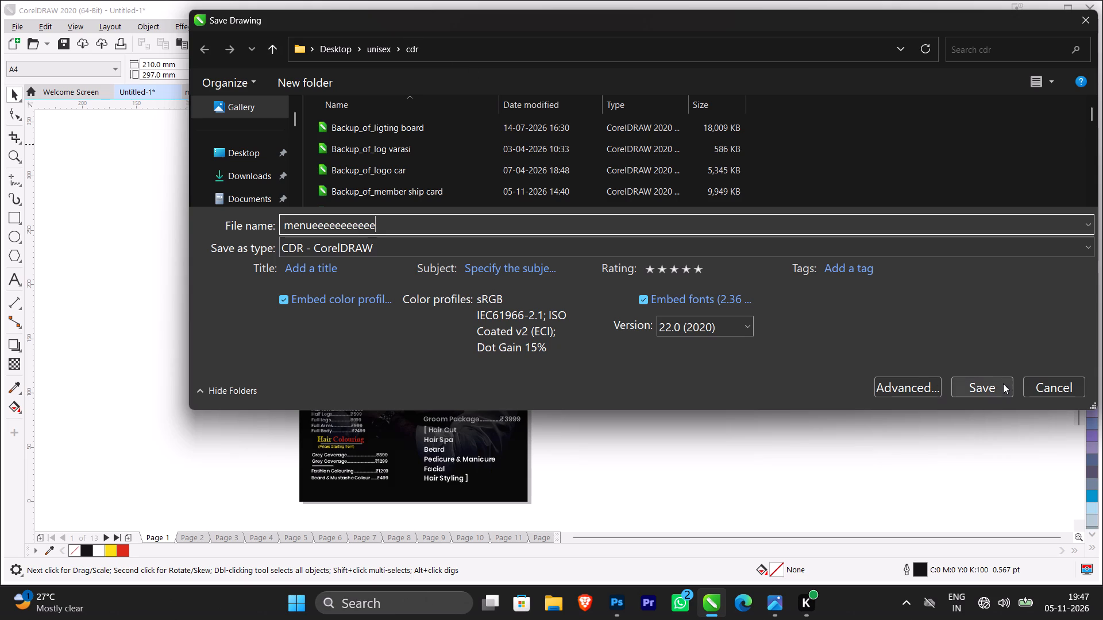
left_click(256, 148)
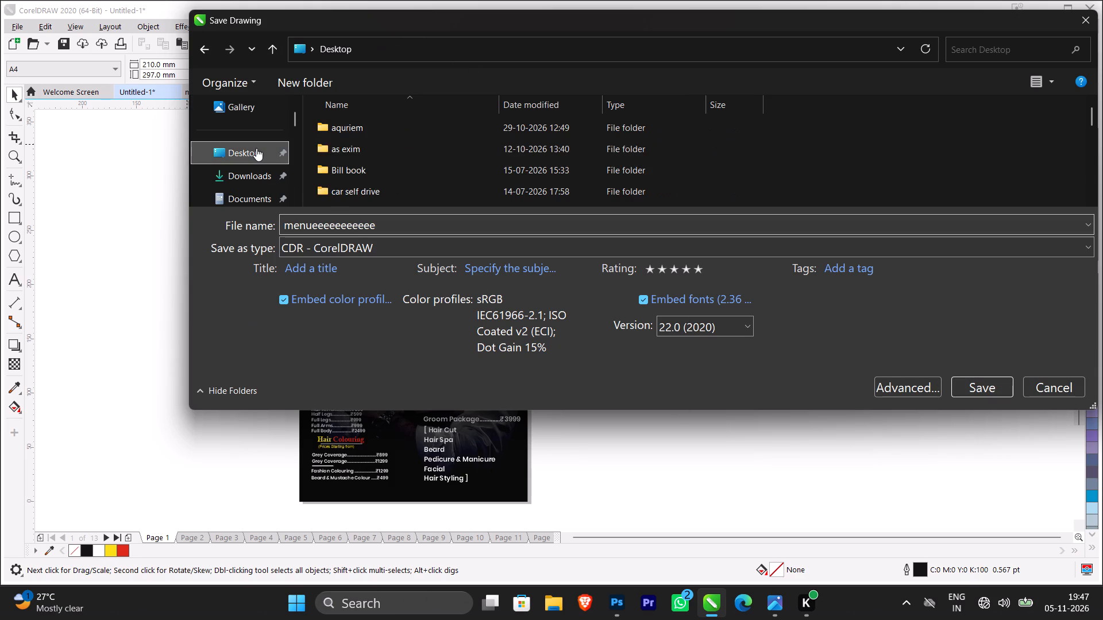
Save the menu drawing to the Desktop as a CDR file named menueeeeeeeeeee, version 22.0 (2020).
left_click(992, 394)
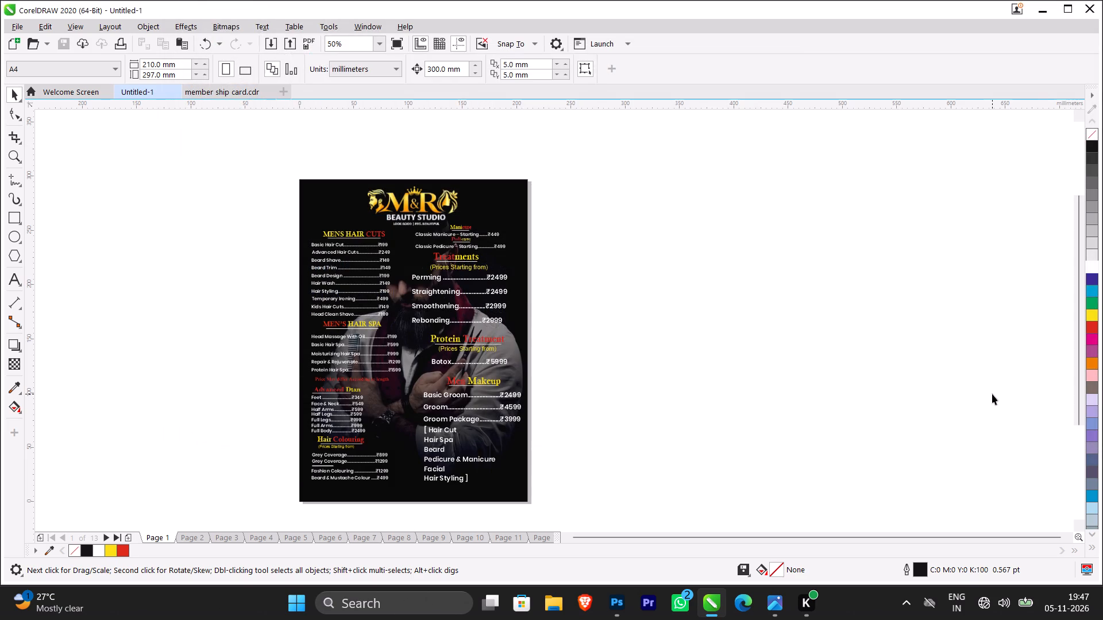
Close CorelDRAW together with the menu drawing and the member ship card document.
left_click(1087, 9)
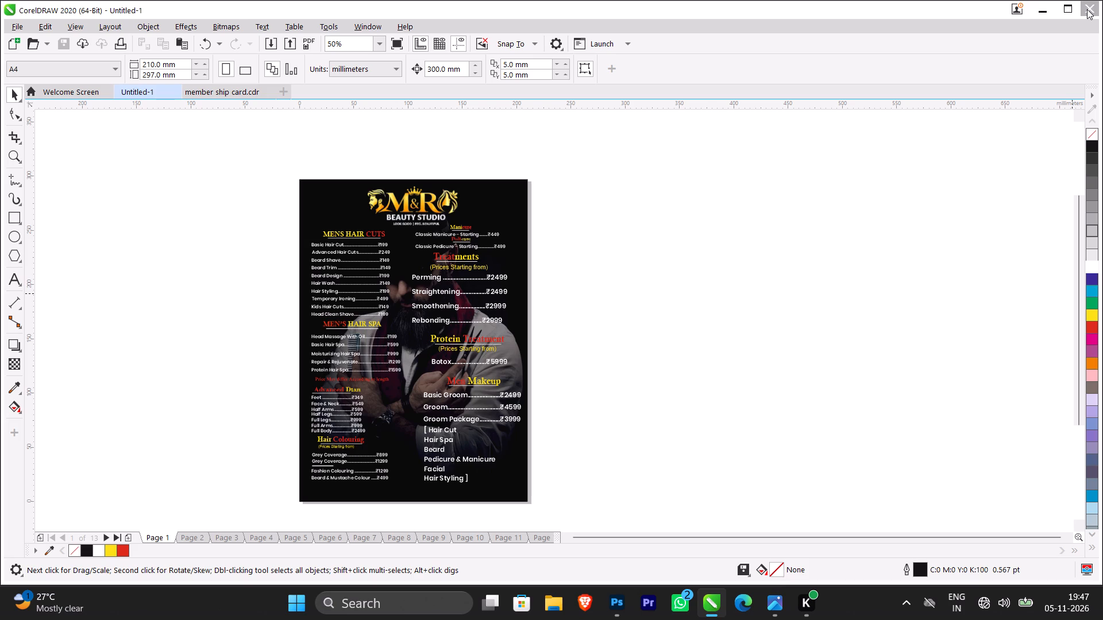
left_click(1087, 9)
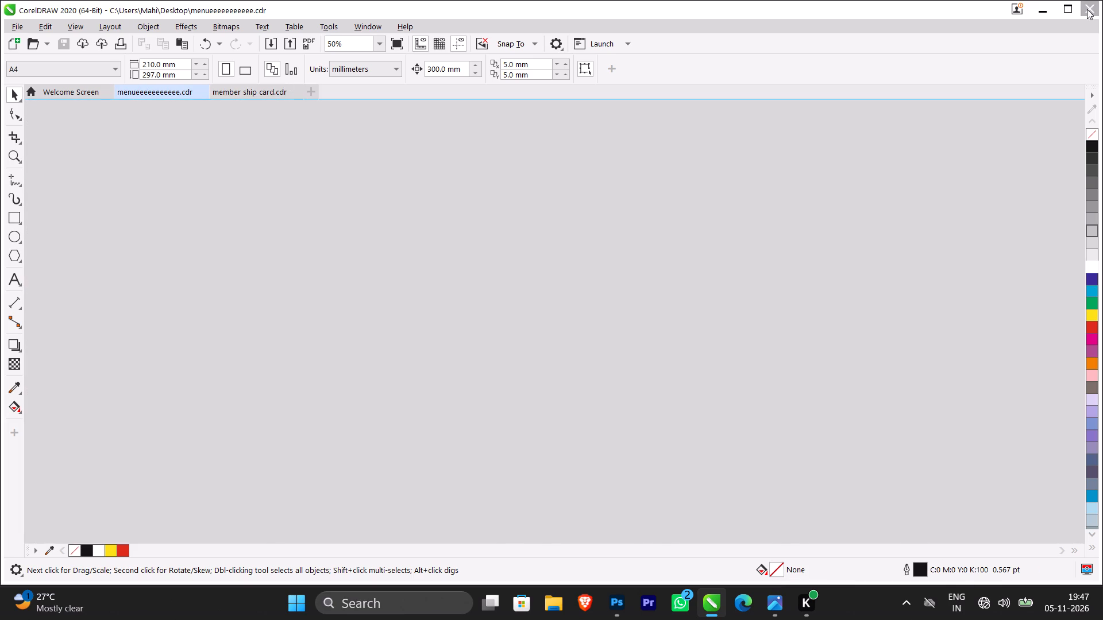
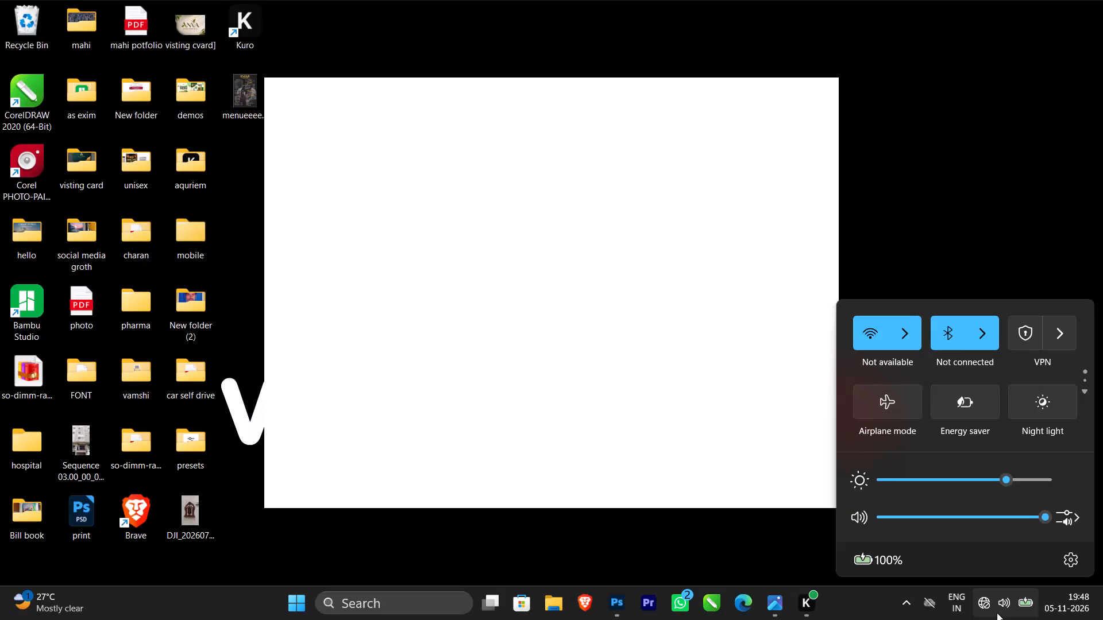
Connect the computer to the open Wi-Fi network OnePlus 15R 868A 2, then return to the desktop.
left_click(909, 343)
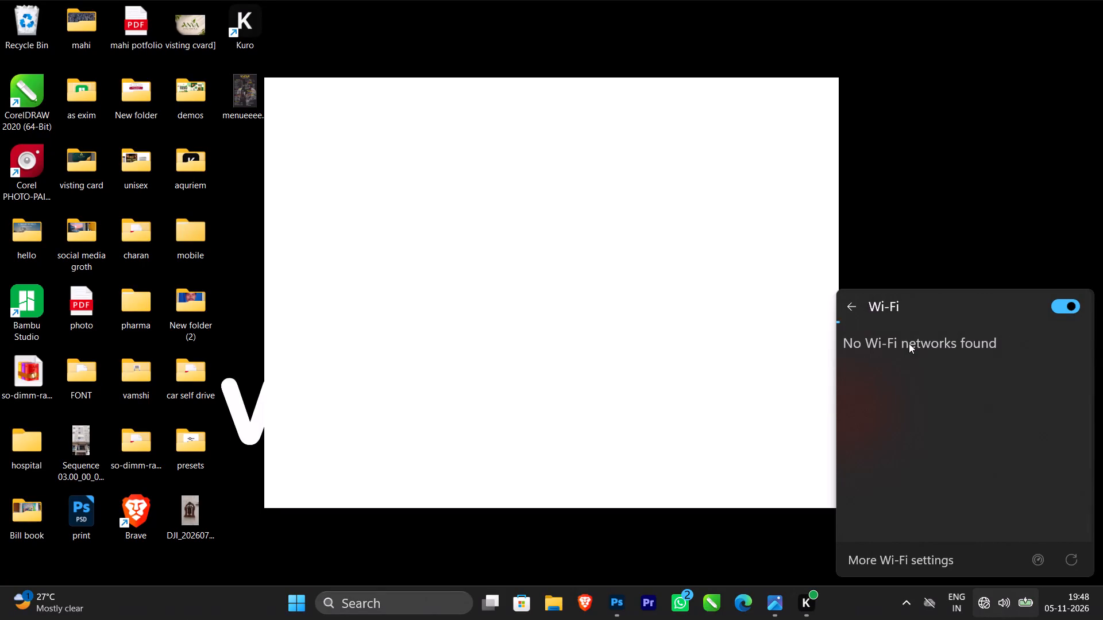
left_click(909, 343)
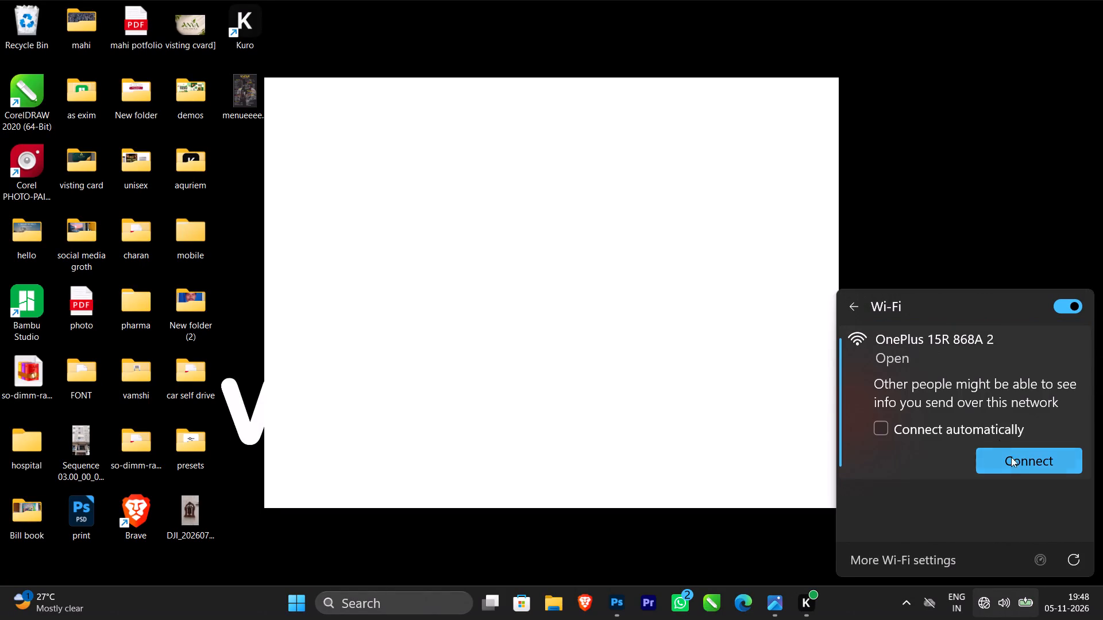
left_click(1021, 464)
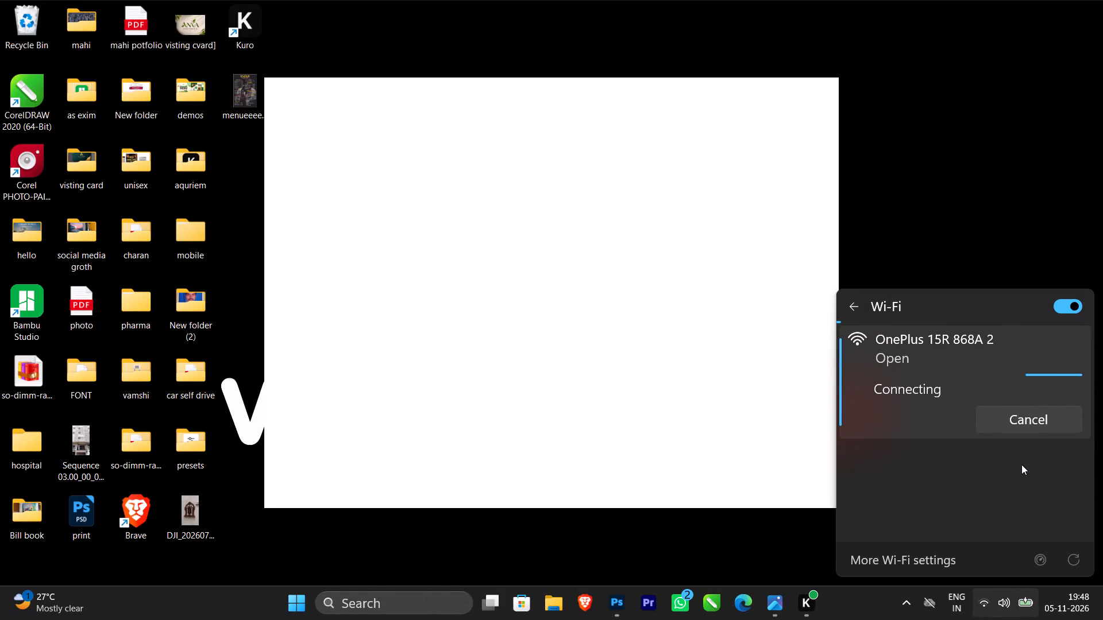
left_click(892, 104)
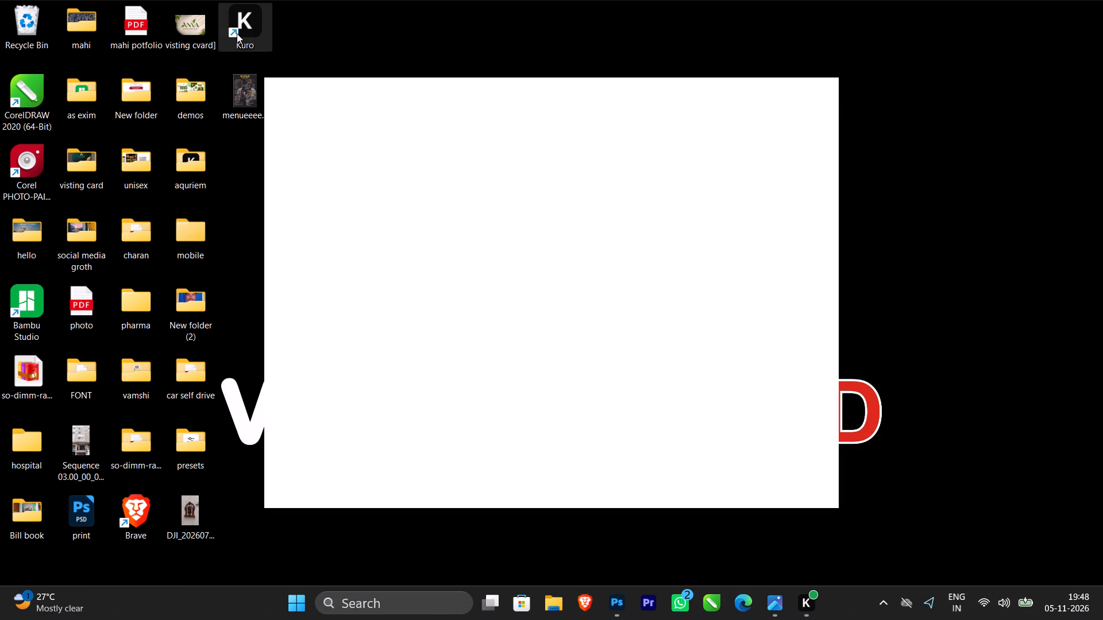
Launch Kuro from its desktop shortcut.
double_click(237, 33)
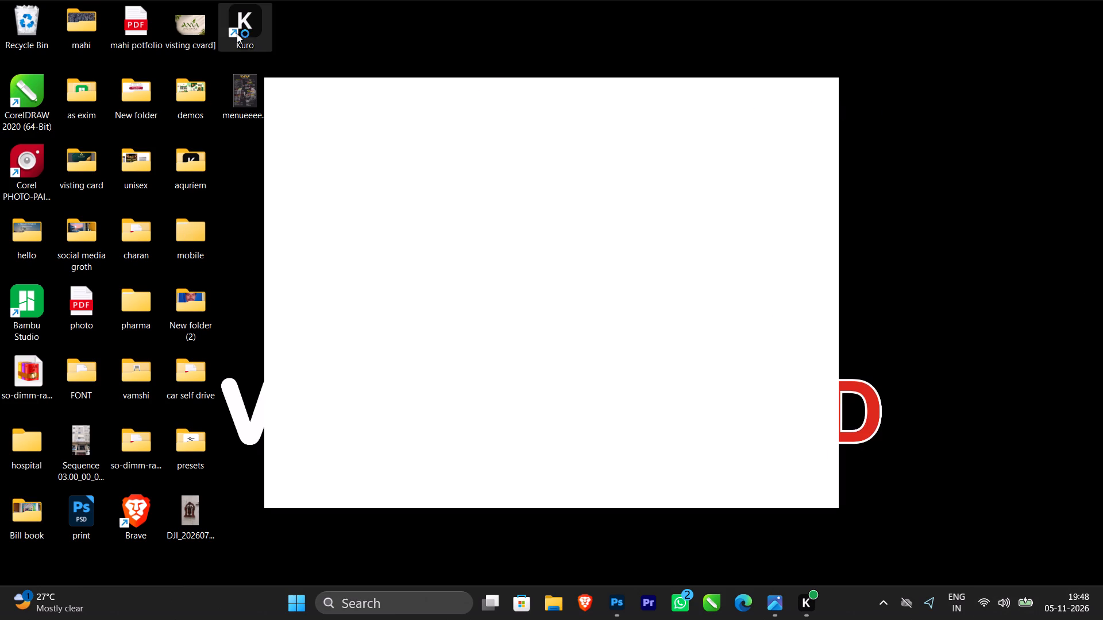